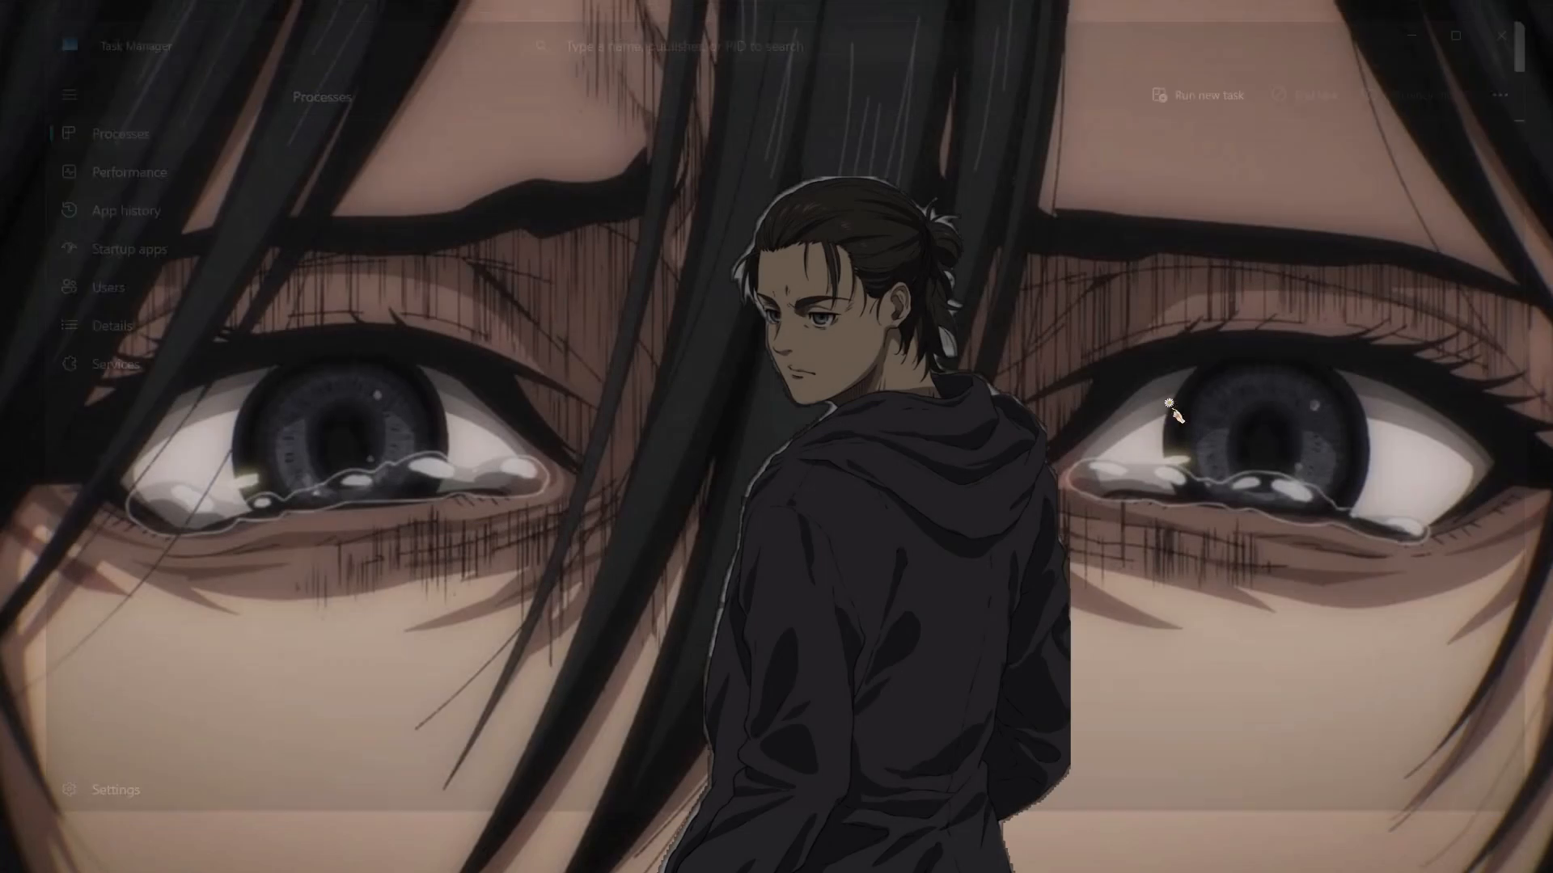
# Open Chrome with the Person 1 profile, search for tutedude and open the Tutedude website.
pyautogui.click(957, 843)
pyautogui.click(793, 487)
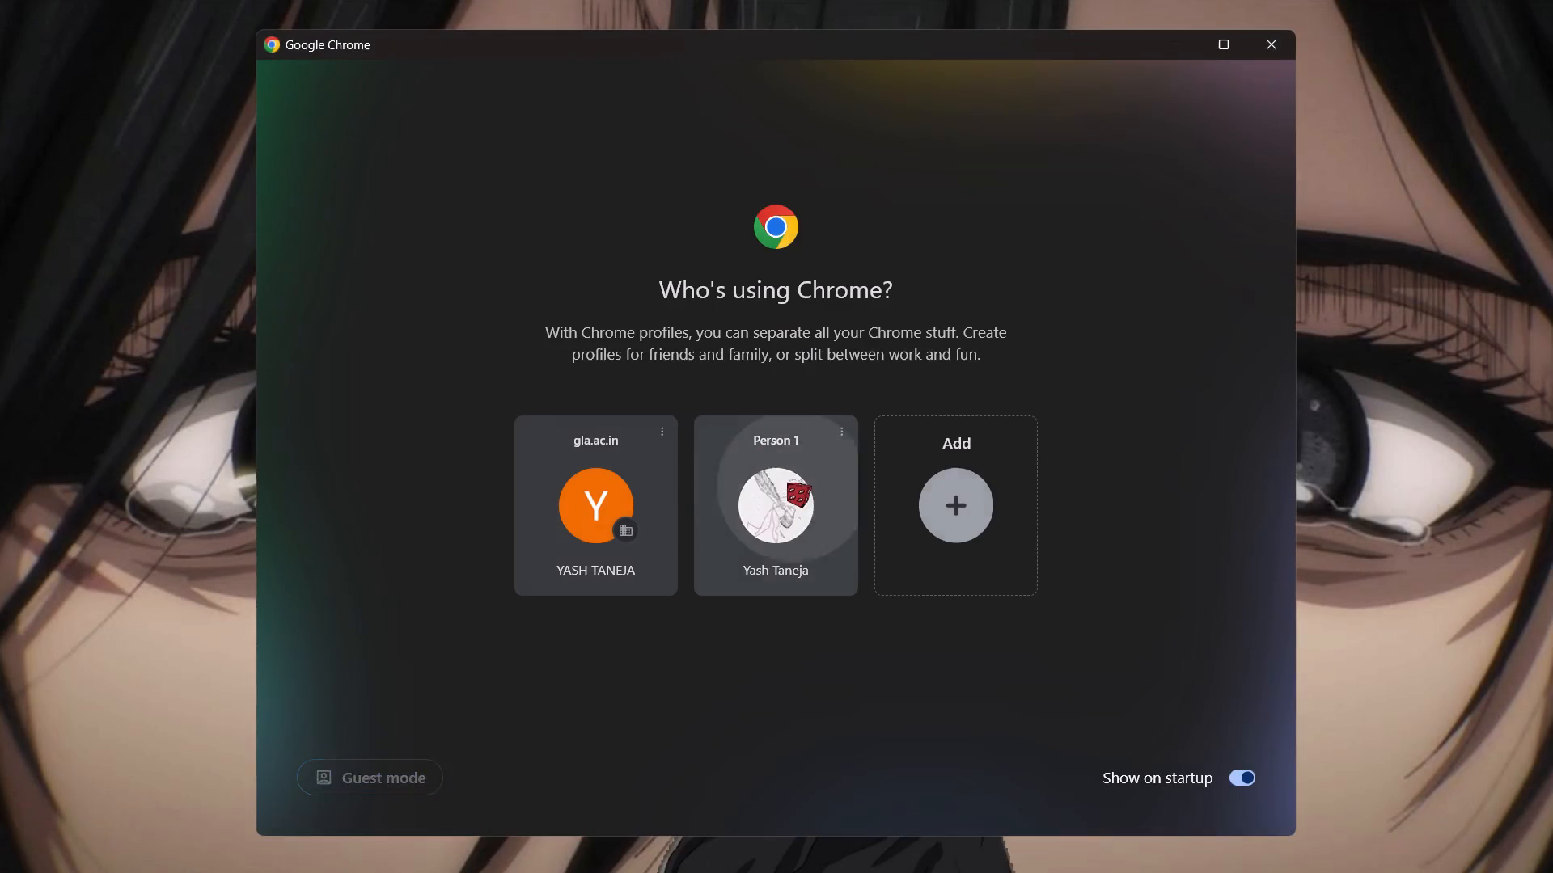
pyautogui.click(726, 381)
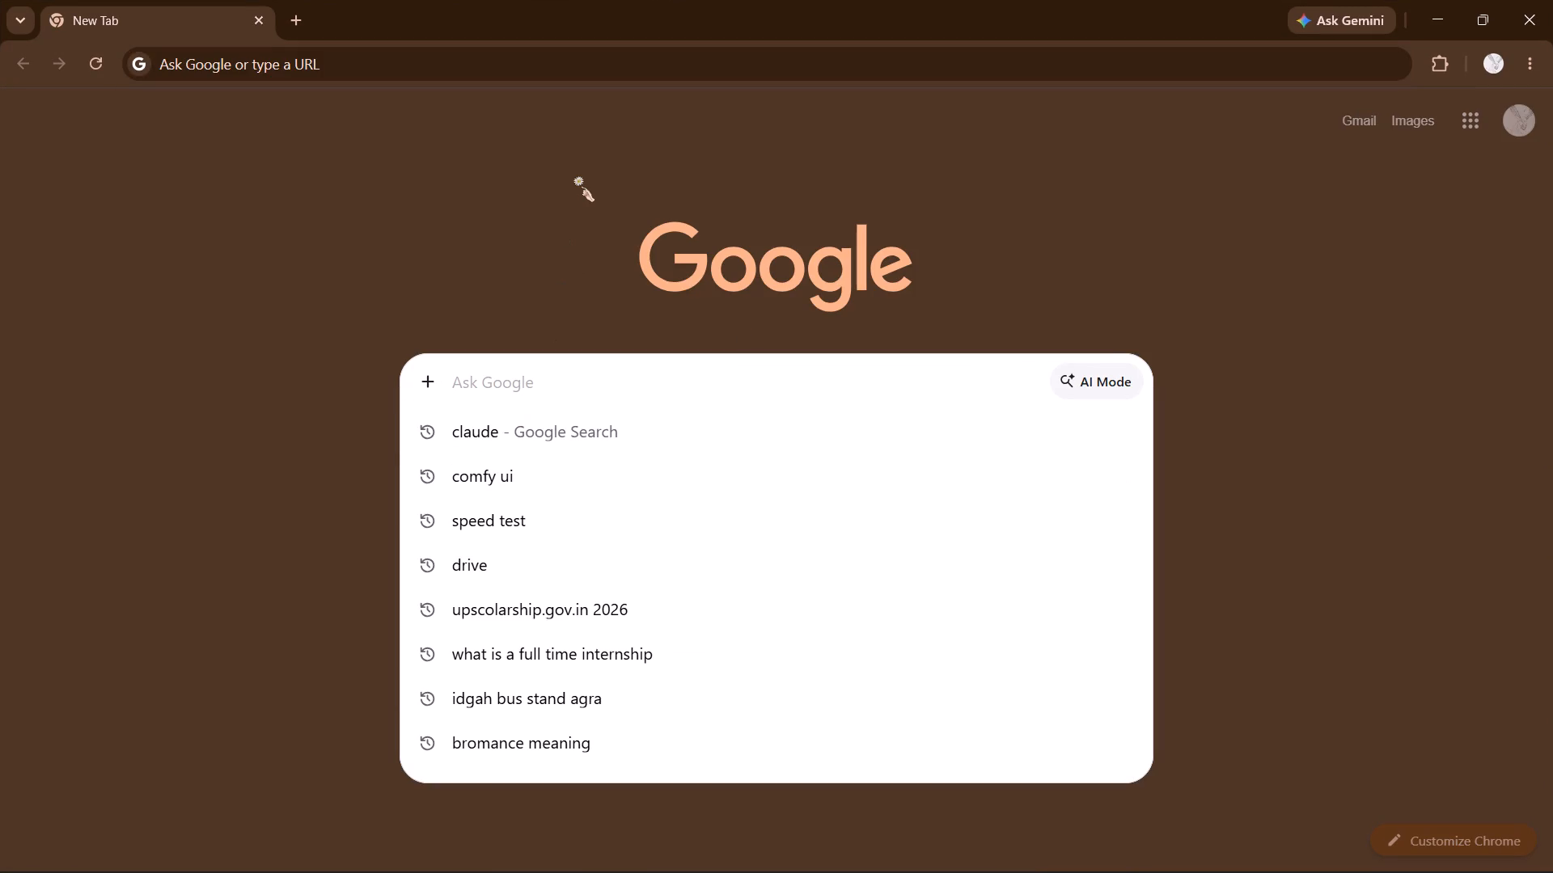
pyautogui.press('t')
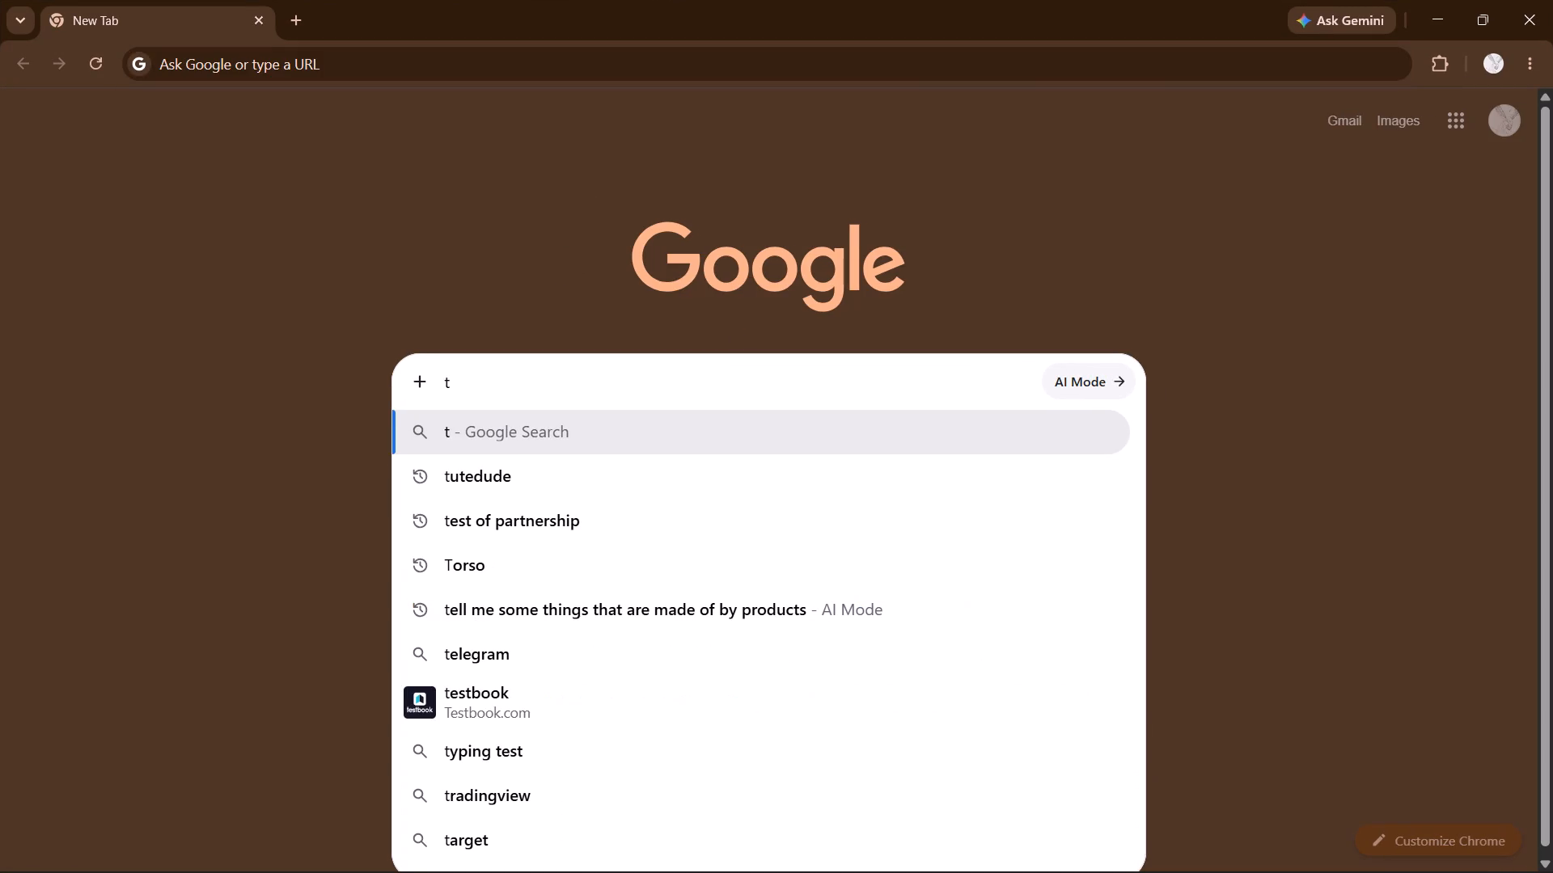
pyautogui.click(514, 470)
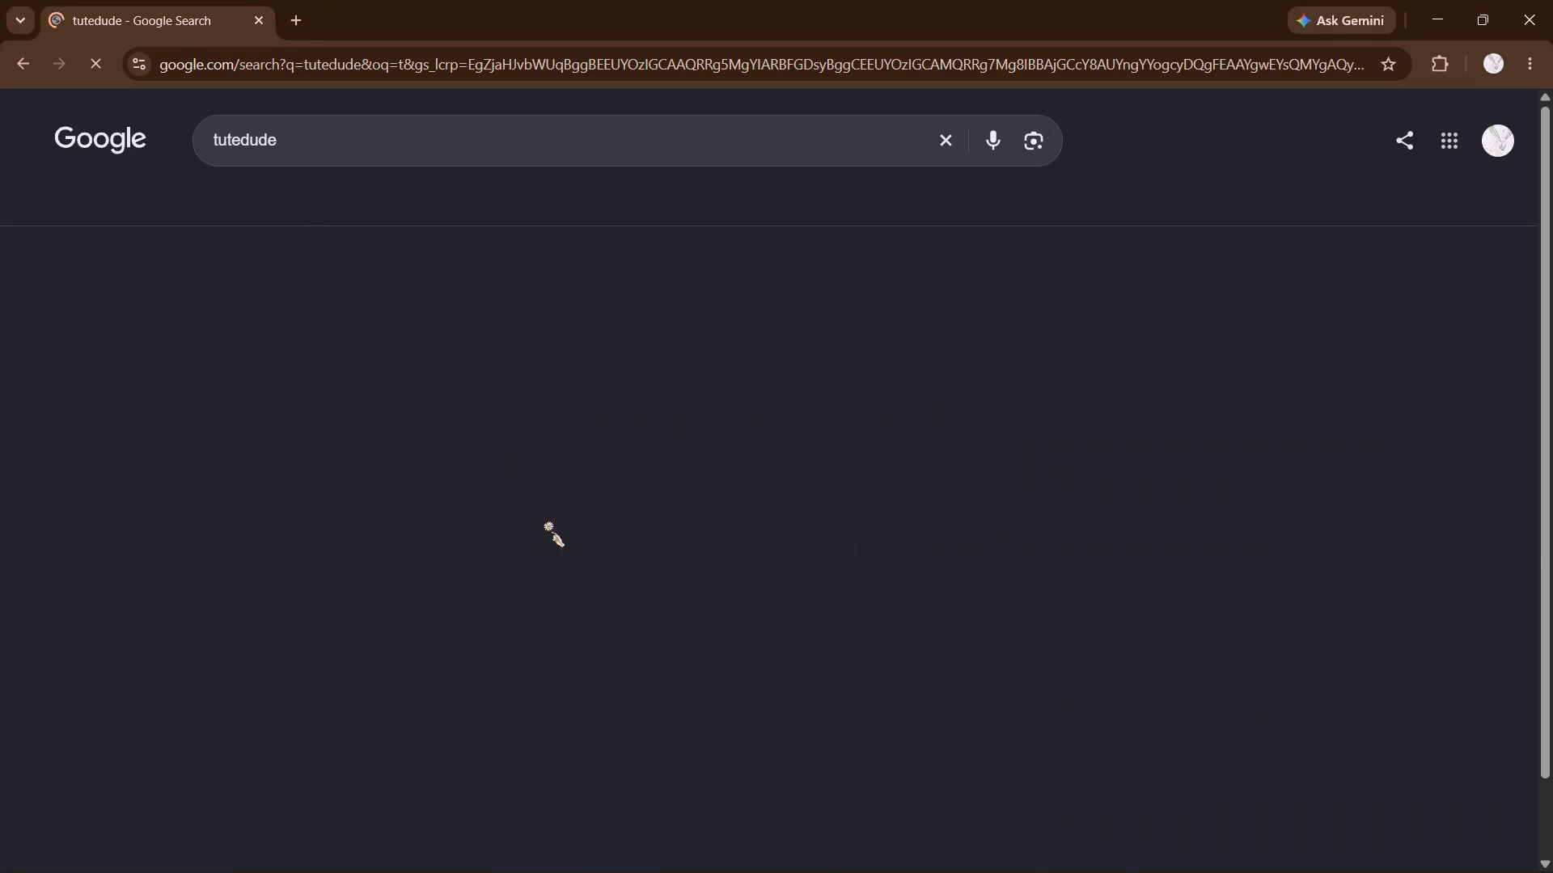
pyautogui.click(468, 293)
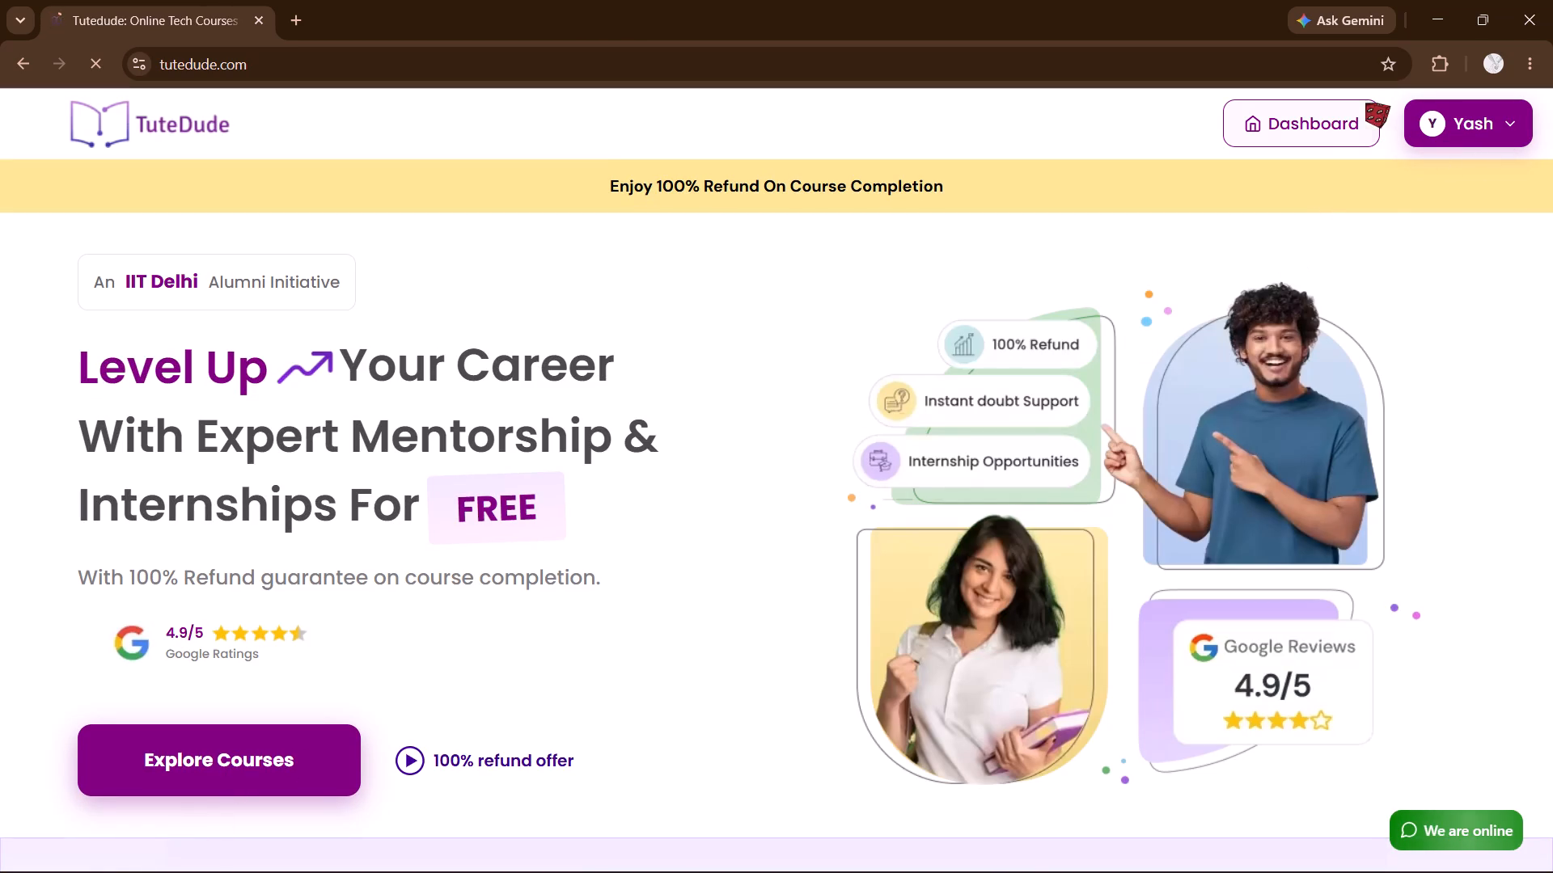
# Go to the Tutedude dashboard, dismiss the app promotion and resume the Financial Modelling & Valuation course.
pyautogui.click(1314, 128)
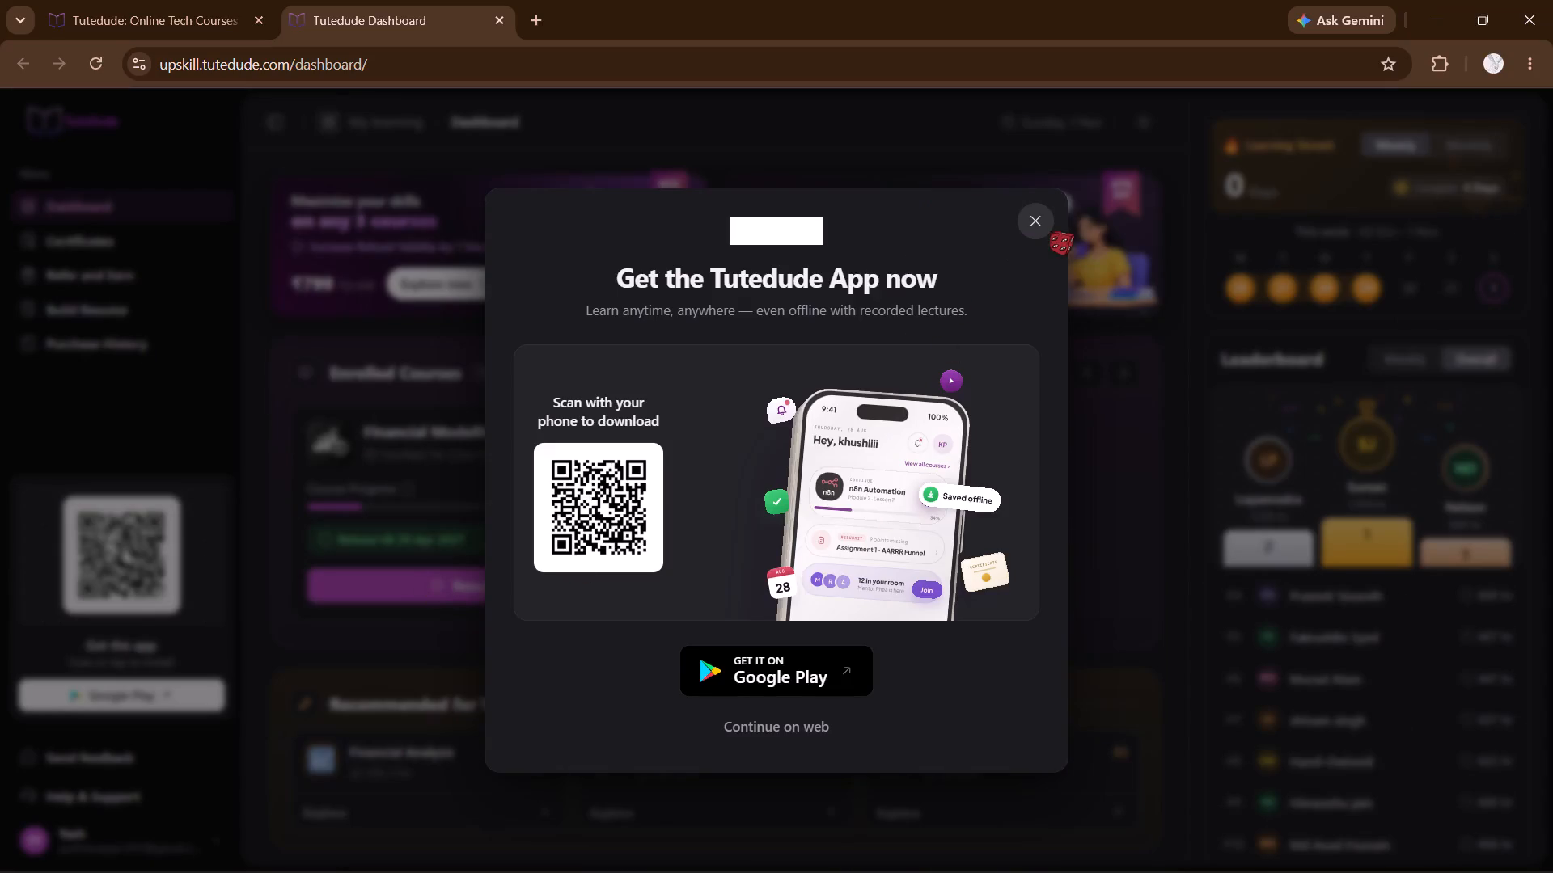
pyautogui.click(1050, 231)
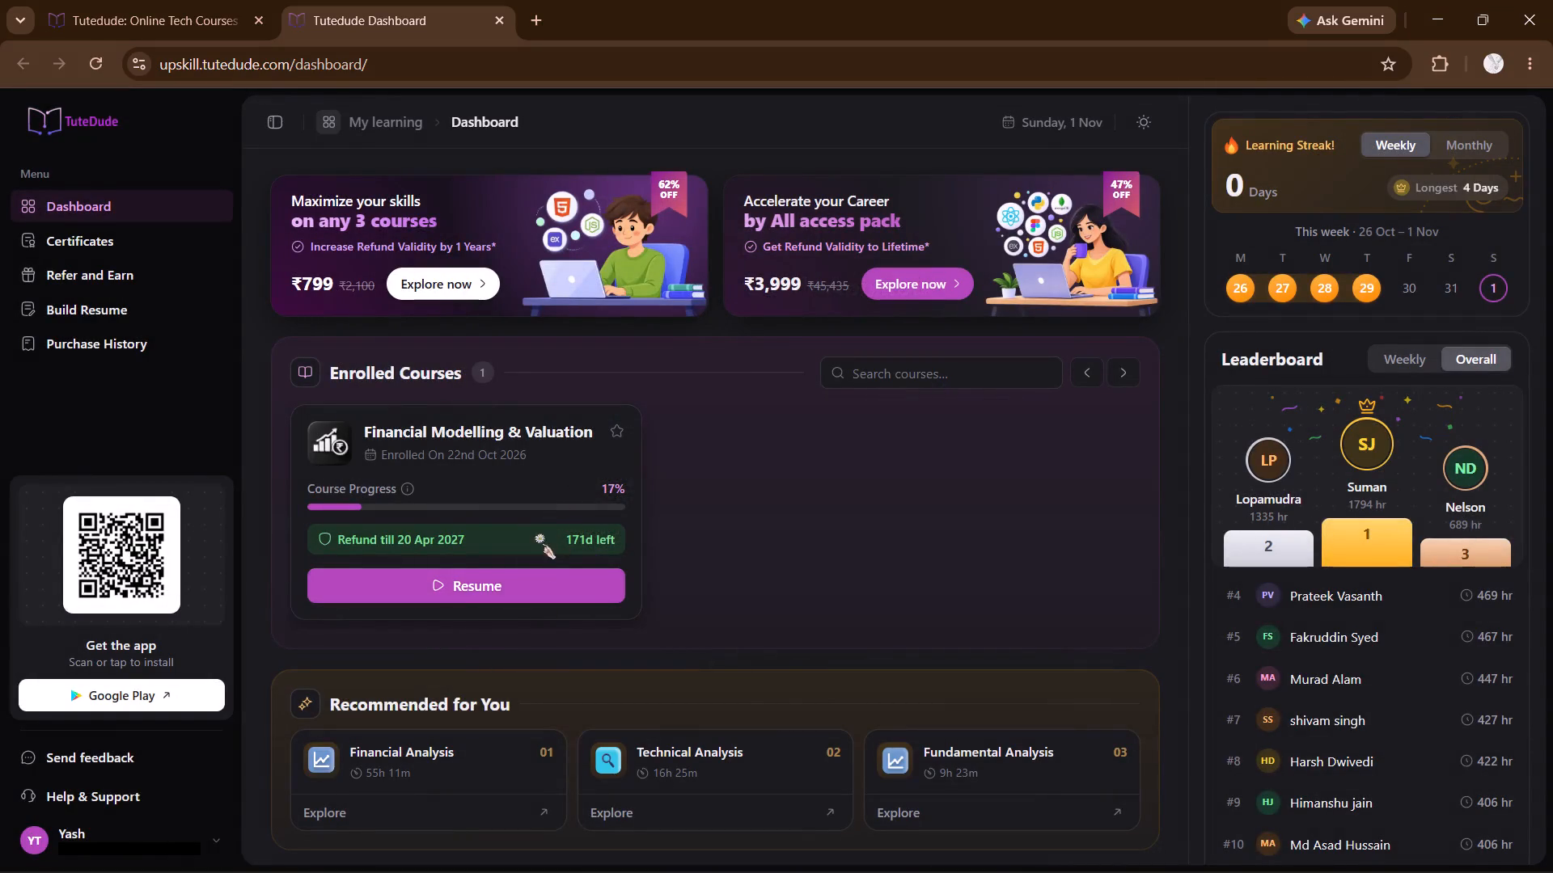
pyautogui.click(527, 567)
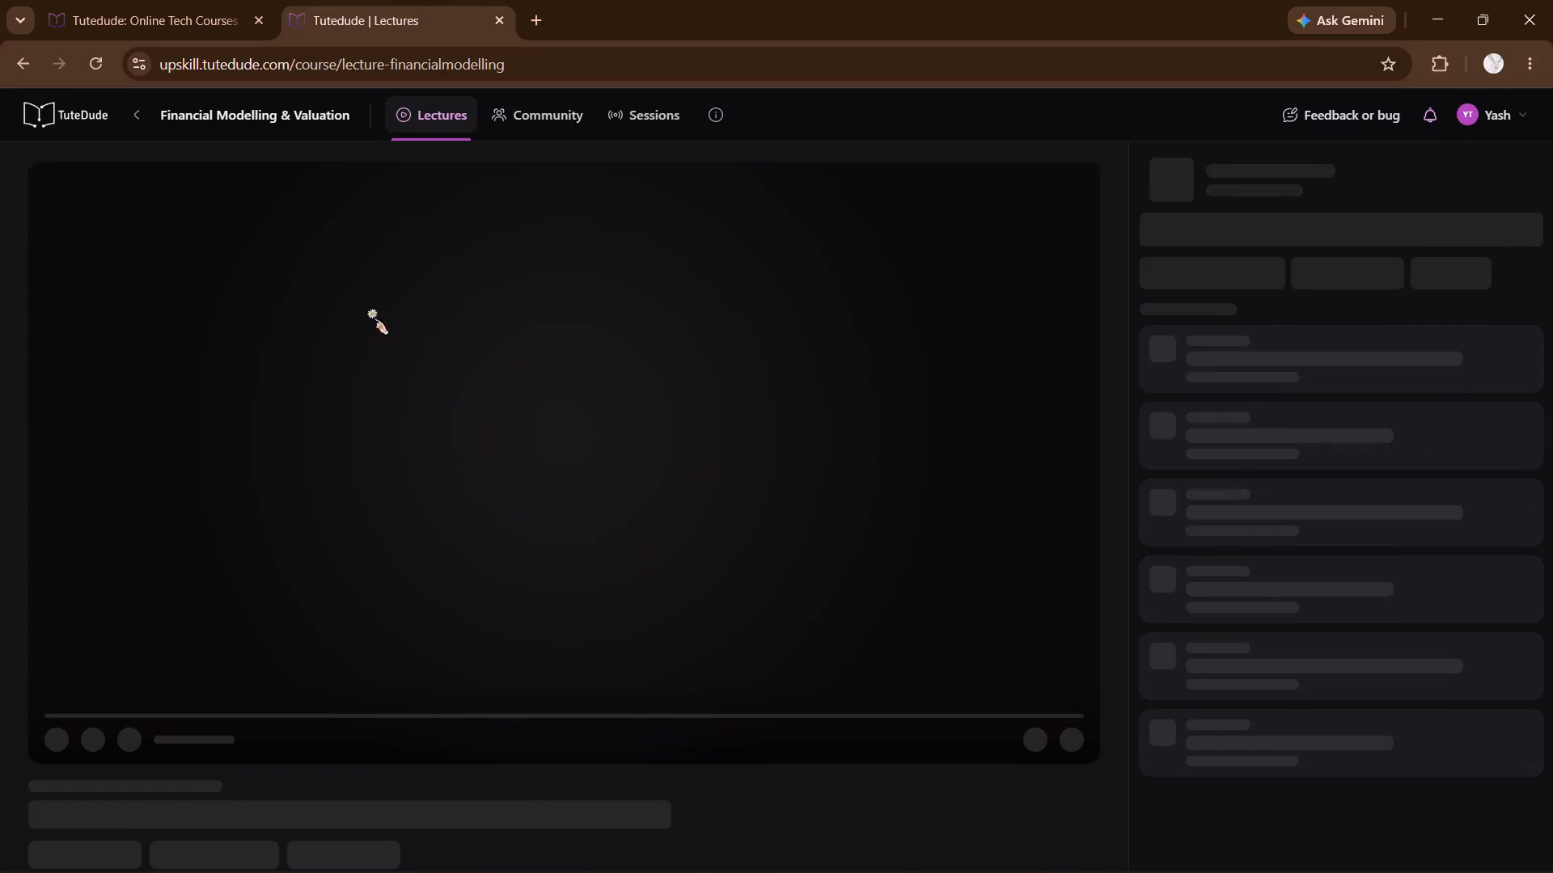
# Open the task document of Assignment 2, Advanced Excel Productivity & Automation Project, from the course content.
pyautogui.scroll(7, 1297, 402)
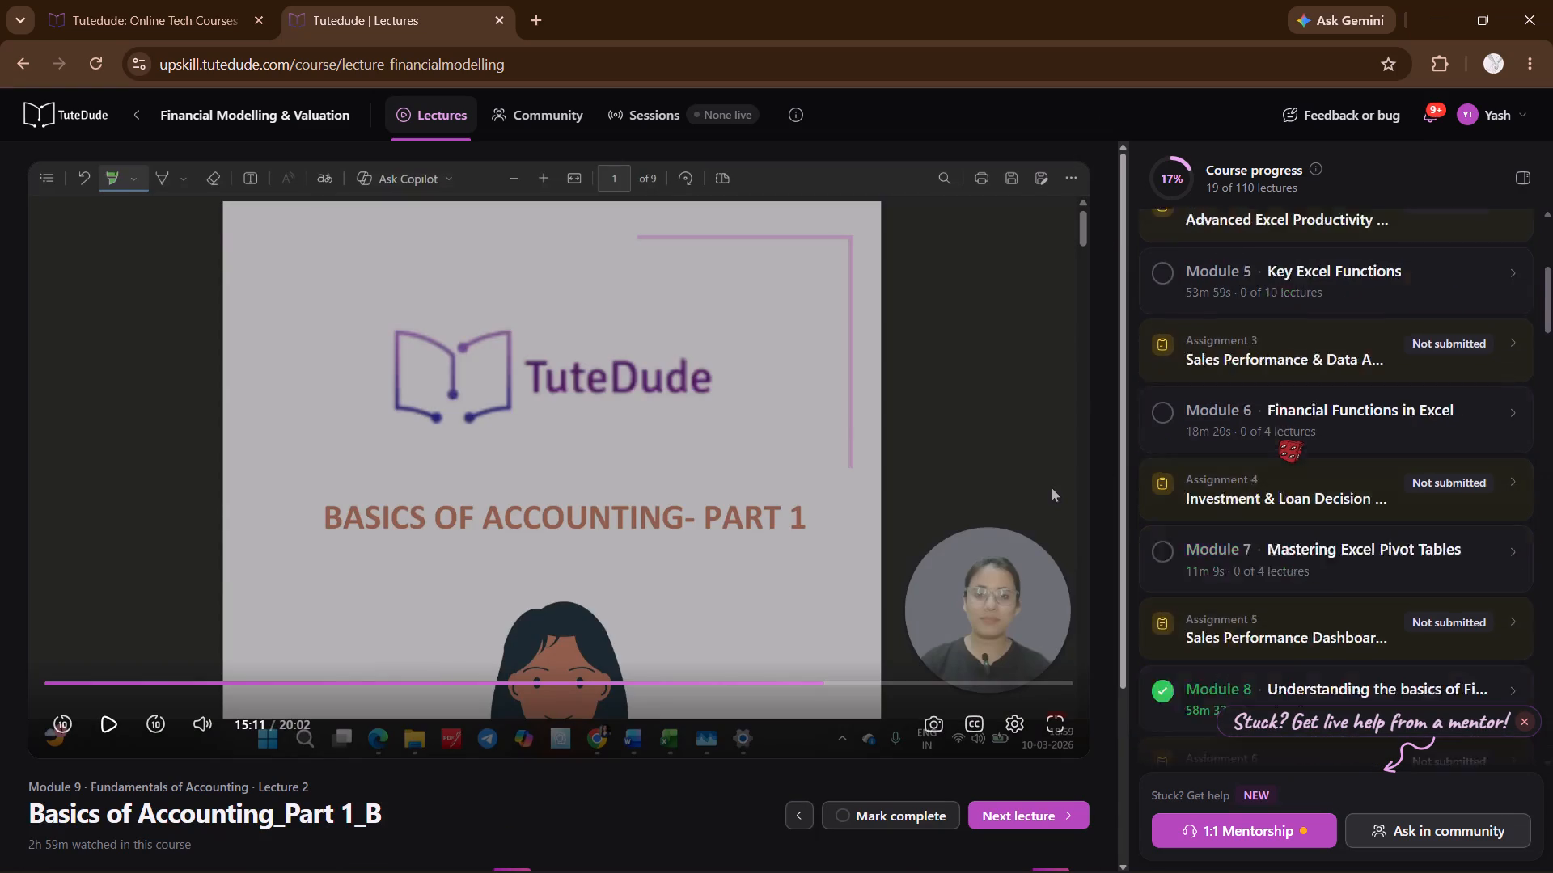
pyautogui.scroll(2, 1275, 375)
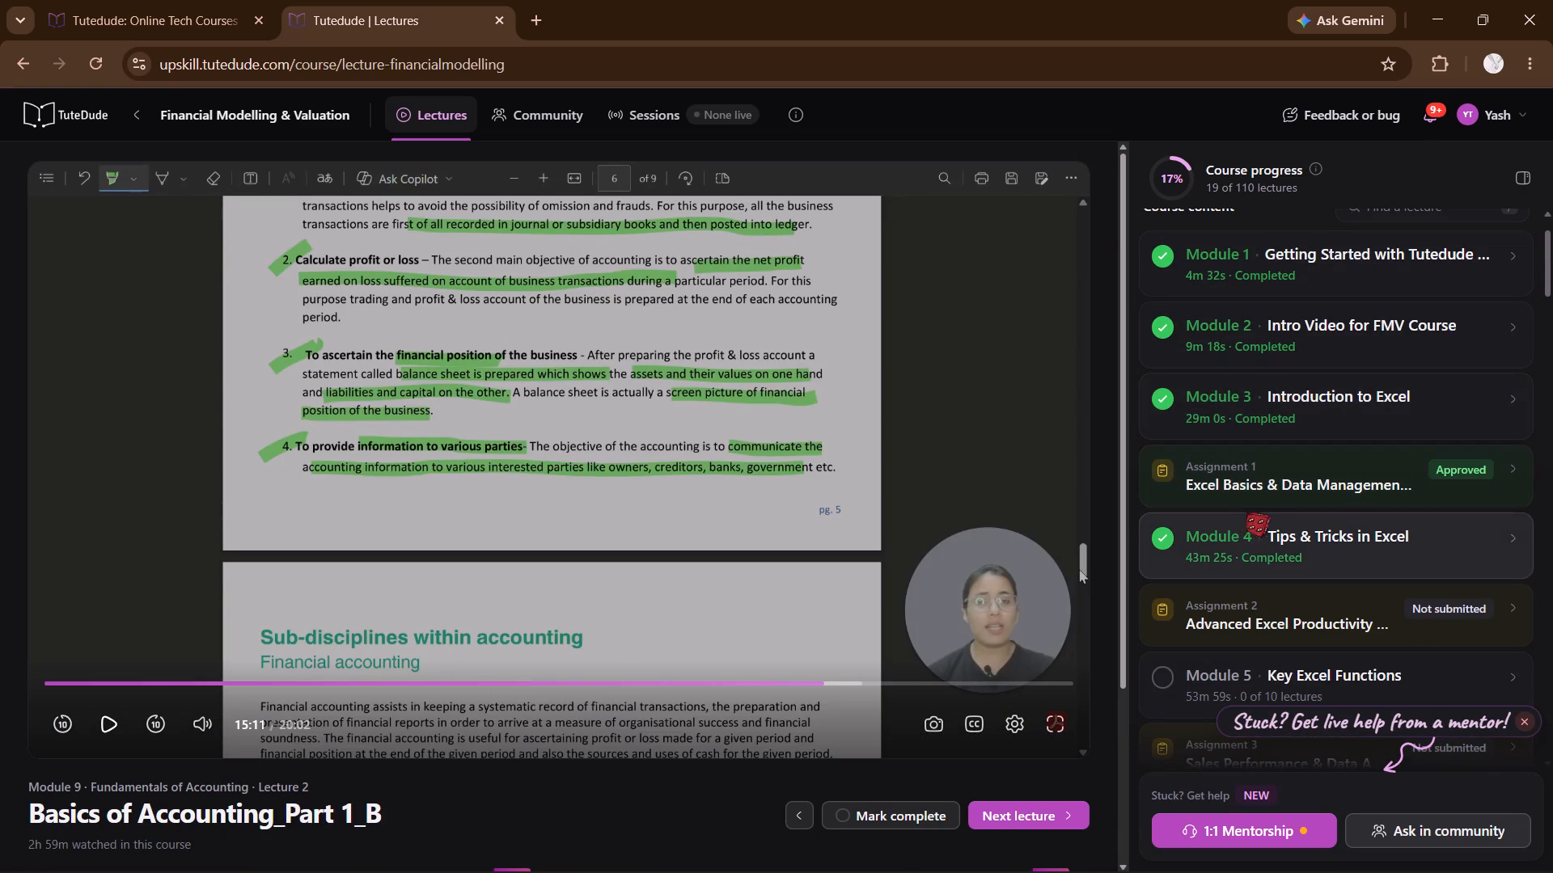
pyautogui.click(1387, 534)
pyautogui.scroll(-5, 1373, 580)
pyautogui.click(1412, 399)
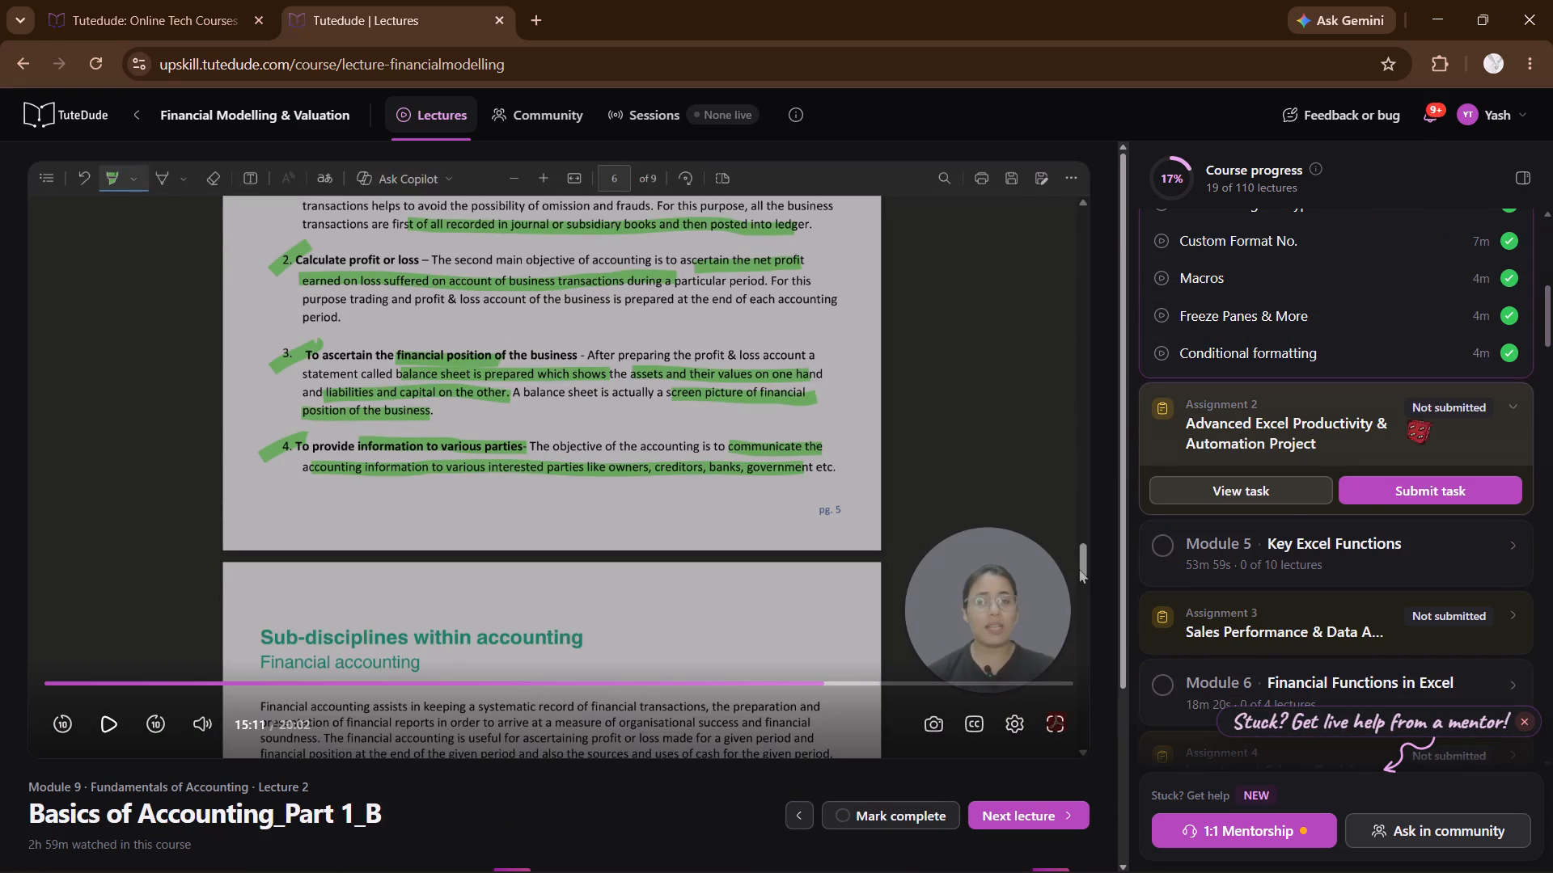
pyautogui.click(1297, 489)
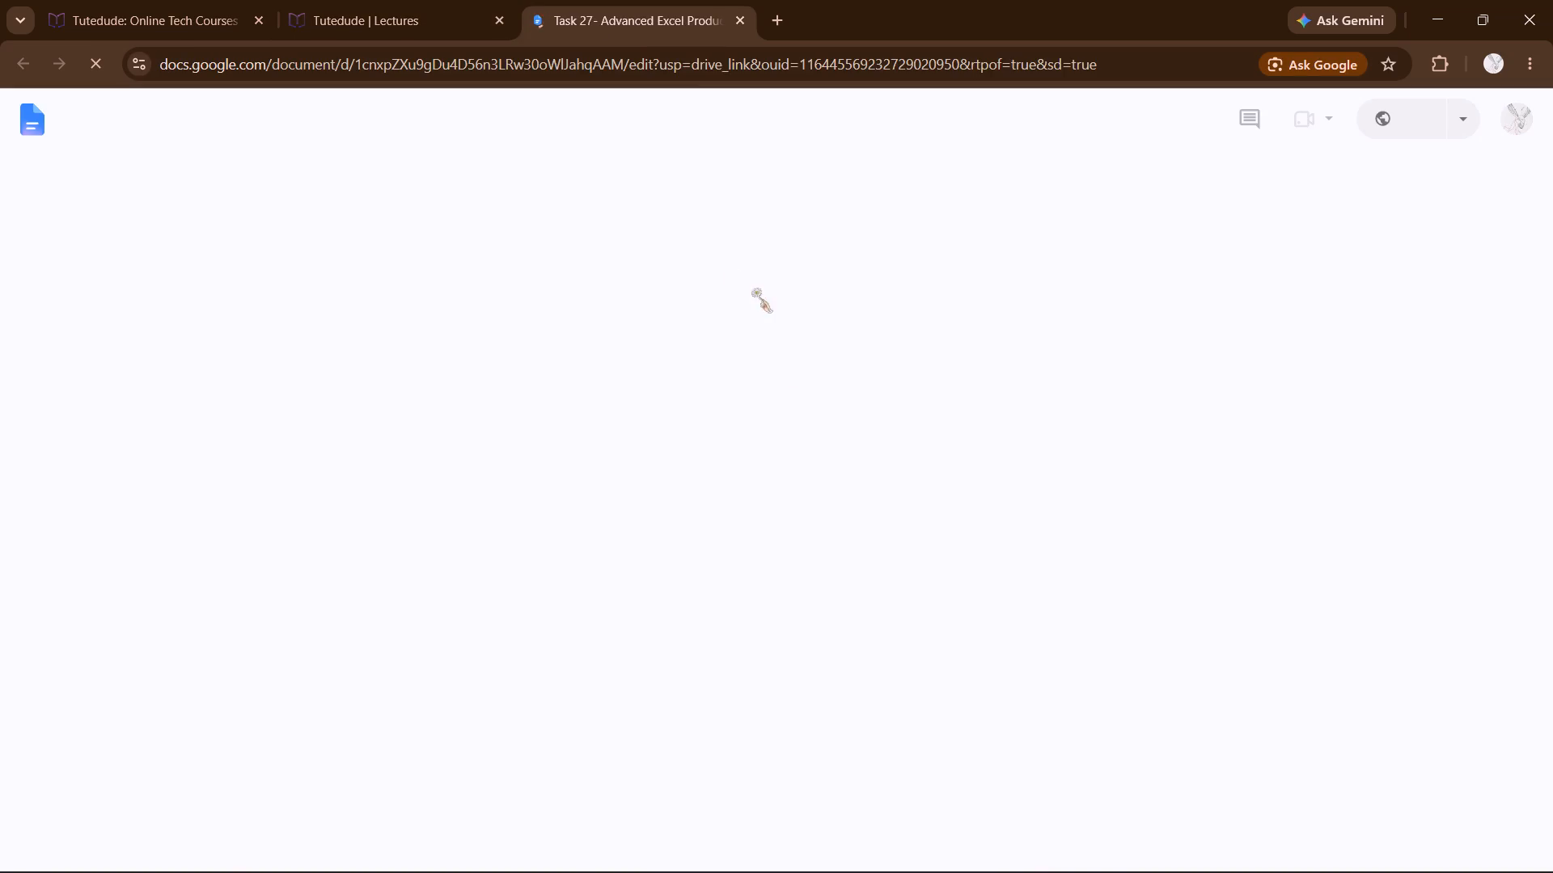
# Open the linked Automated Excel Productivity Data Sheet from the task document.
pyautogui.scroll(-1, 613, 508)
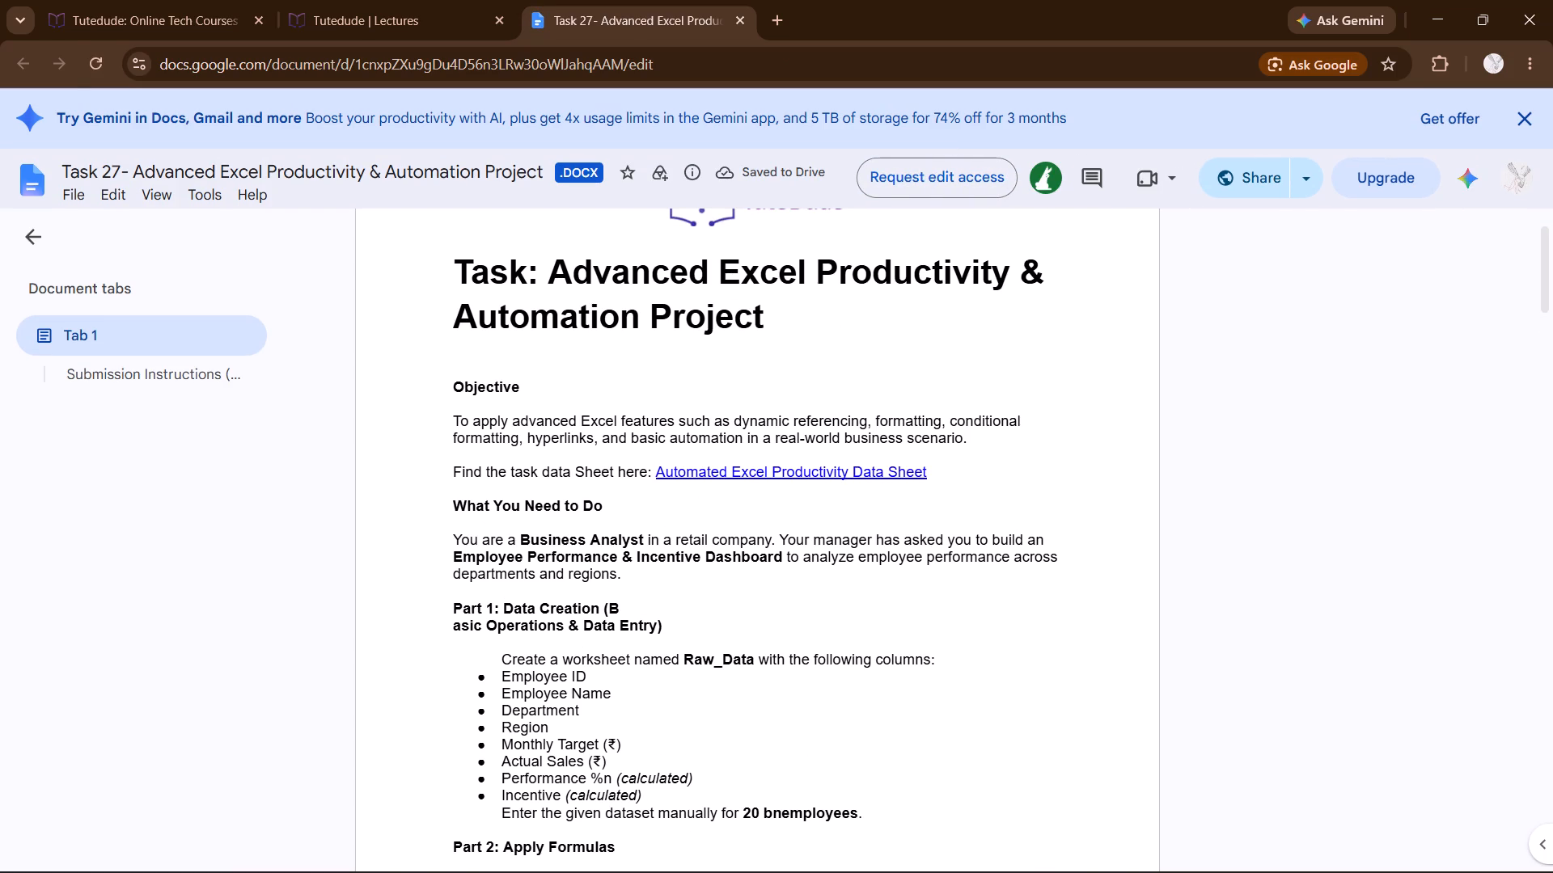
pyautogui.click(713, 472)
pyautogui.click(801, 500)
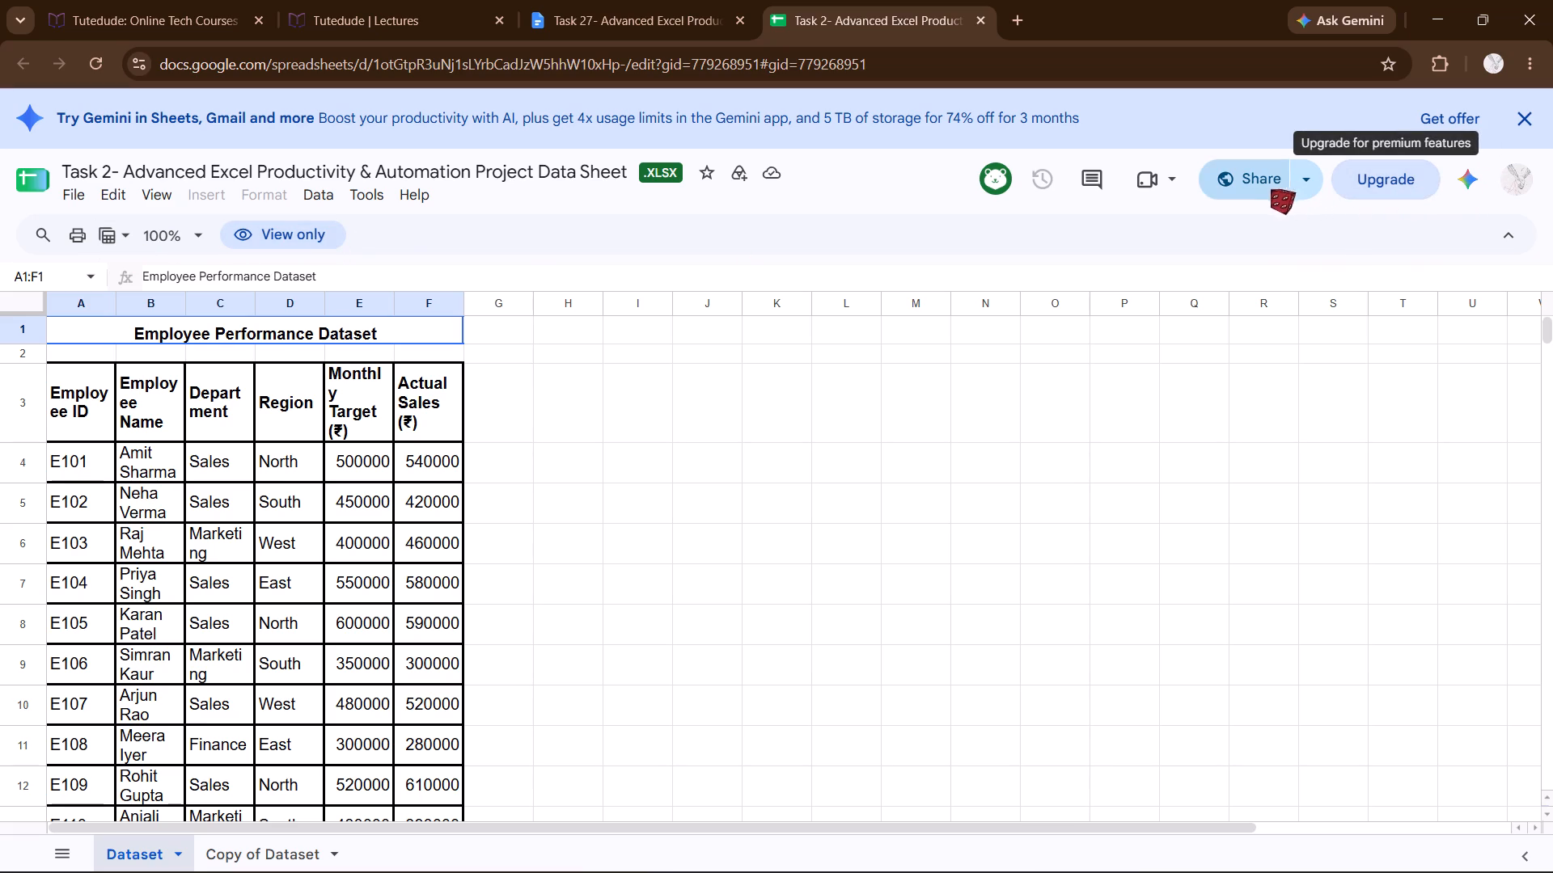
# Close the Gemini offer banner and save the view-only Task 2 data sheet as a Google Sheets file.
pyautogui.click(1543, 125)
pyautogui.click(93, 138)
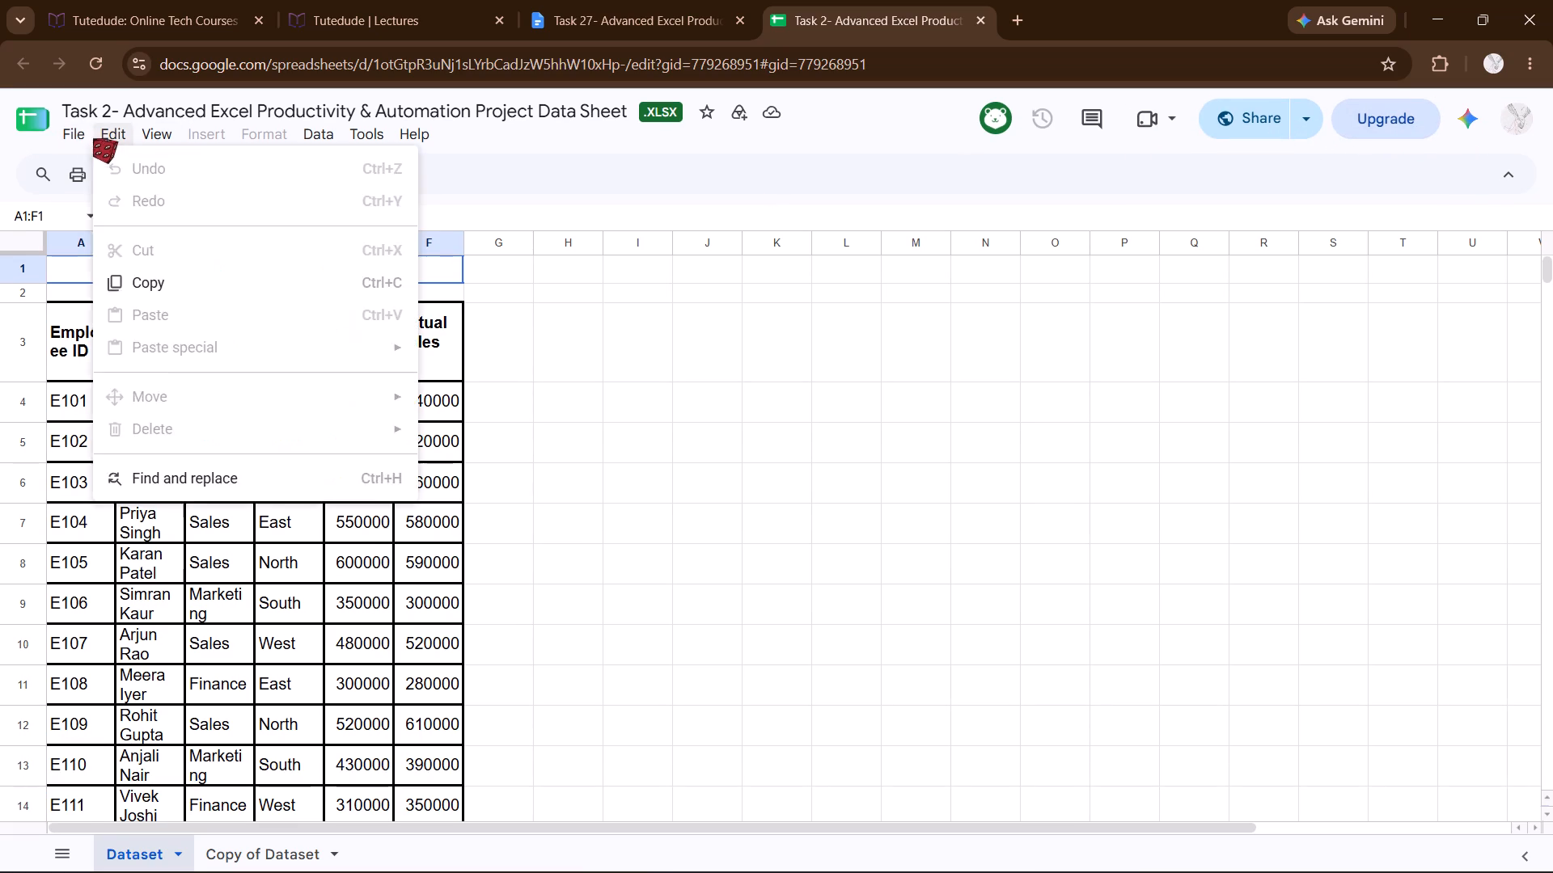
pyautogui.click(79, 139)
pyautogui.click(66, 140)
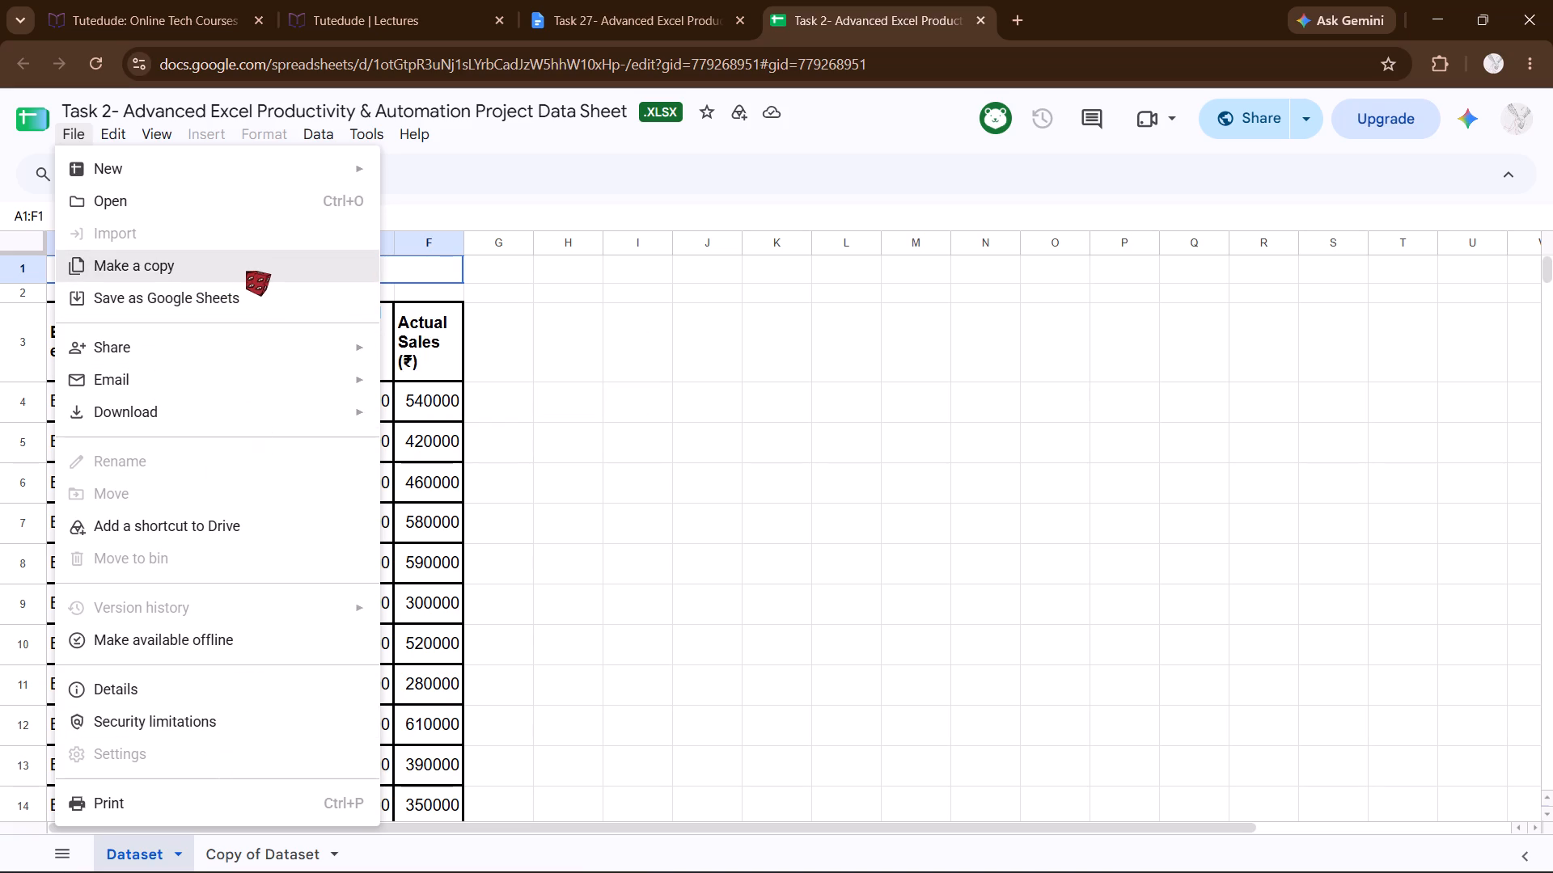
pyautogui.click(246, 297)
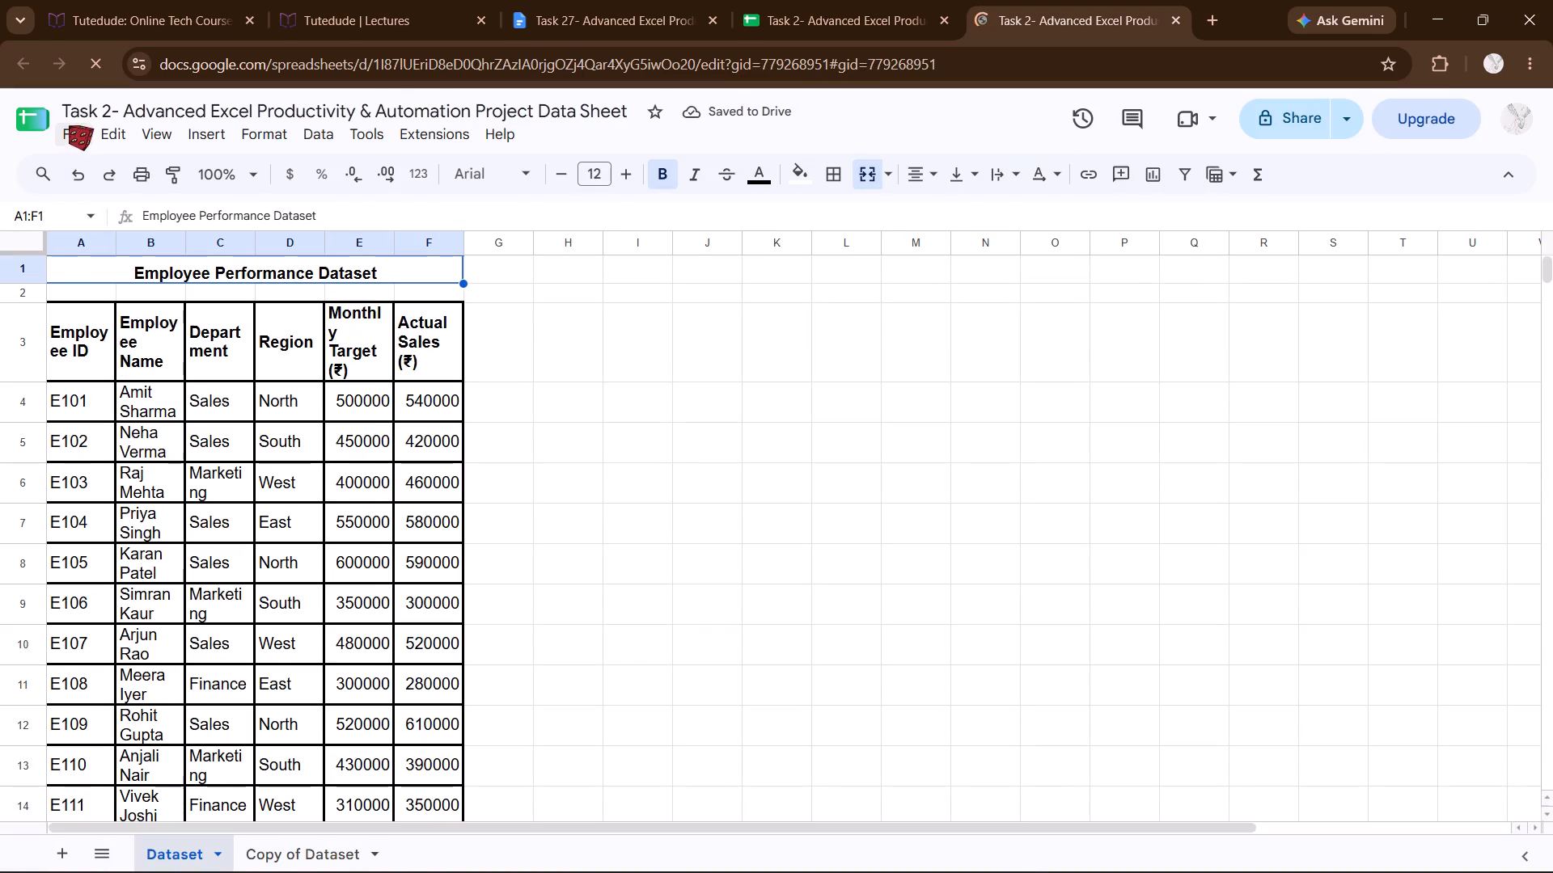
# Download the saved Task 2 data sheet as a Microsoft Excel workbook.
pyautogui.click(69, 125)
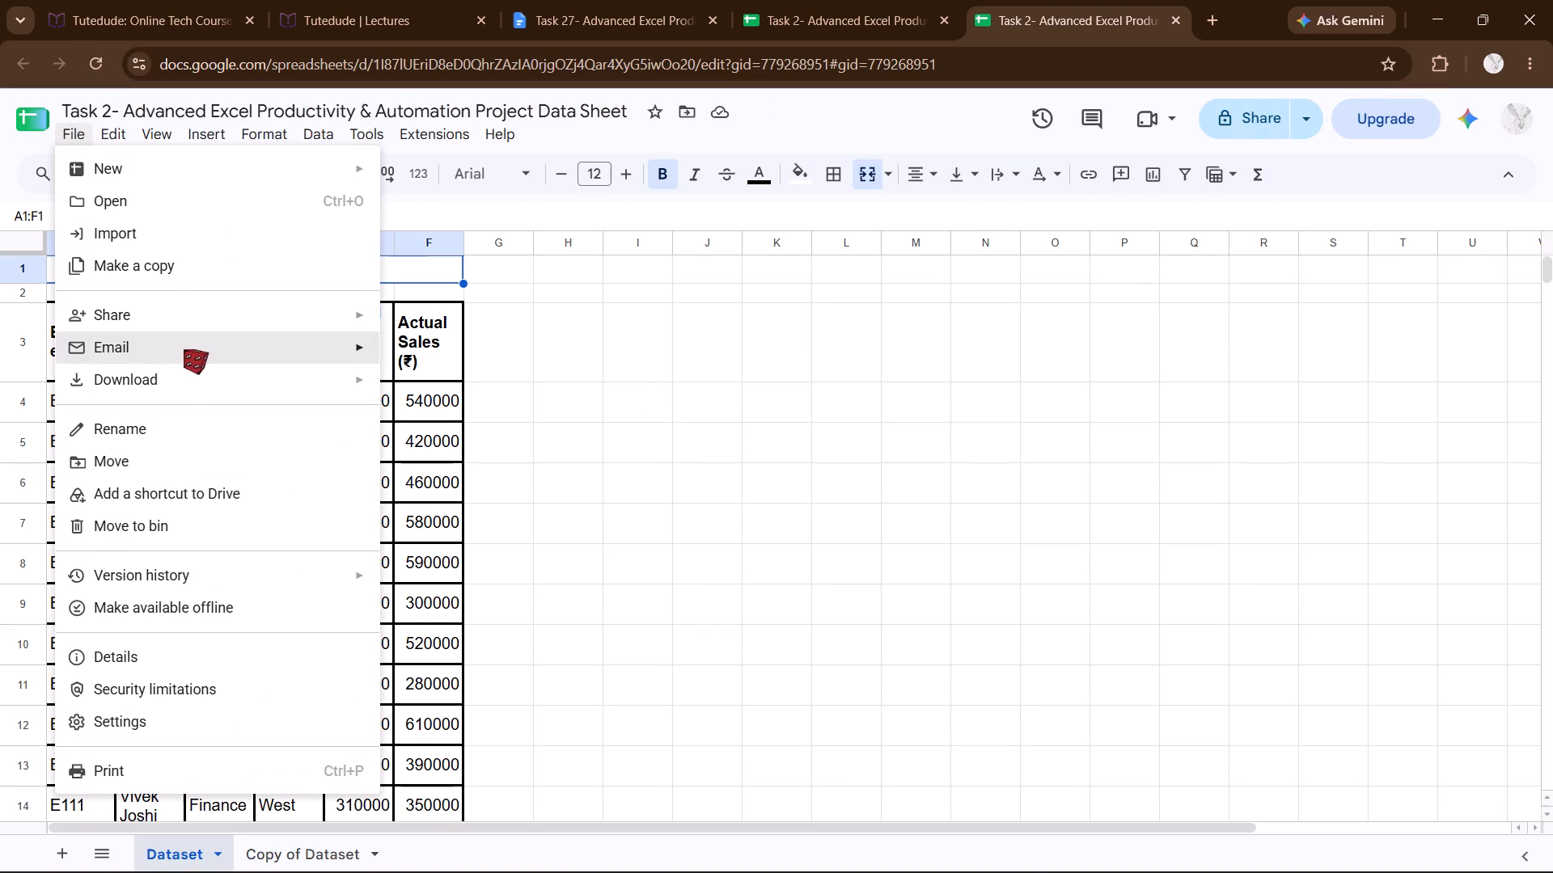
pyautogui.click(524, 377)
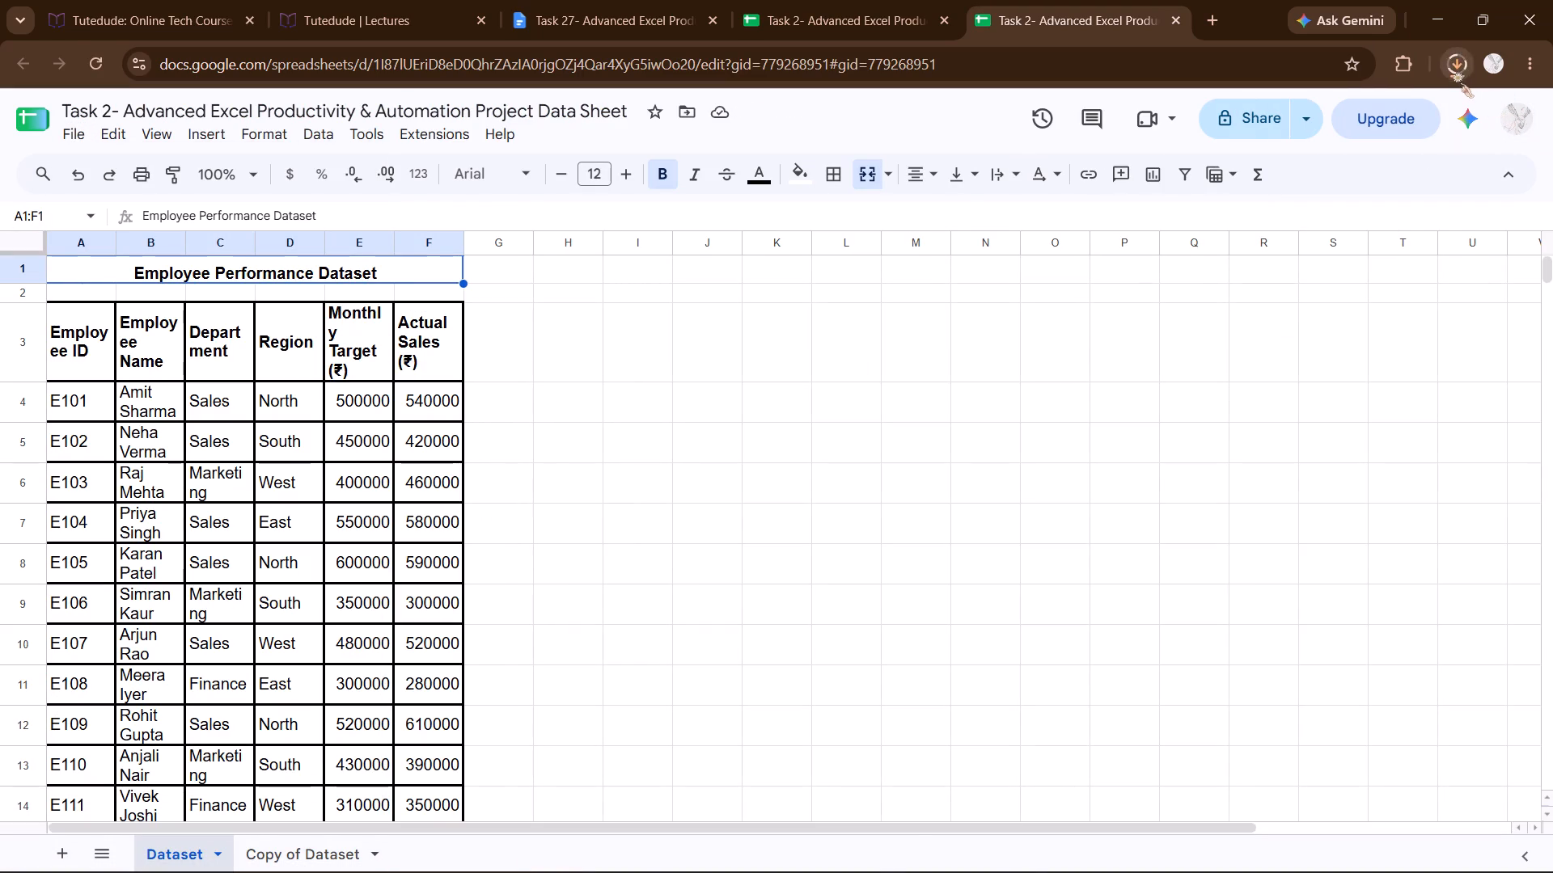
# In File Explorer's Downloads folder, delete the older Task 2 Advanced Excel Productivity workbook dated 29-10-2026.
pyautogui.click(873, 866)
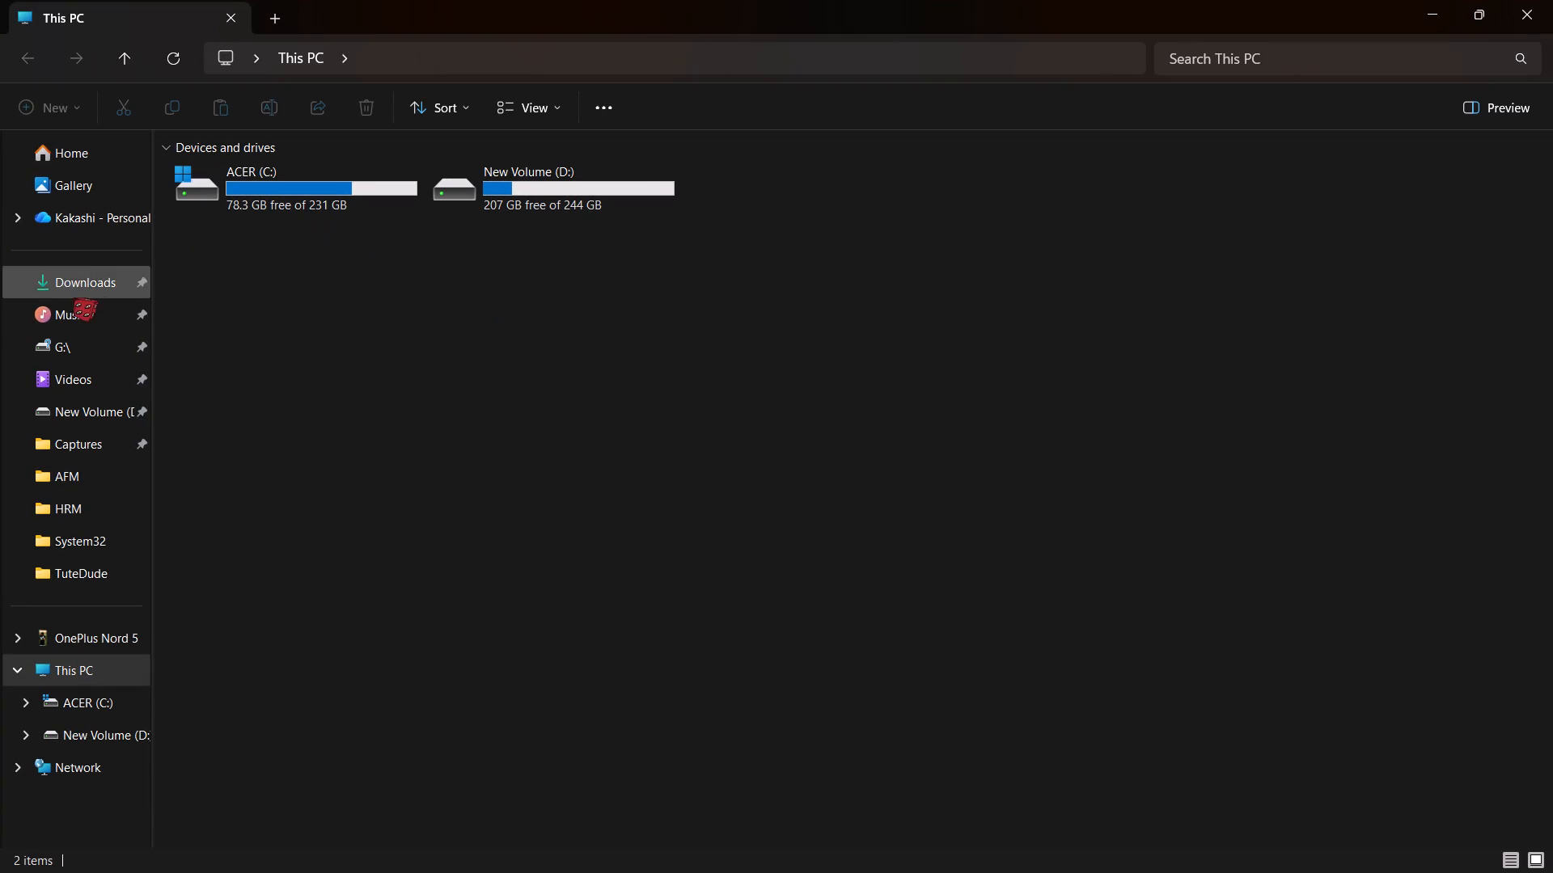
pyautogui.click(56, 283)
pyautogui.scroll(-12, 401, 606)
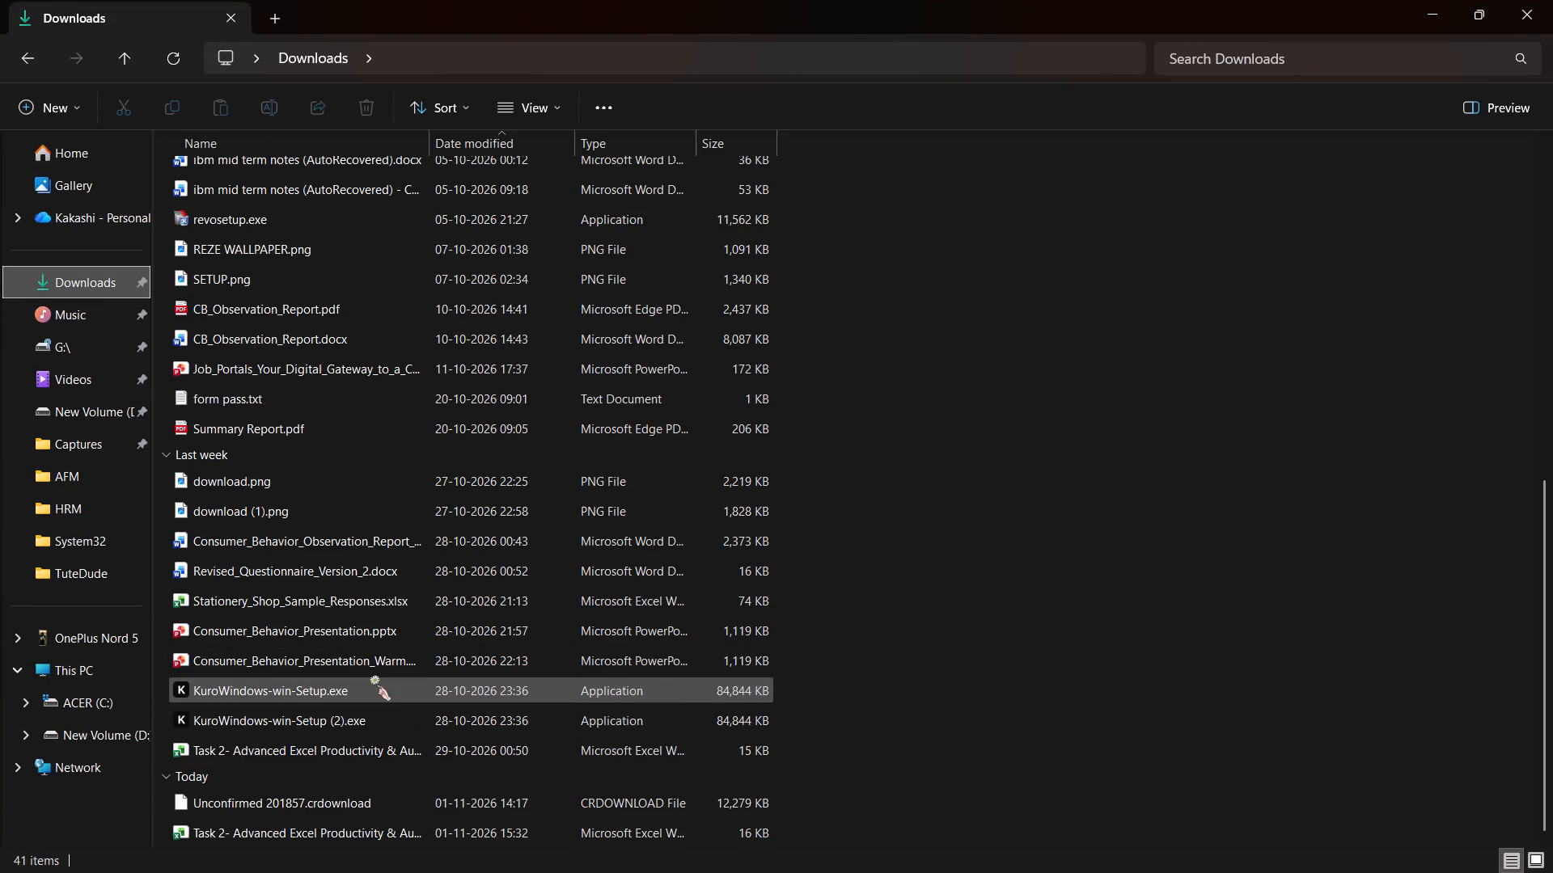
pyautogui.scroll(-6, 370, 677)
pyautogui.click(397, 750)
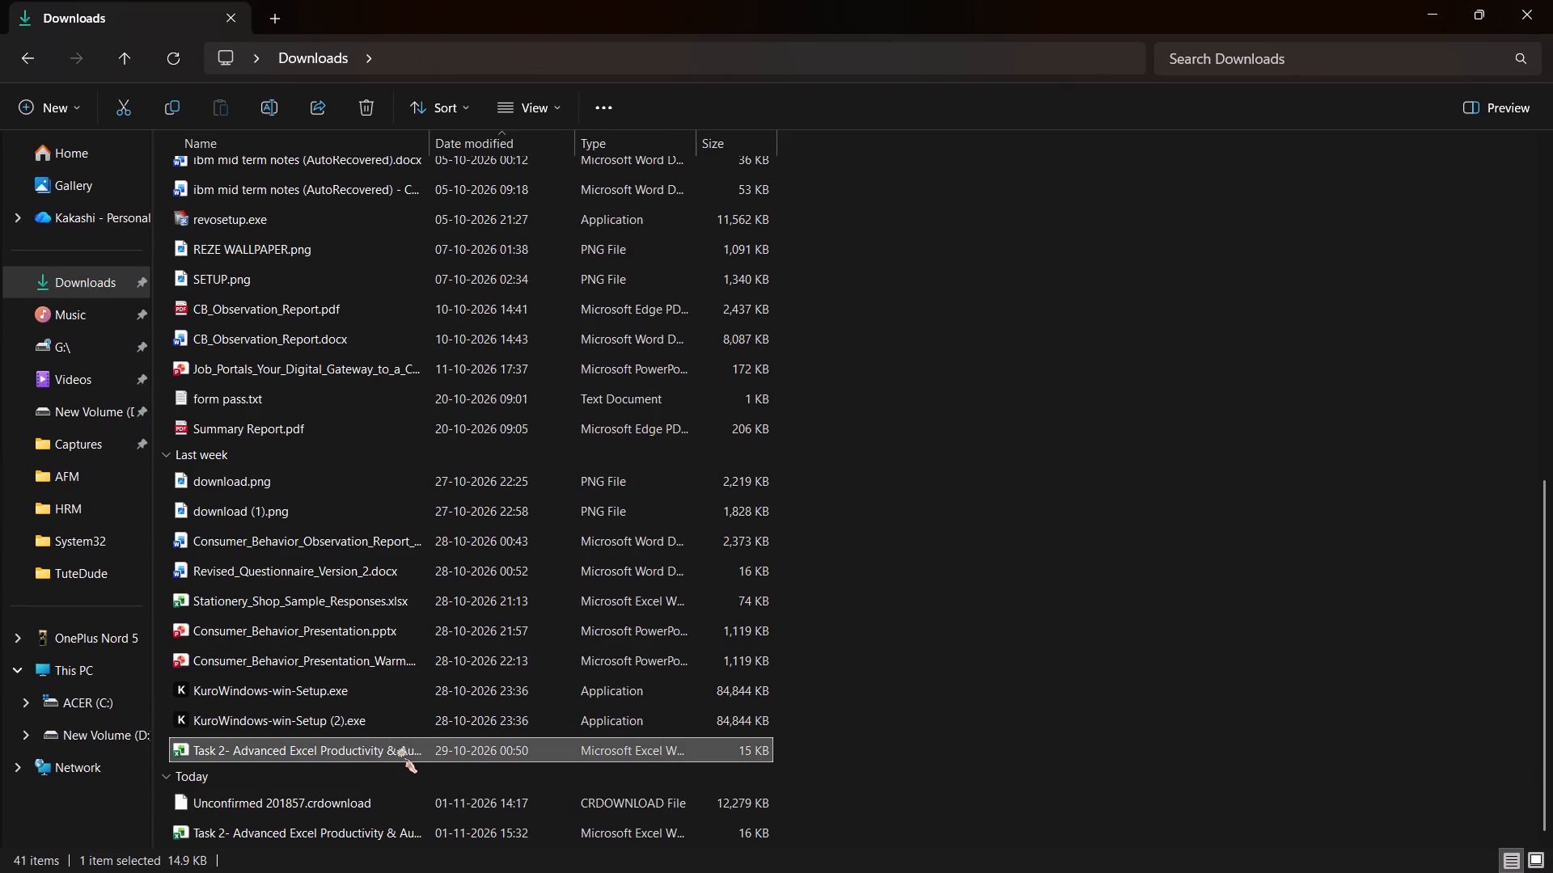
pyautogui.rightClick(397, 750)
pyautogui.click(700, 791)
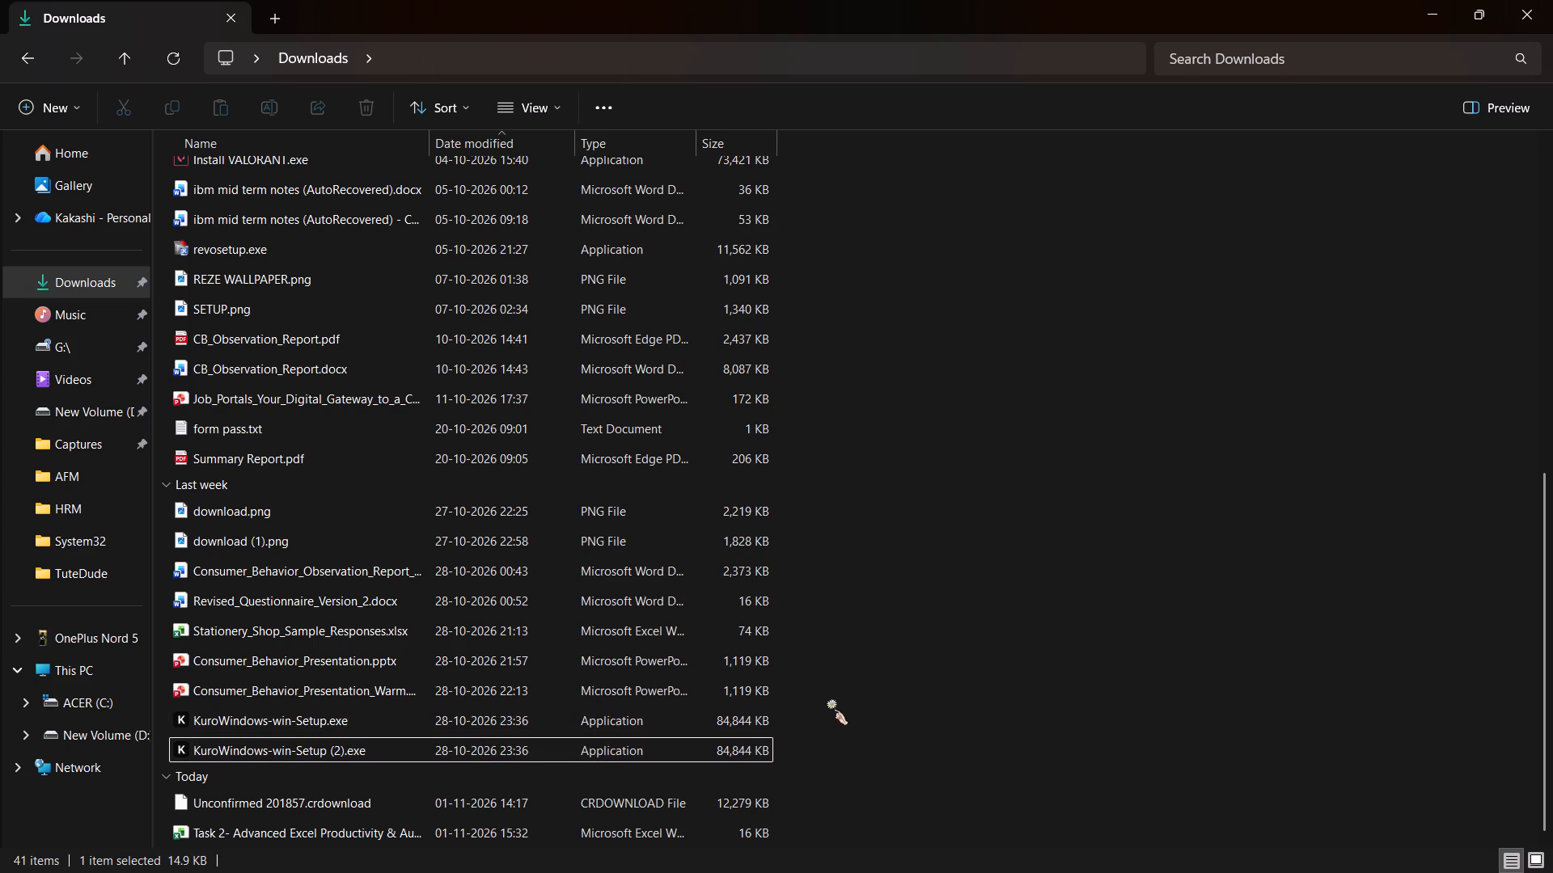
# Delete the five files from the Consumer_Behavior_Observation_Report document through the Consumer_Behavior_Presentation_Warm presentation in Downloads.
pyautogui.moveTo(825, 696); pyautogui.dragTo(332, 584)
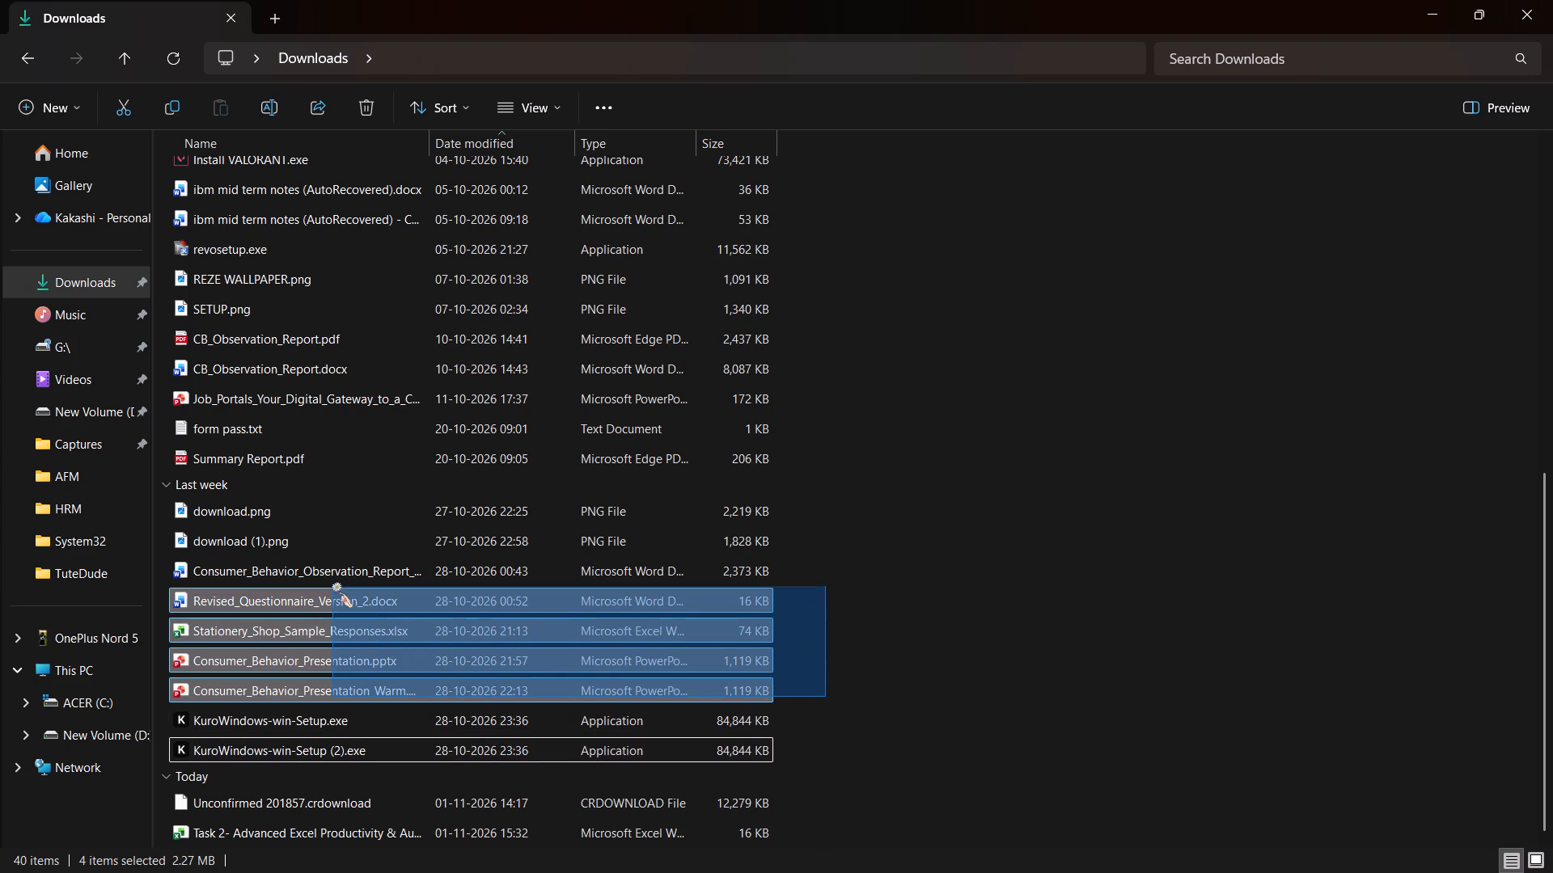
pyautogui.moveTo(332, 584); pyautogui.dragTo(328, 514)
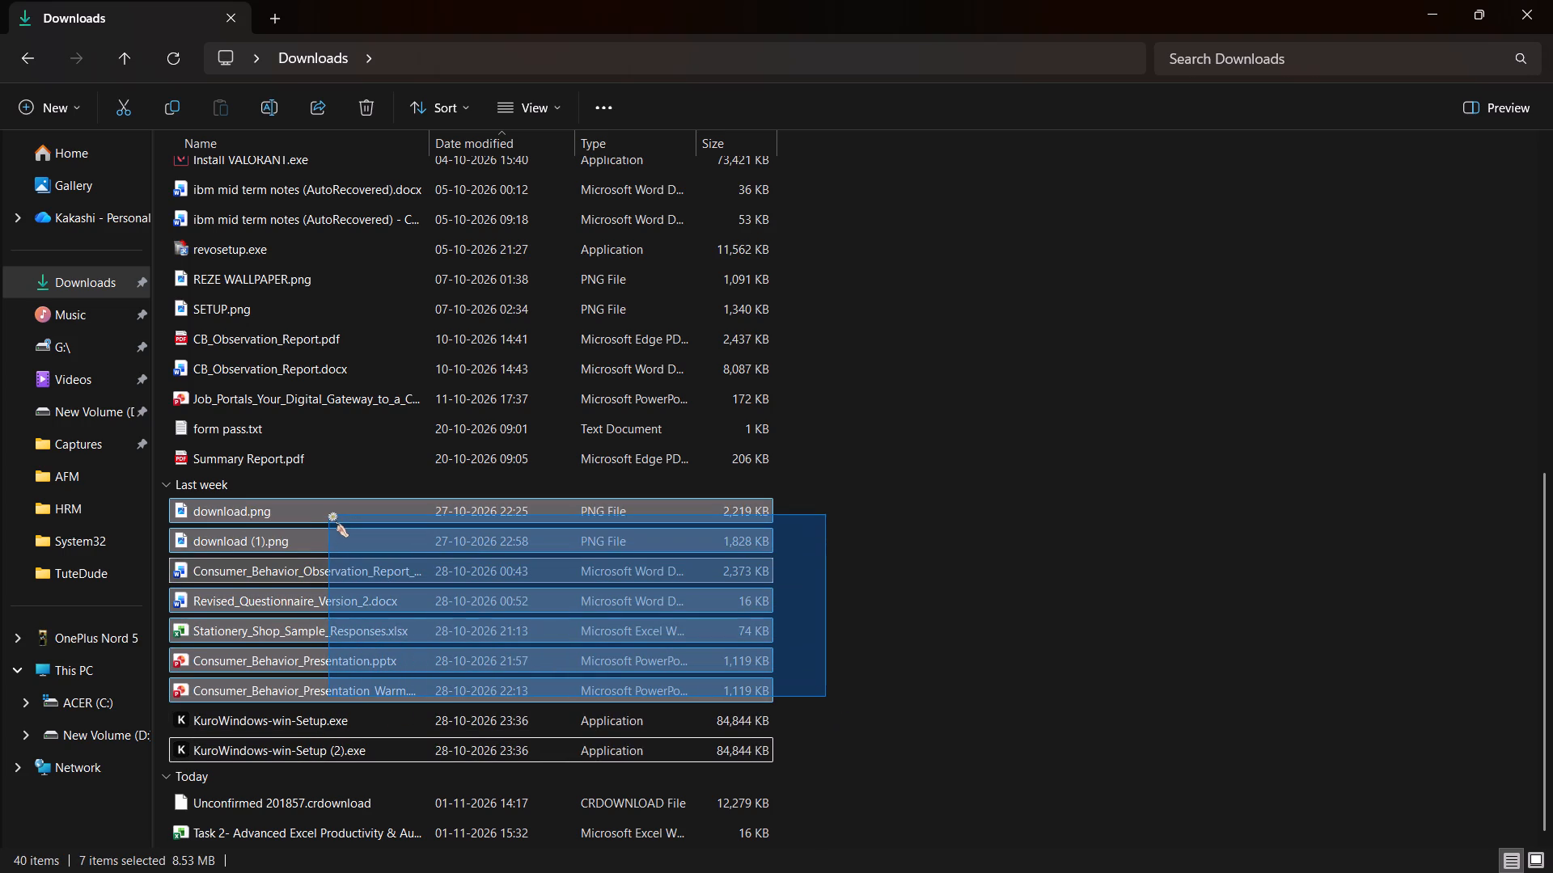
pyautogui.moveTo(328, 514); pyautogui.dragTo(322, 570)
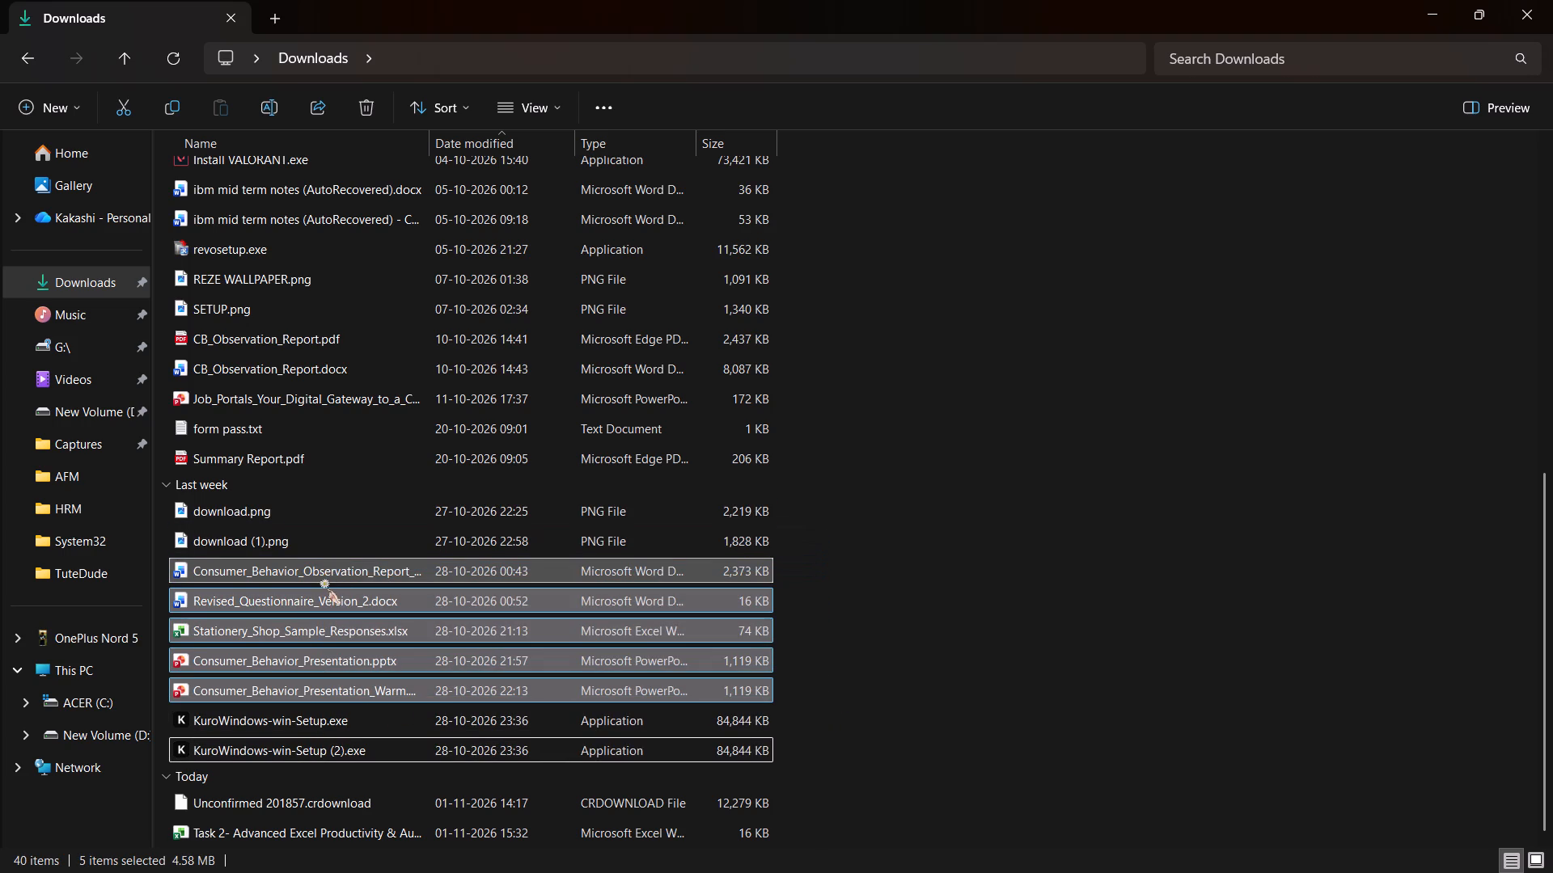
pyautogui.rightClick(320, 581)
pyautogui.click(603, 627)
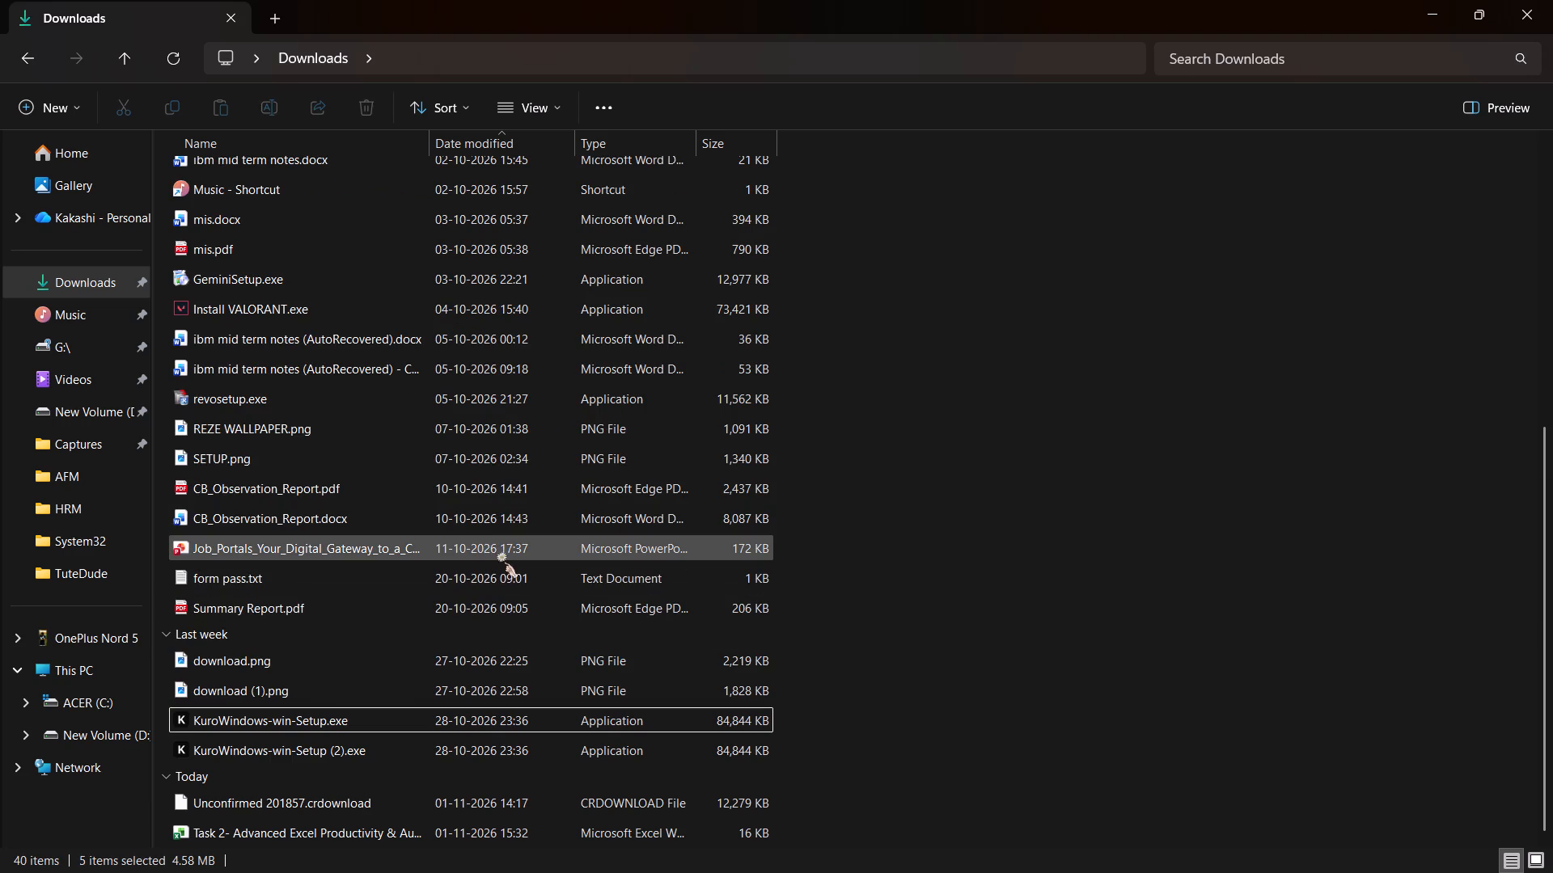
# Delete the fifteen files from ibm mid term notes.docx through form pass.txt in the Downloads folder.
pyautogui.moveTo(797, 576); pyautogui.dragTo(316, 474, button='right')
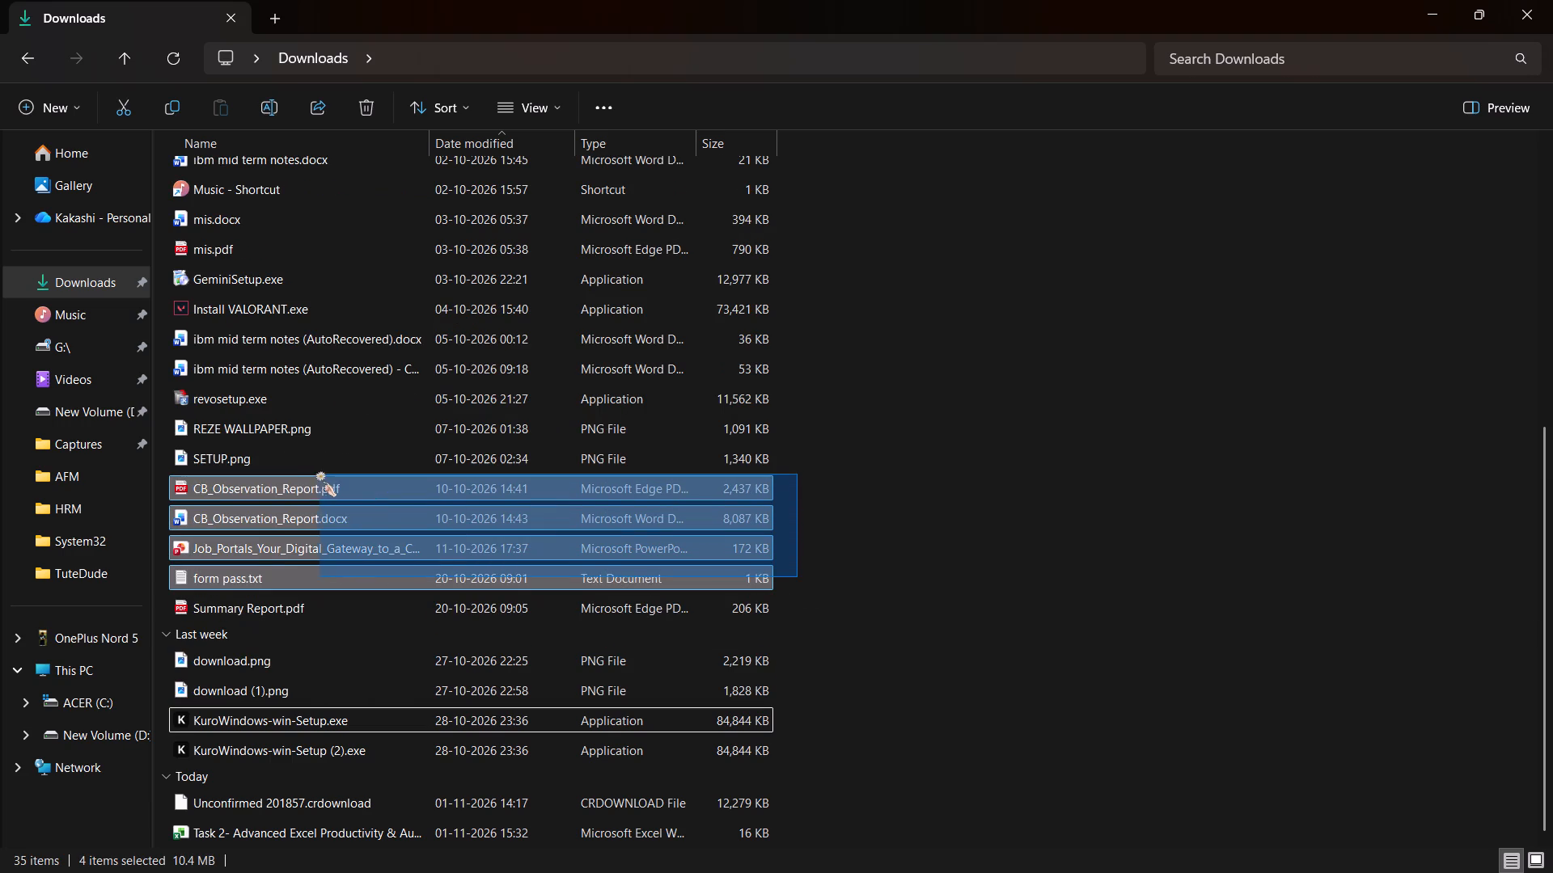
pyautogui.moveTo(316, 474); pyautogui.dragTo(231, 422, button='right')
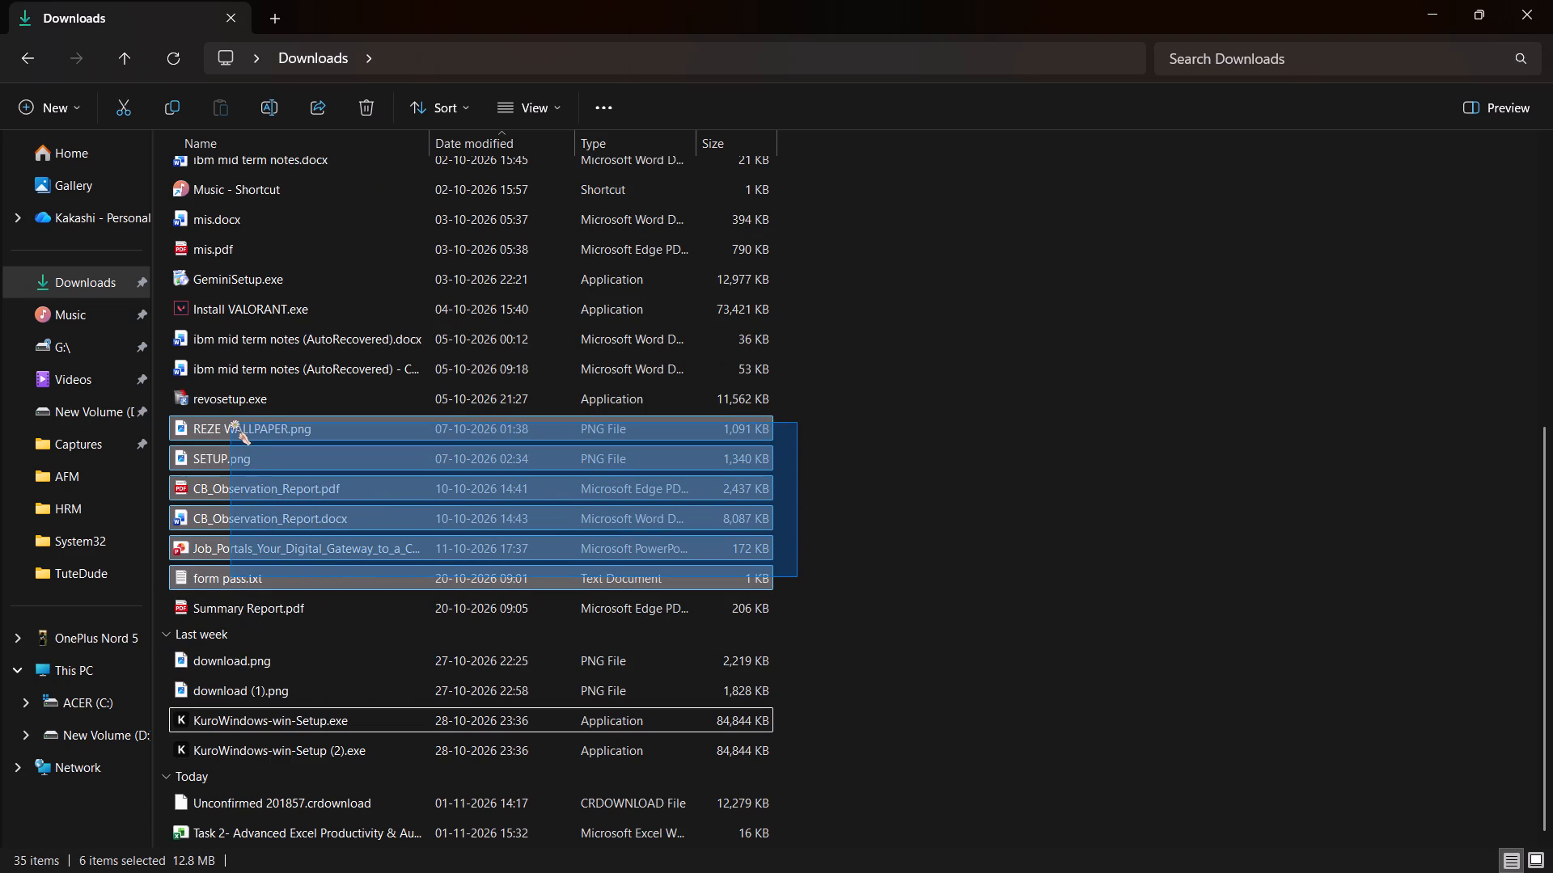
pyautogui.moveTo(231, 422); pyautogui.dragTo(243, 385, button='right')
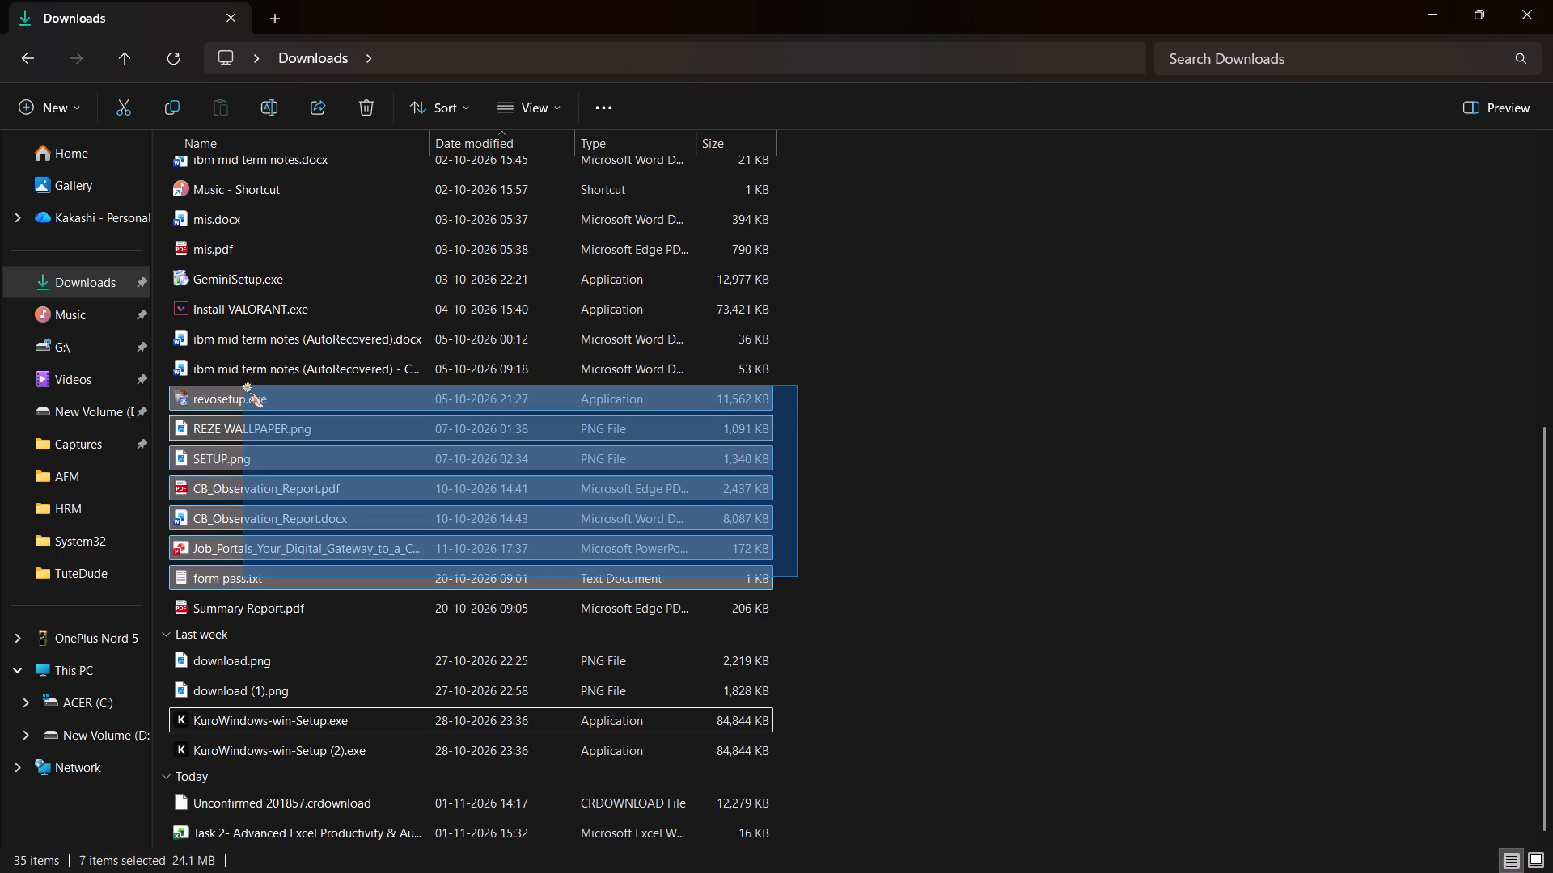
pyautogui.moveTo(243, 385); pyautogui.dragTo(248, 298, button='right')
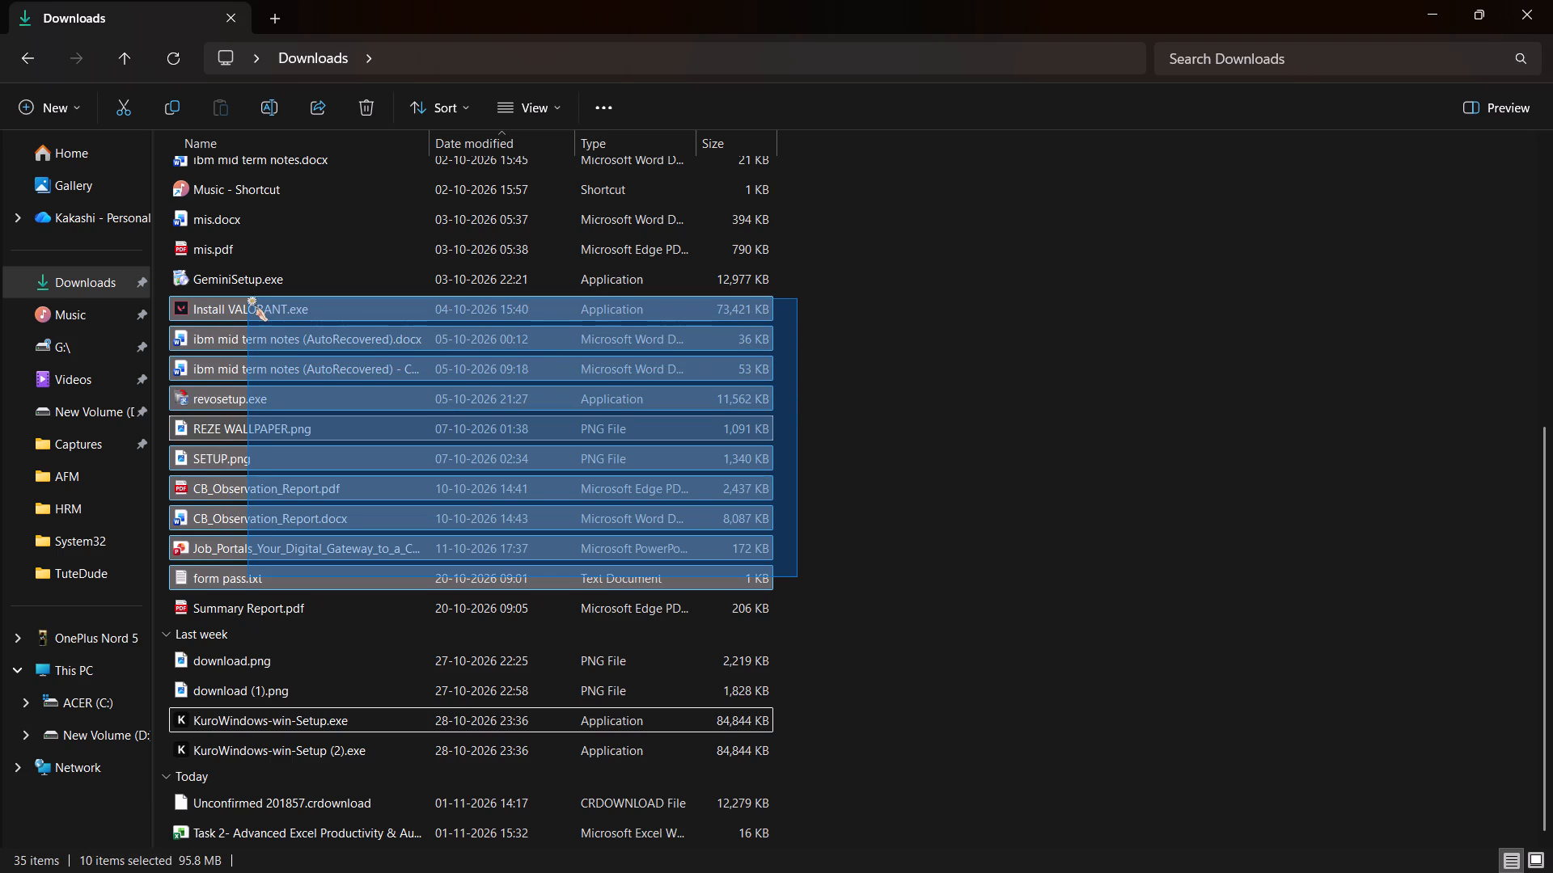
pyautogui.moveTo(248, 298); pyautogui.dragTo(251, 242, button='right')
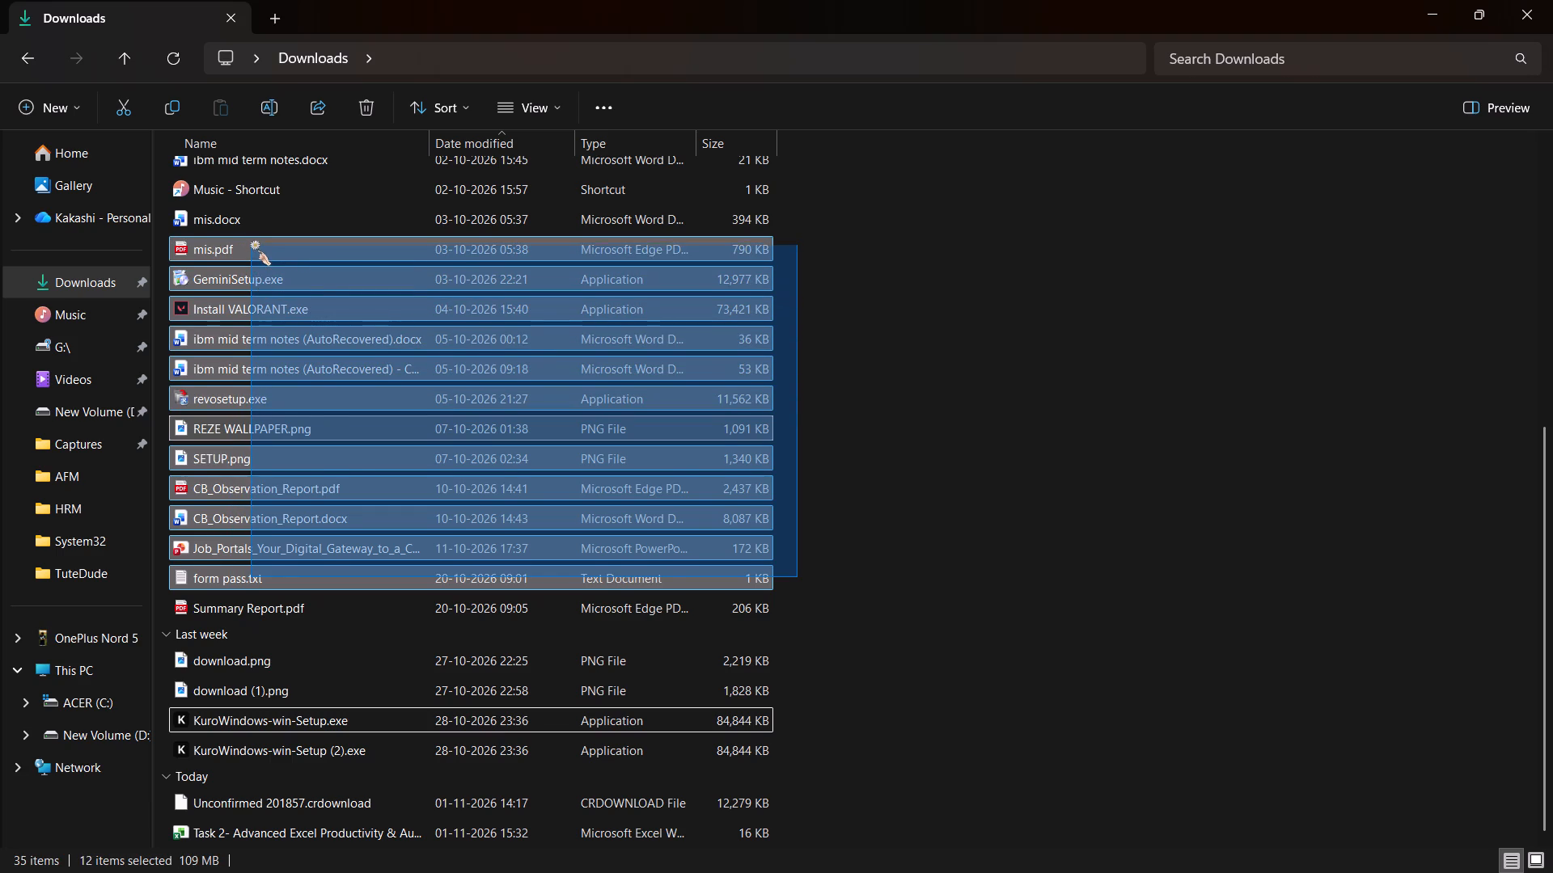
pyautogui.moveTo(251, 242); pyautogui.dragTo(238, 251, button='right')
pyautogui.scroll(1, 248, 242)
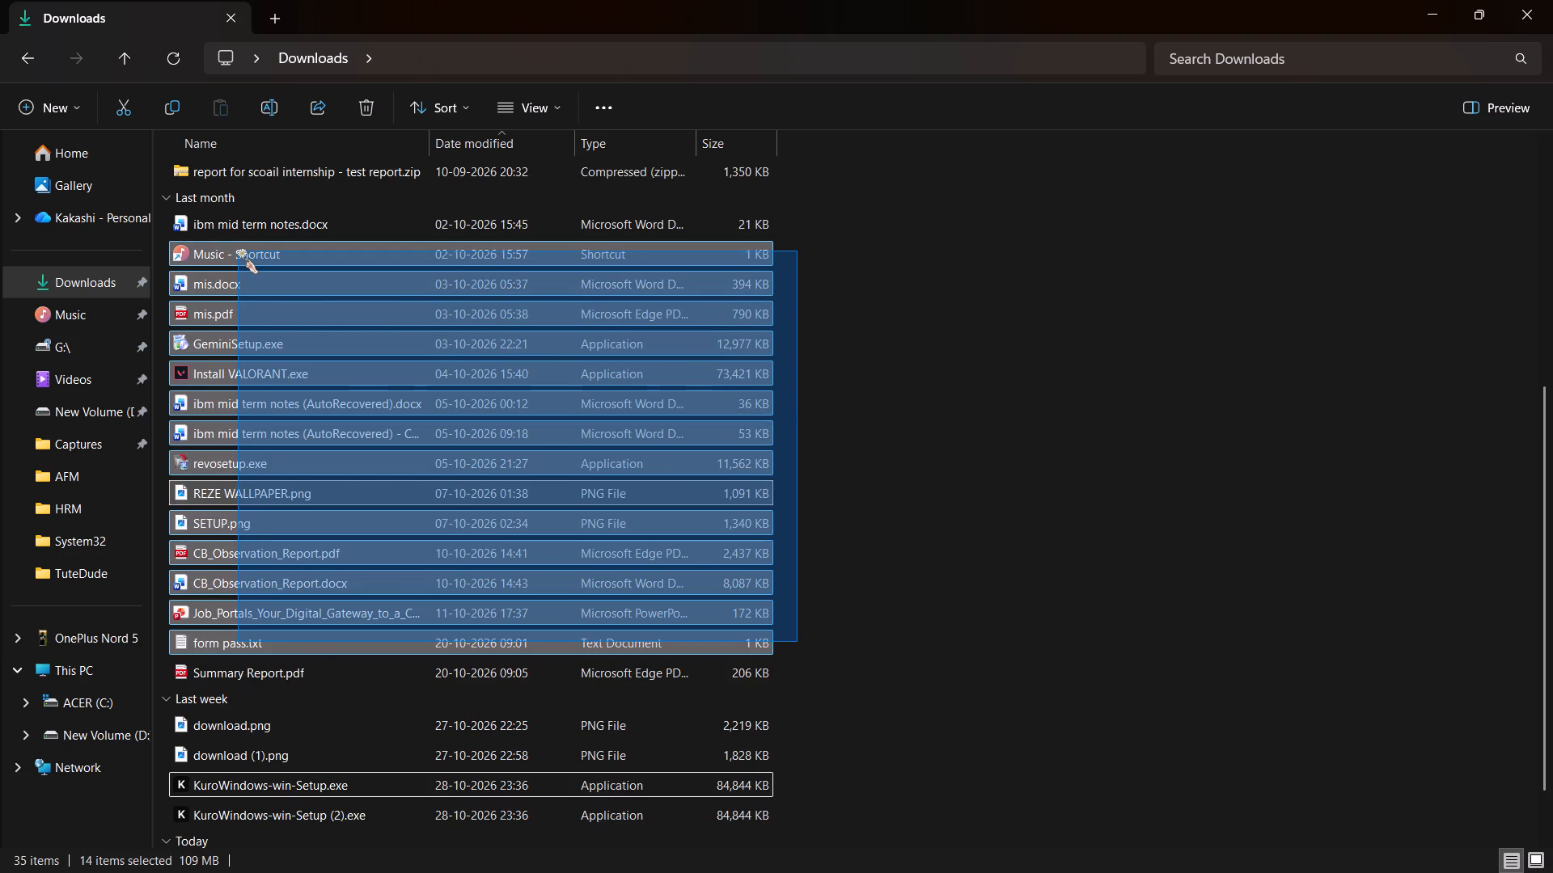
pyautogui.moveTo(238, 251); pyautogui.dragTo(231, 268, button='right')
pyautogui.scroll(1, 249, 228)
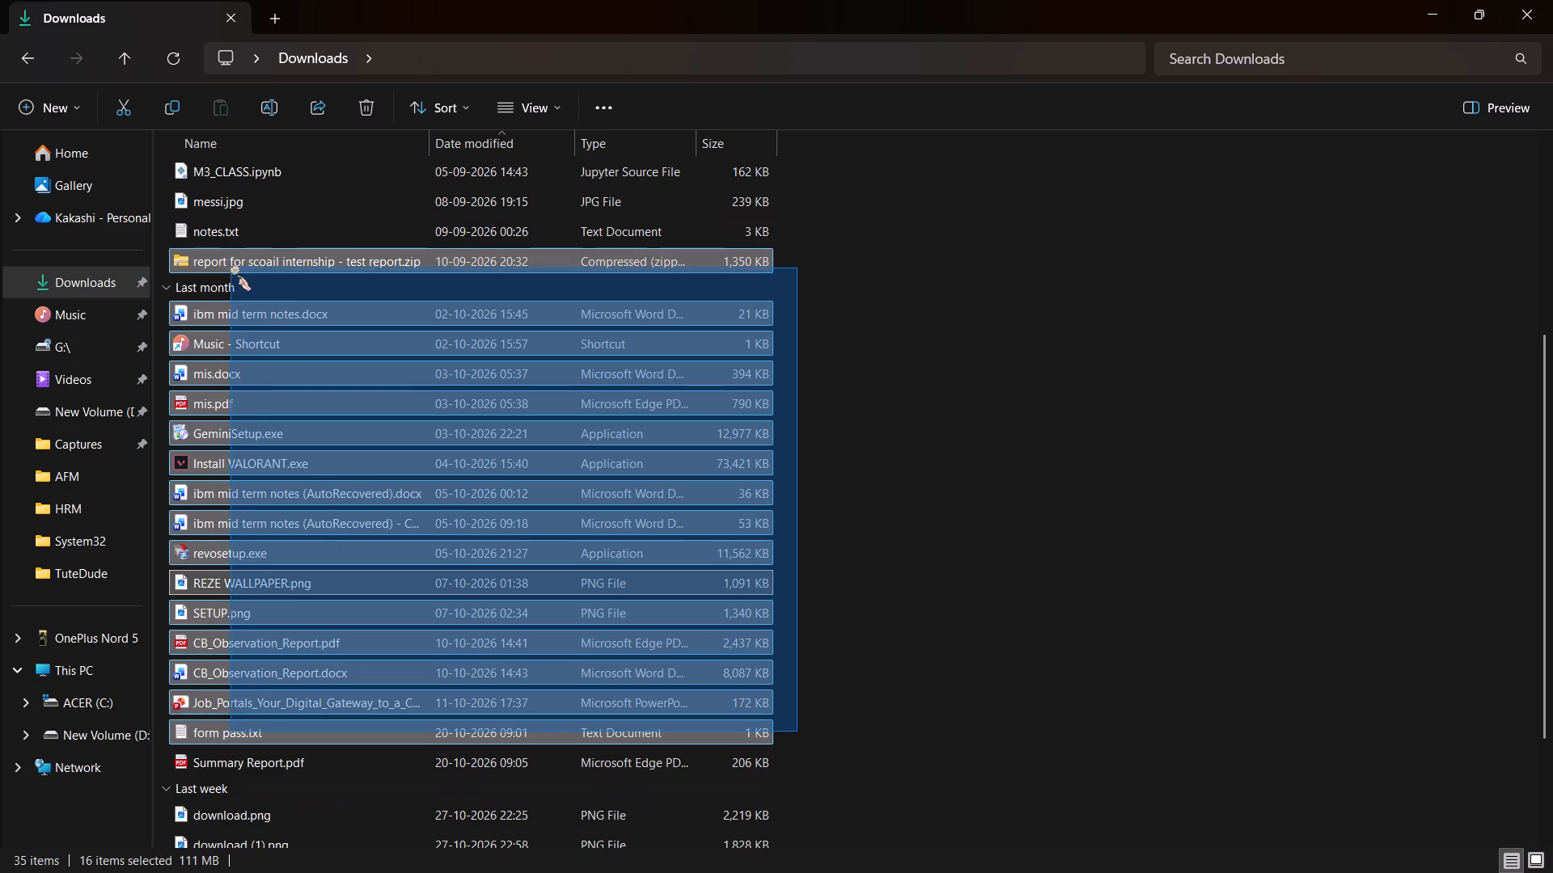
pyautogui.moveTo(231, 268); pyautogui.dragTo(210, 304, button='right')
pyautogui.click(472, 338)
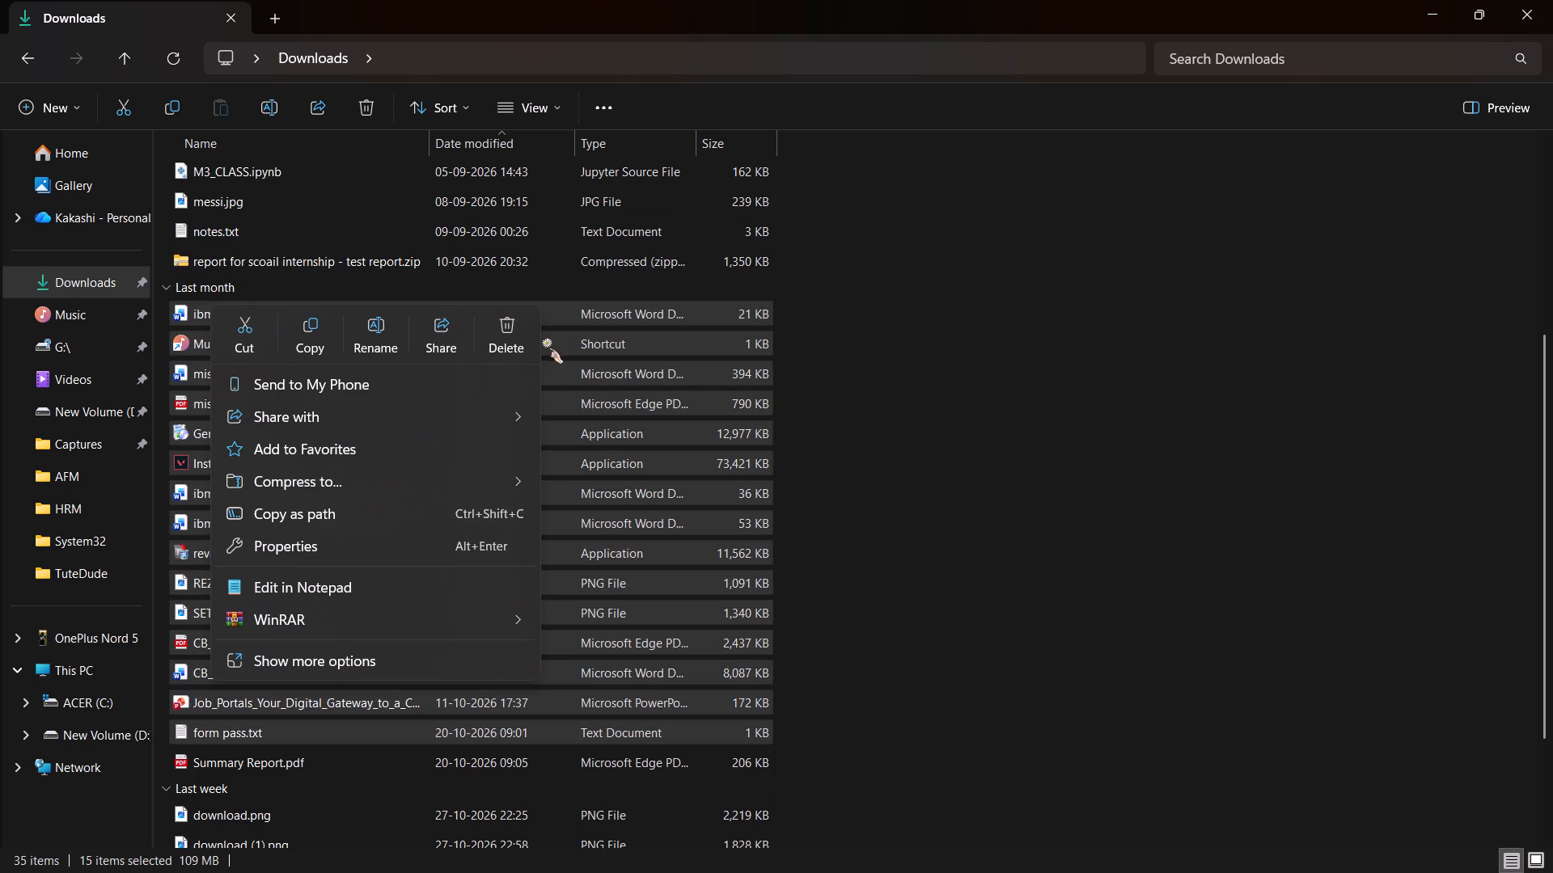
pyautogui.click(514, 342)
# Open the newly downloaded Task 2 Advanced Excel Productivity workbook in Excel and accept recovering its content.
pyautogui.scroll(-6, 263, 549)
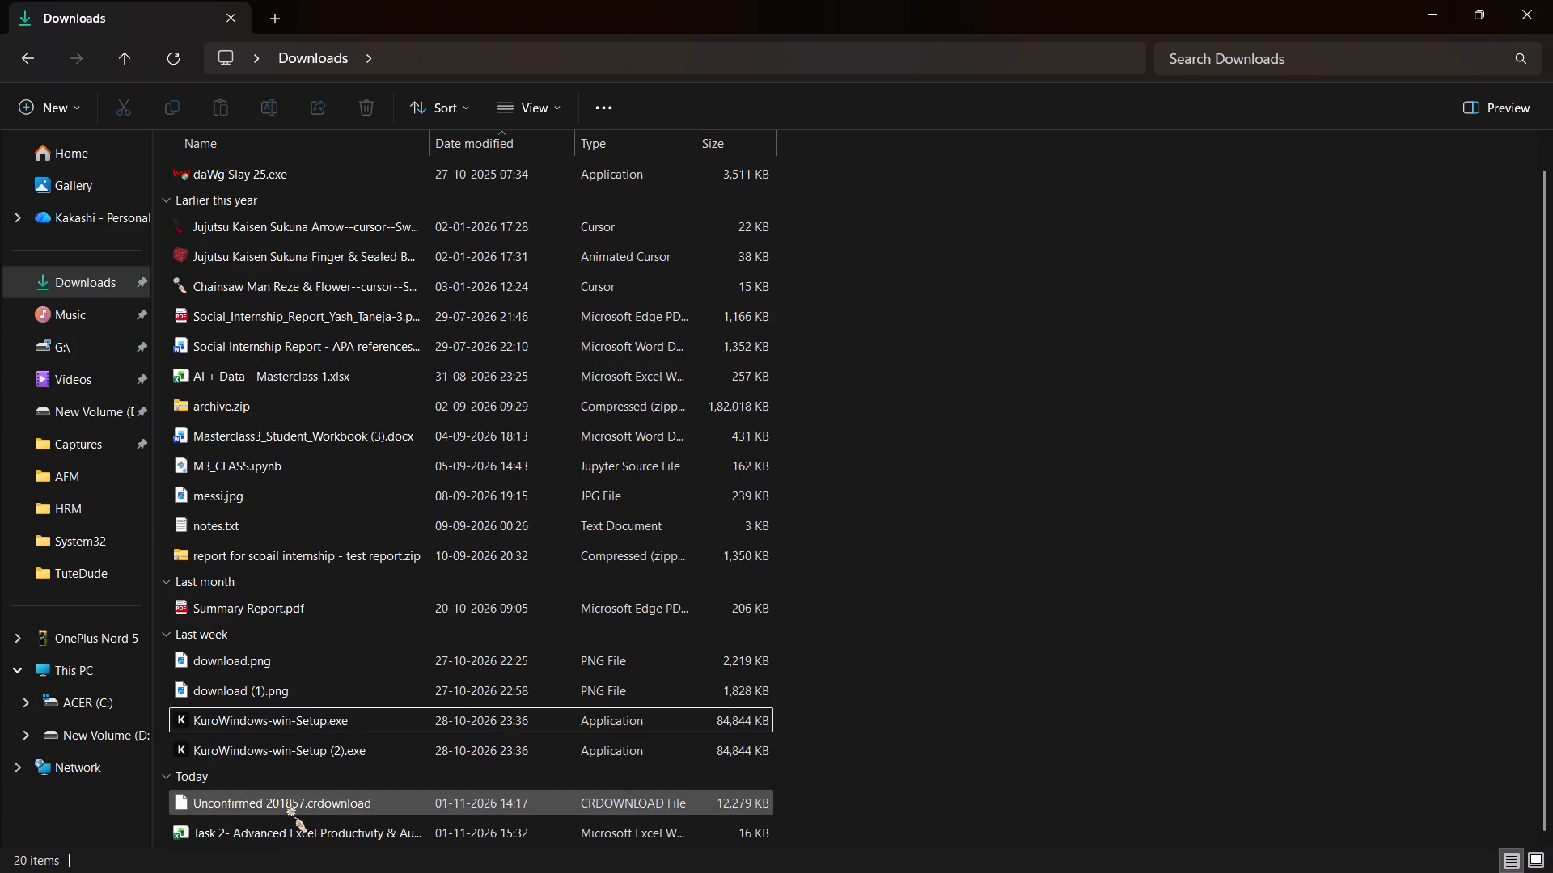
pyautogui.doubleClick(294, 820)
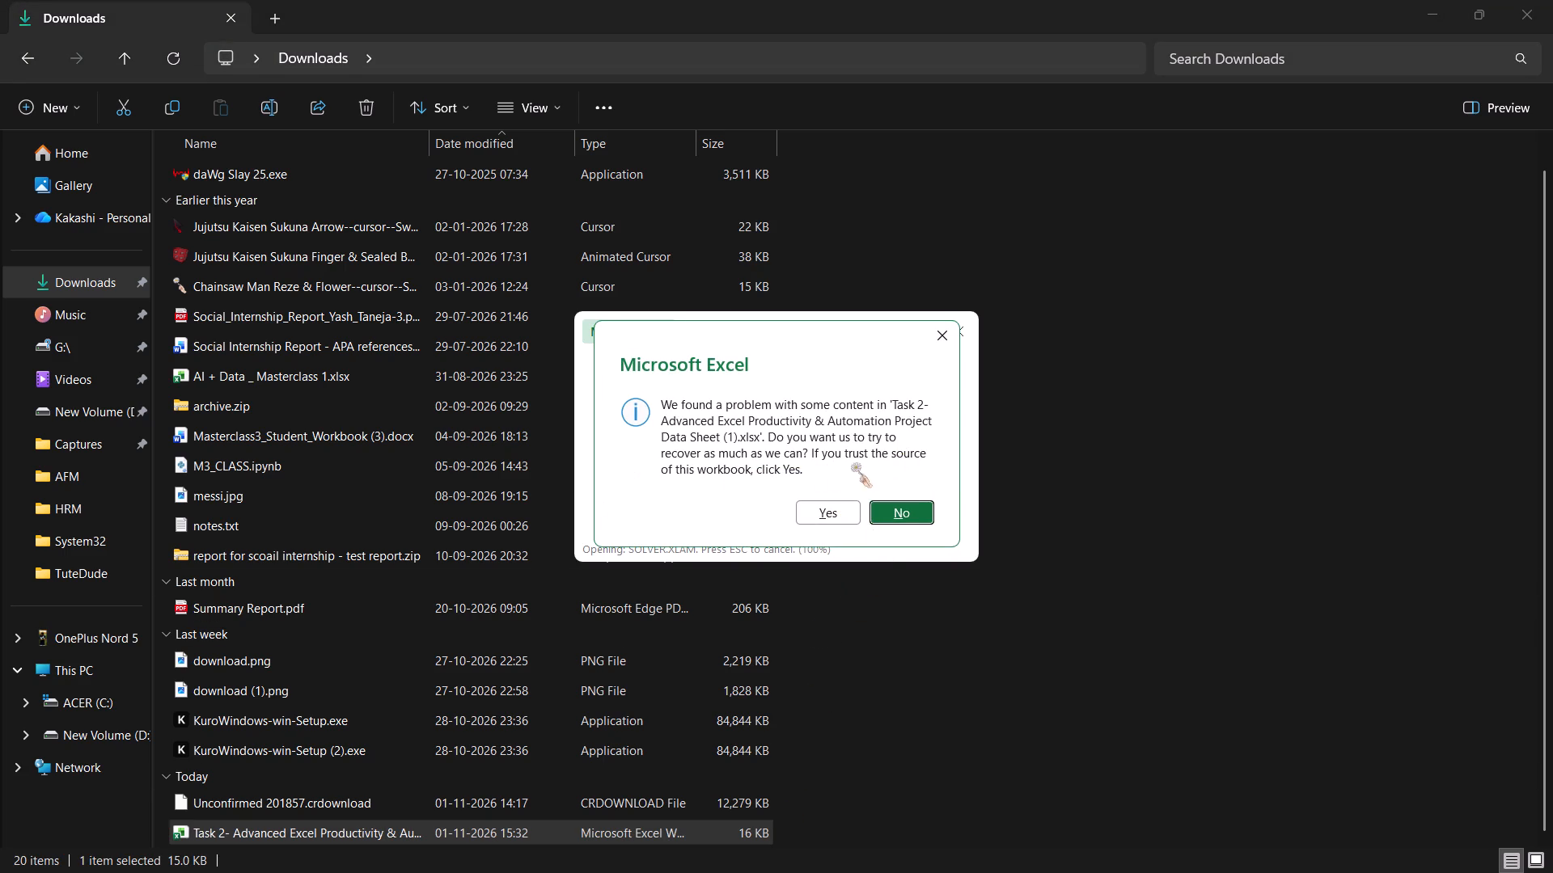
pyautogui.click(825, 513)
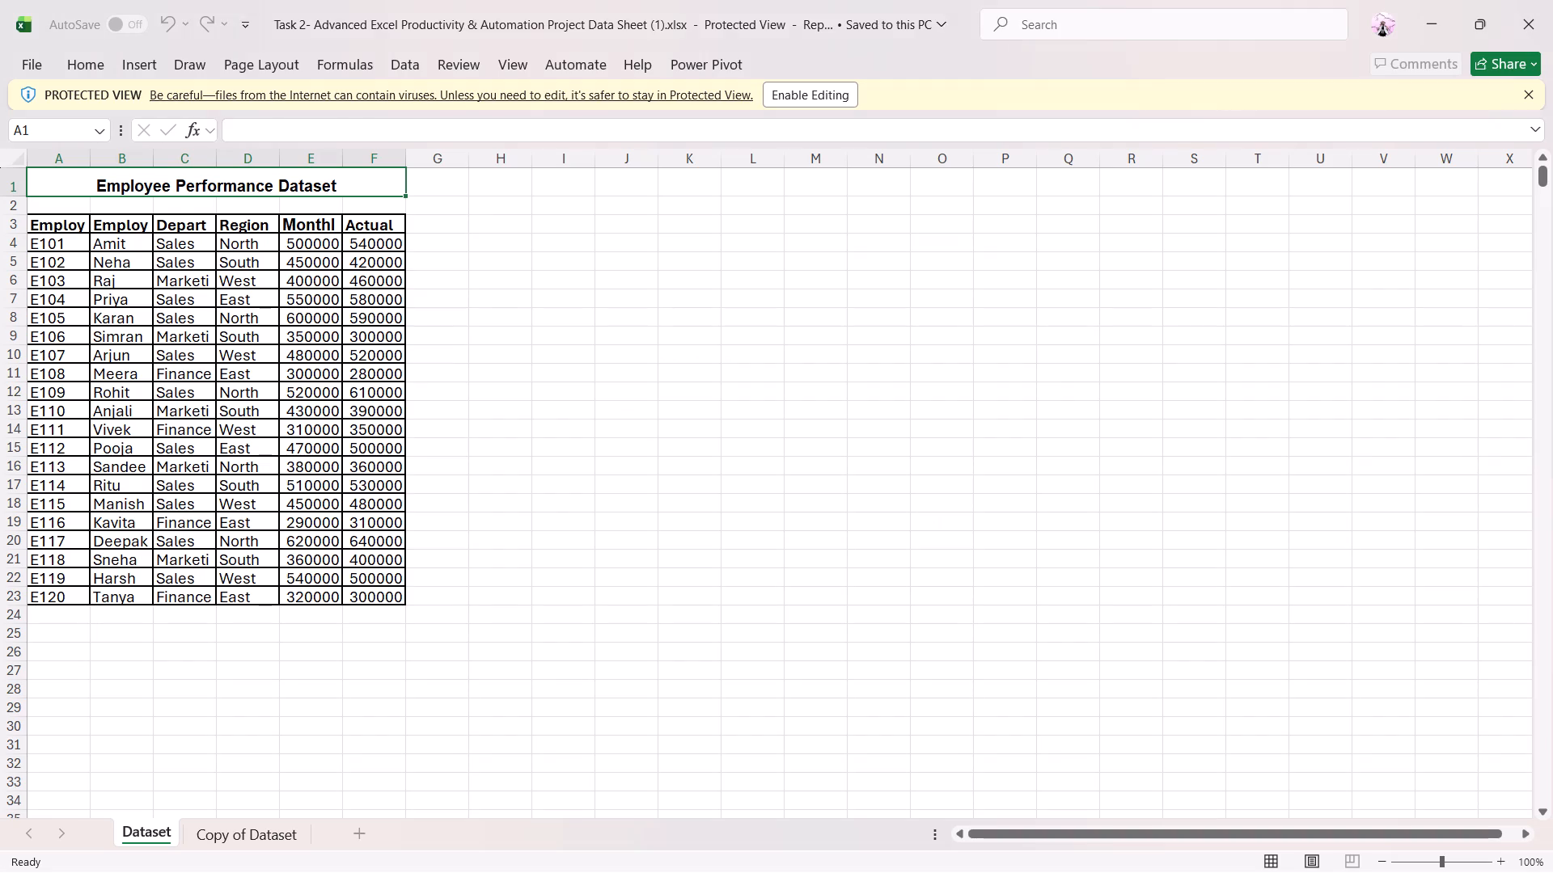
# Dismiss the Microsoft subscription sign-in prompt and show the Copy of Dataset sheet.
pyautogui.click(225, 842)
pyautogui.click(171, 843)
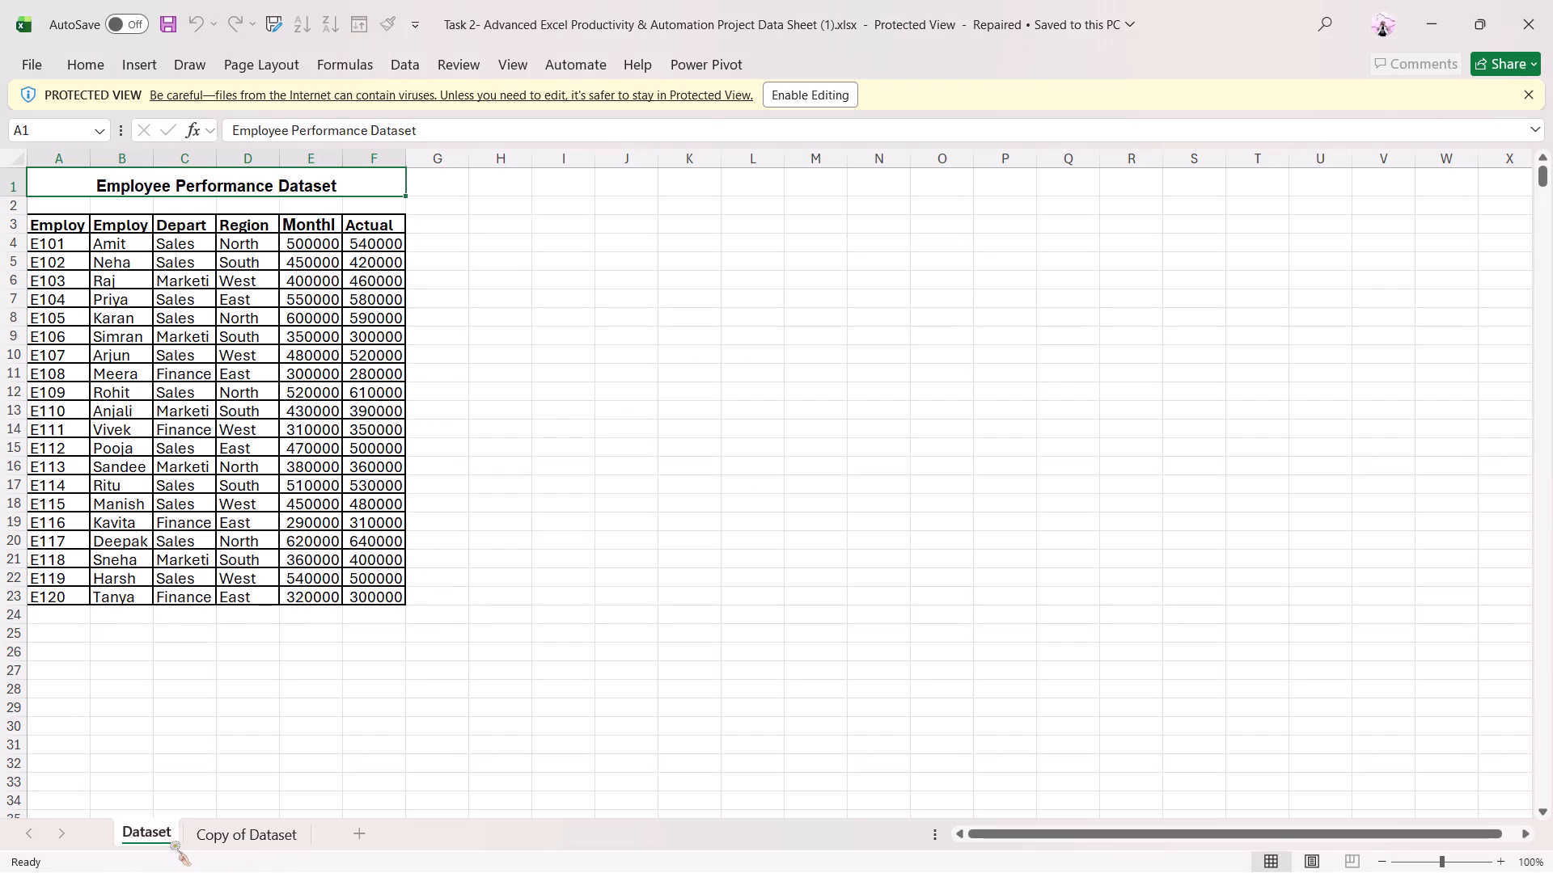
pyautogui.click(243, 849)
pyautogui.click(155, 835)
pyautogui.click(288, 833)
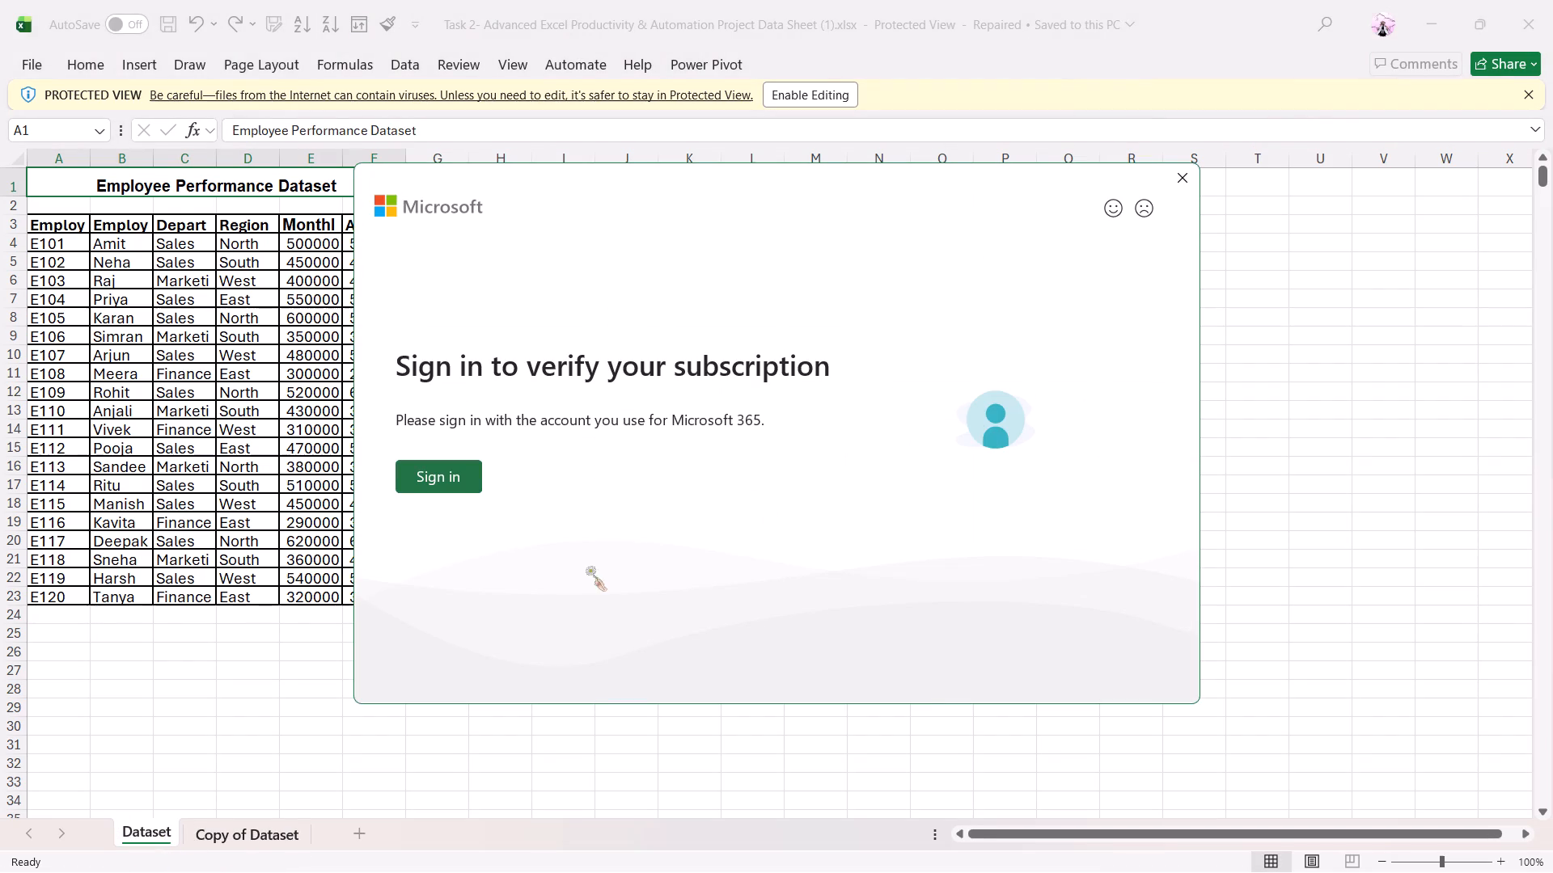
pyautogui.click(1166, 167)
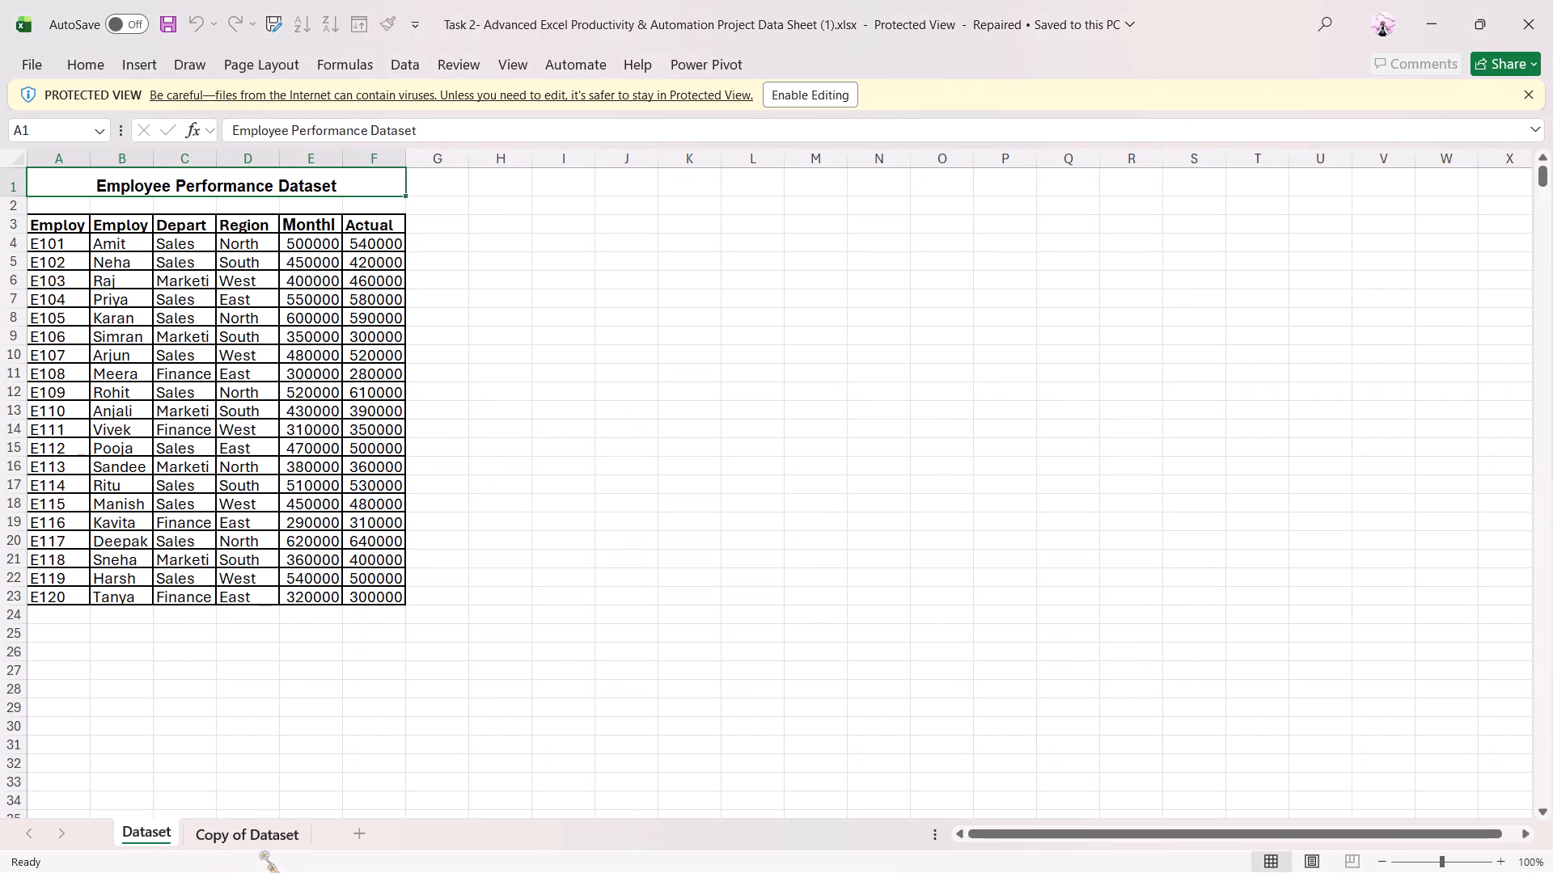
pyautogui.click(269, 829)
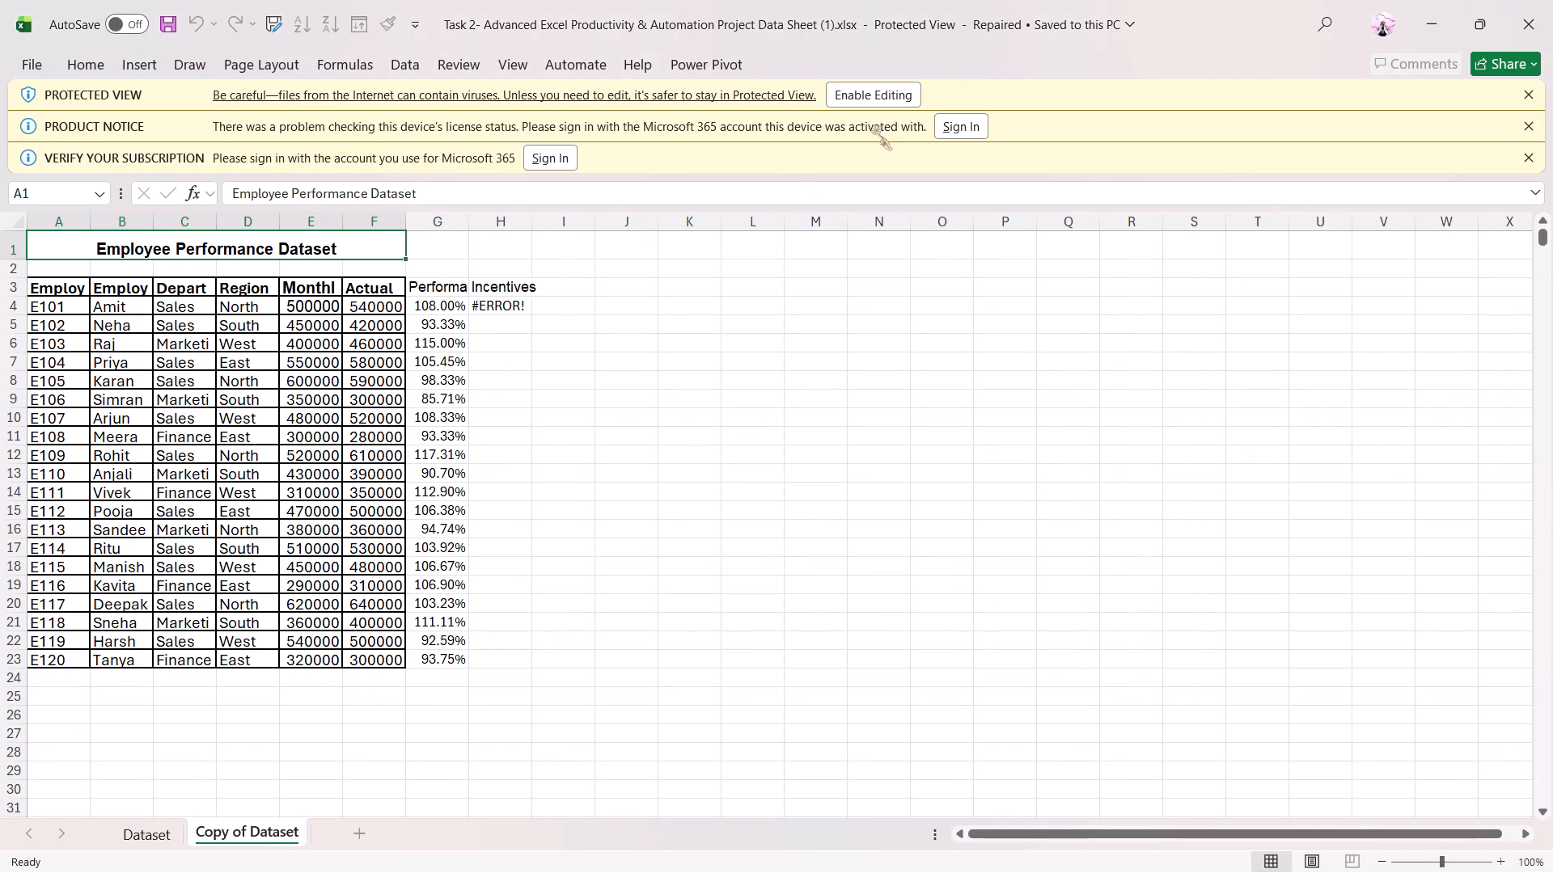
# Enable editing of the Task 2 workbook, read through the repairs report and close it.
pyautogui.click(894, 90)
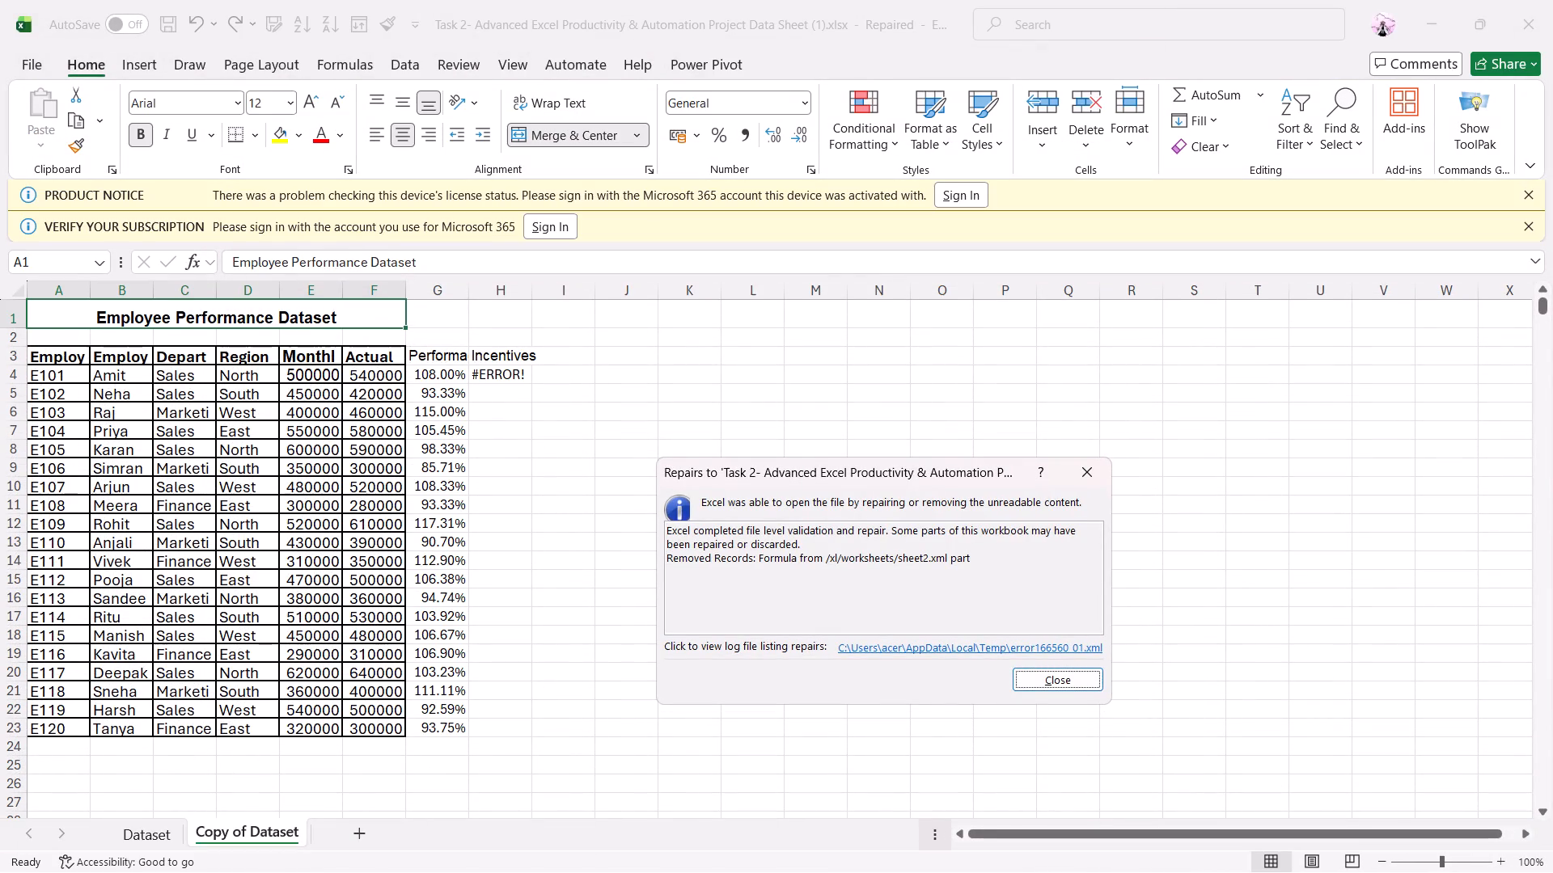
pyautogui.moveTo(764, 536); pyautogui.dragTo(952, 542)
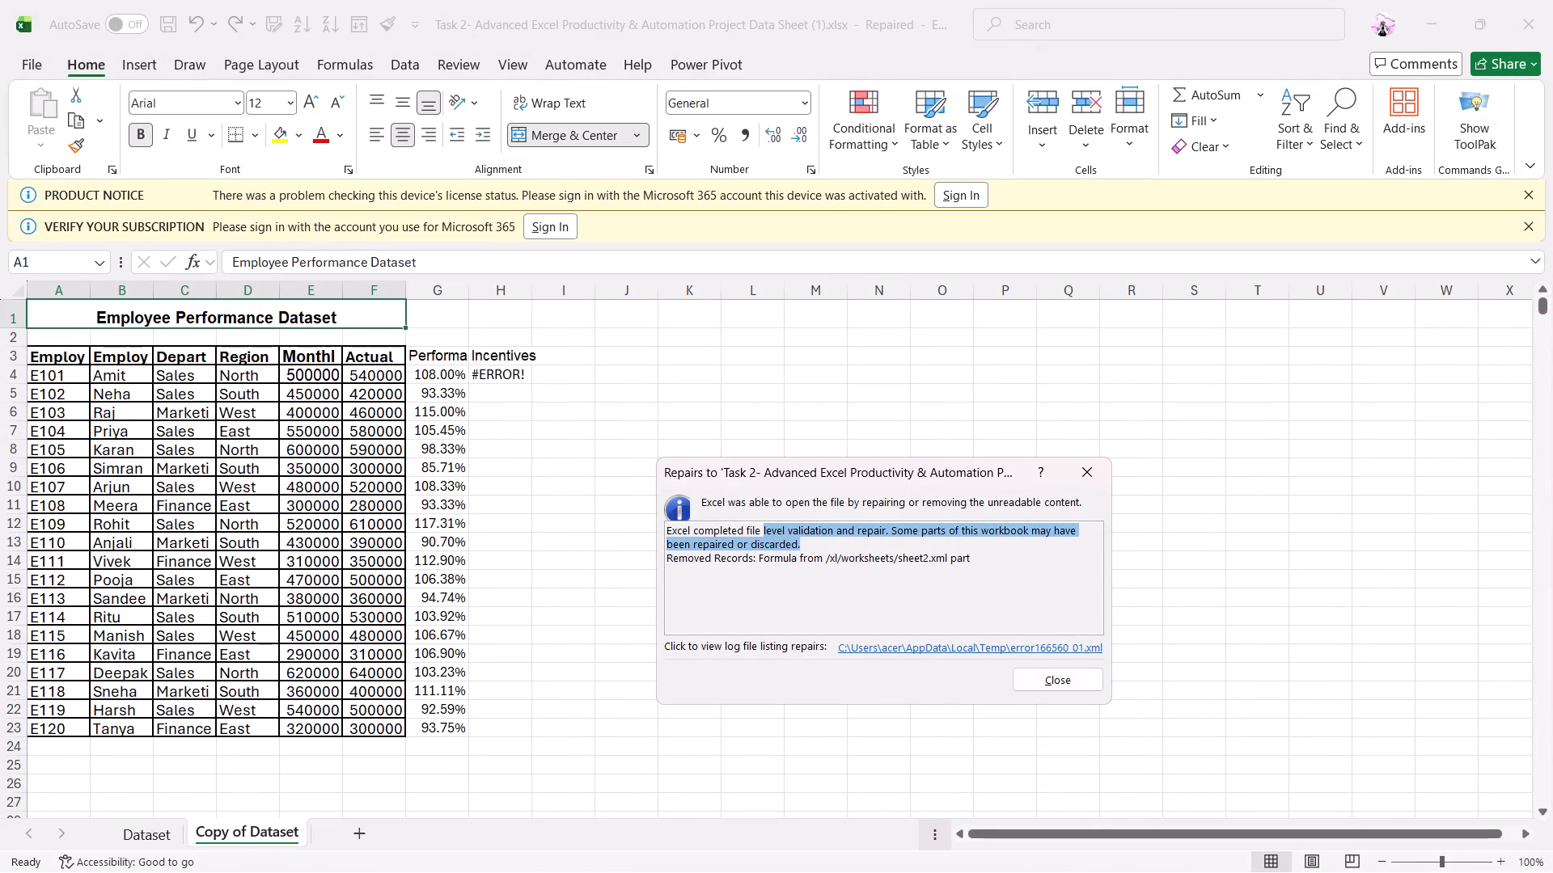
pyautogui.moveTo(952, 542); pyautogui.dragTo(882, 563)
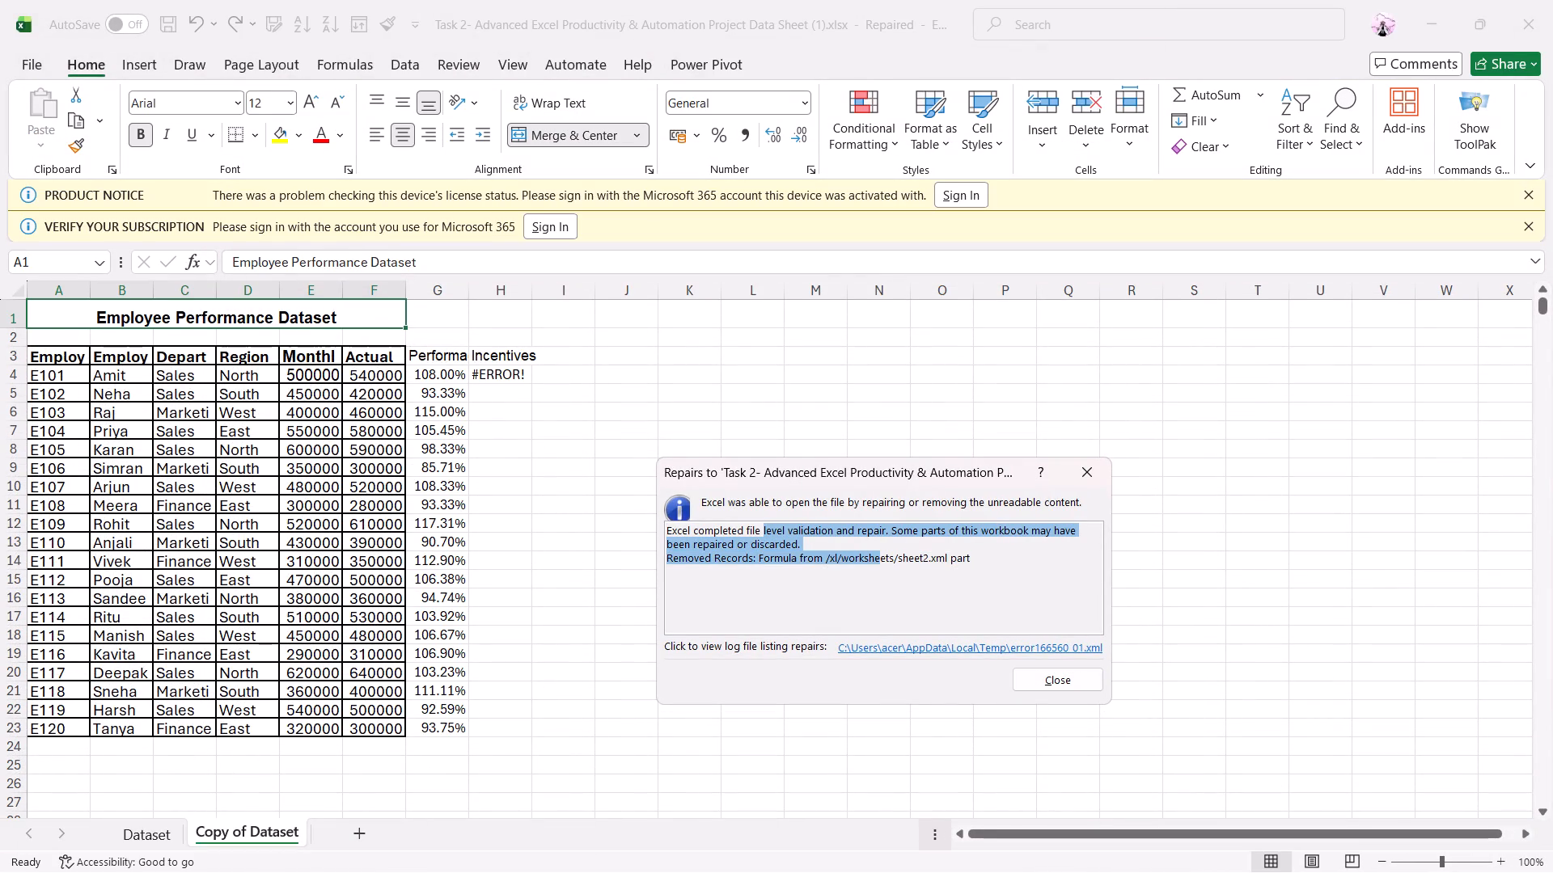
pyautogui.moveTo(882, 563); pyautogui.dragTo(882, 560)
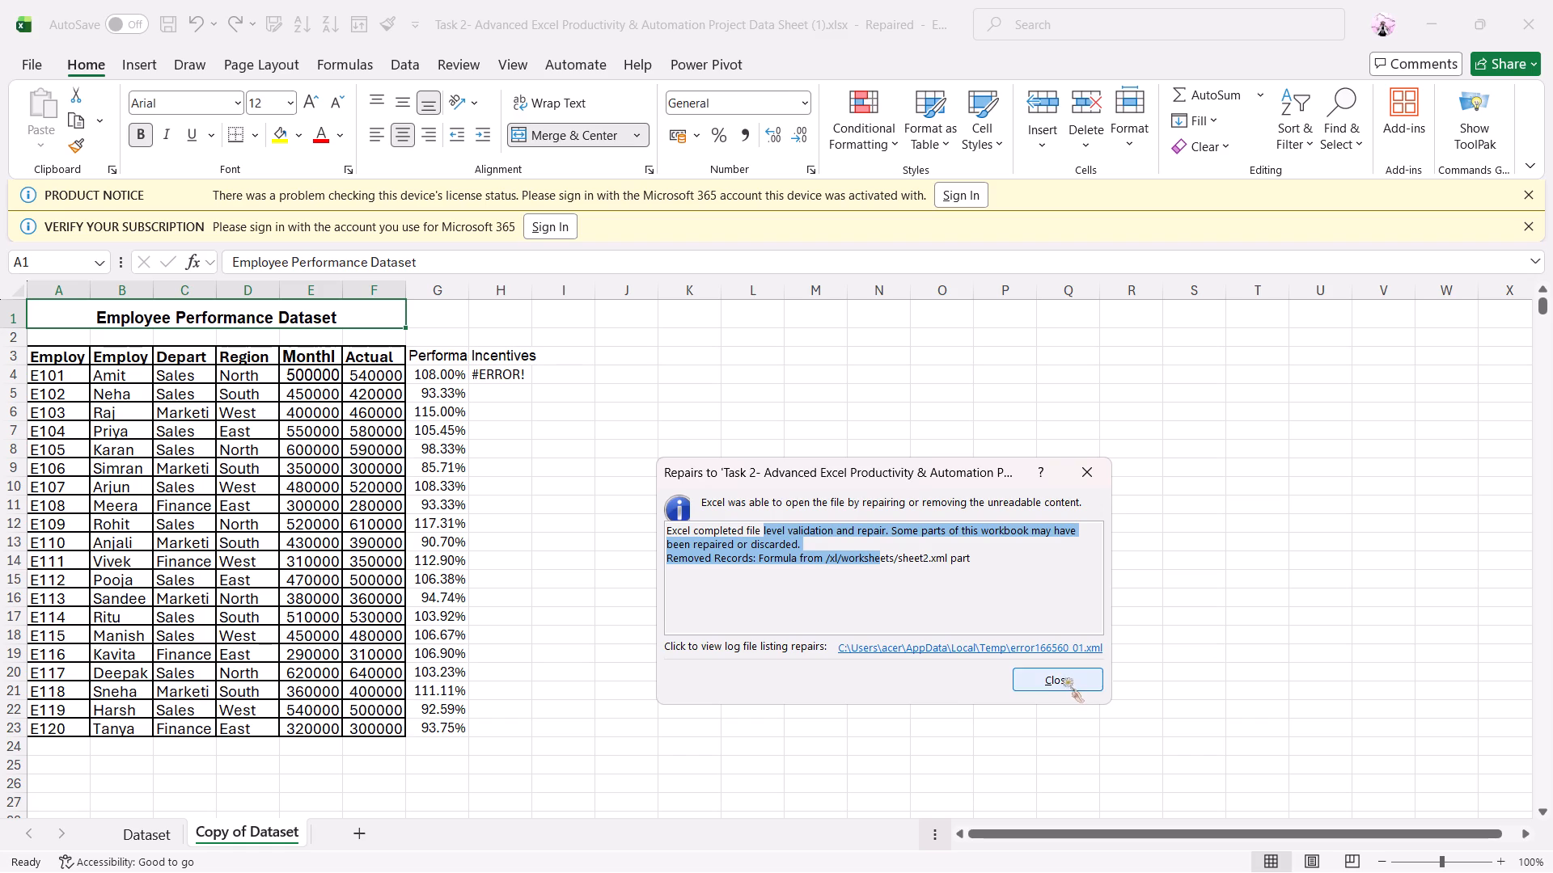
pyautogui.click(1064, 677)
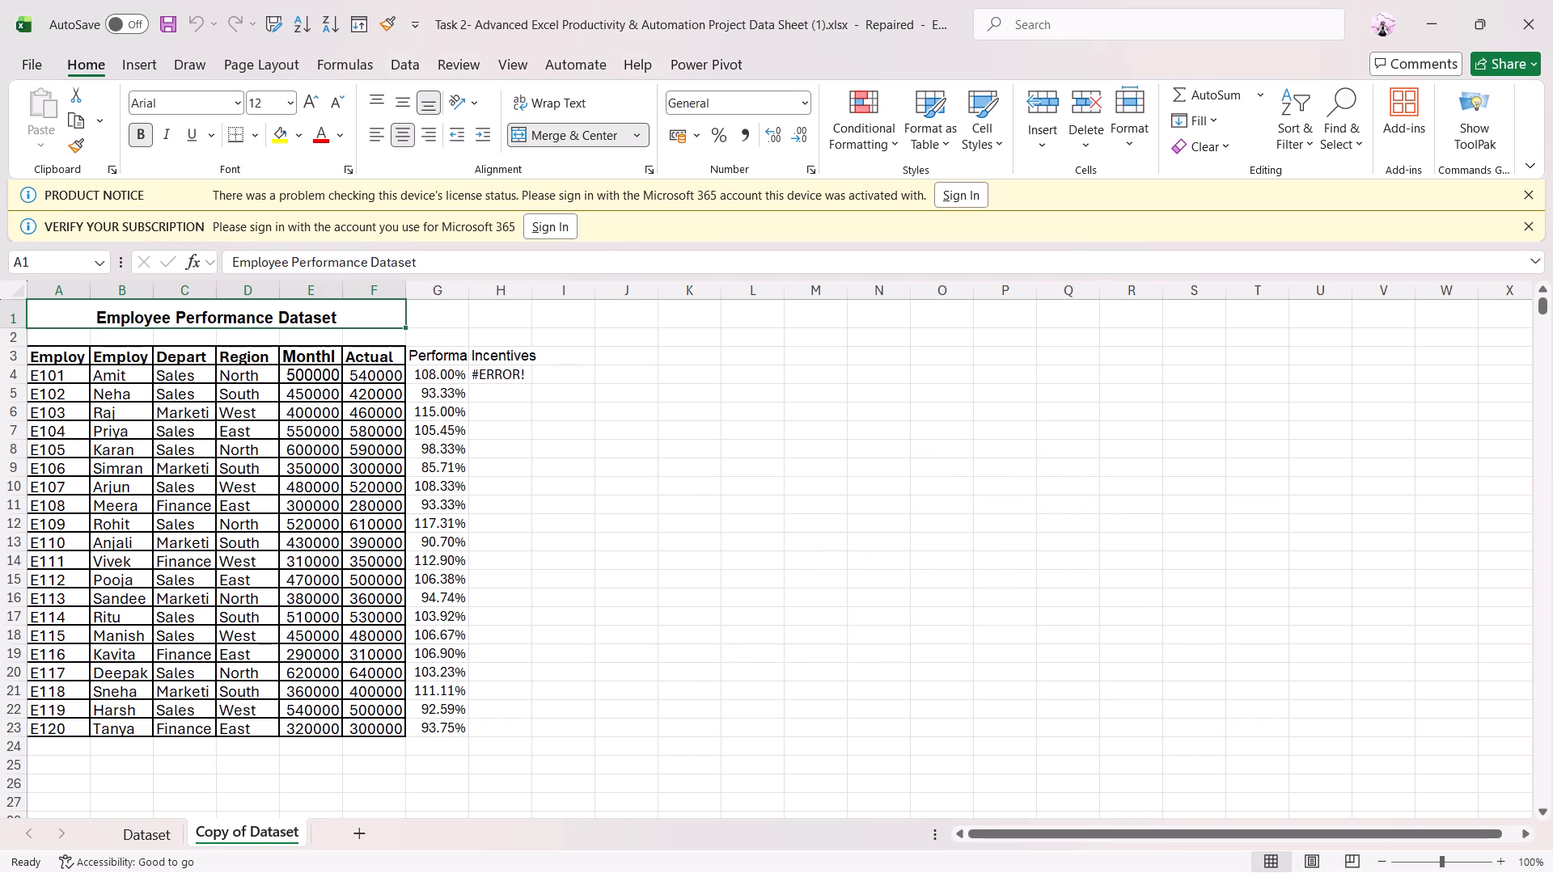
# Check the first Incentives cell, H4, on Copy of Dataset and return to the Dataset sheet.
pyautogui.click(520, 374)
pyautogui.click(146, 839)
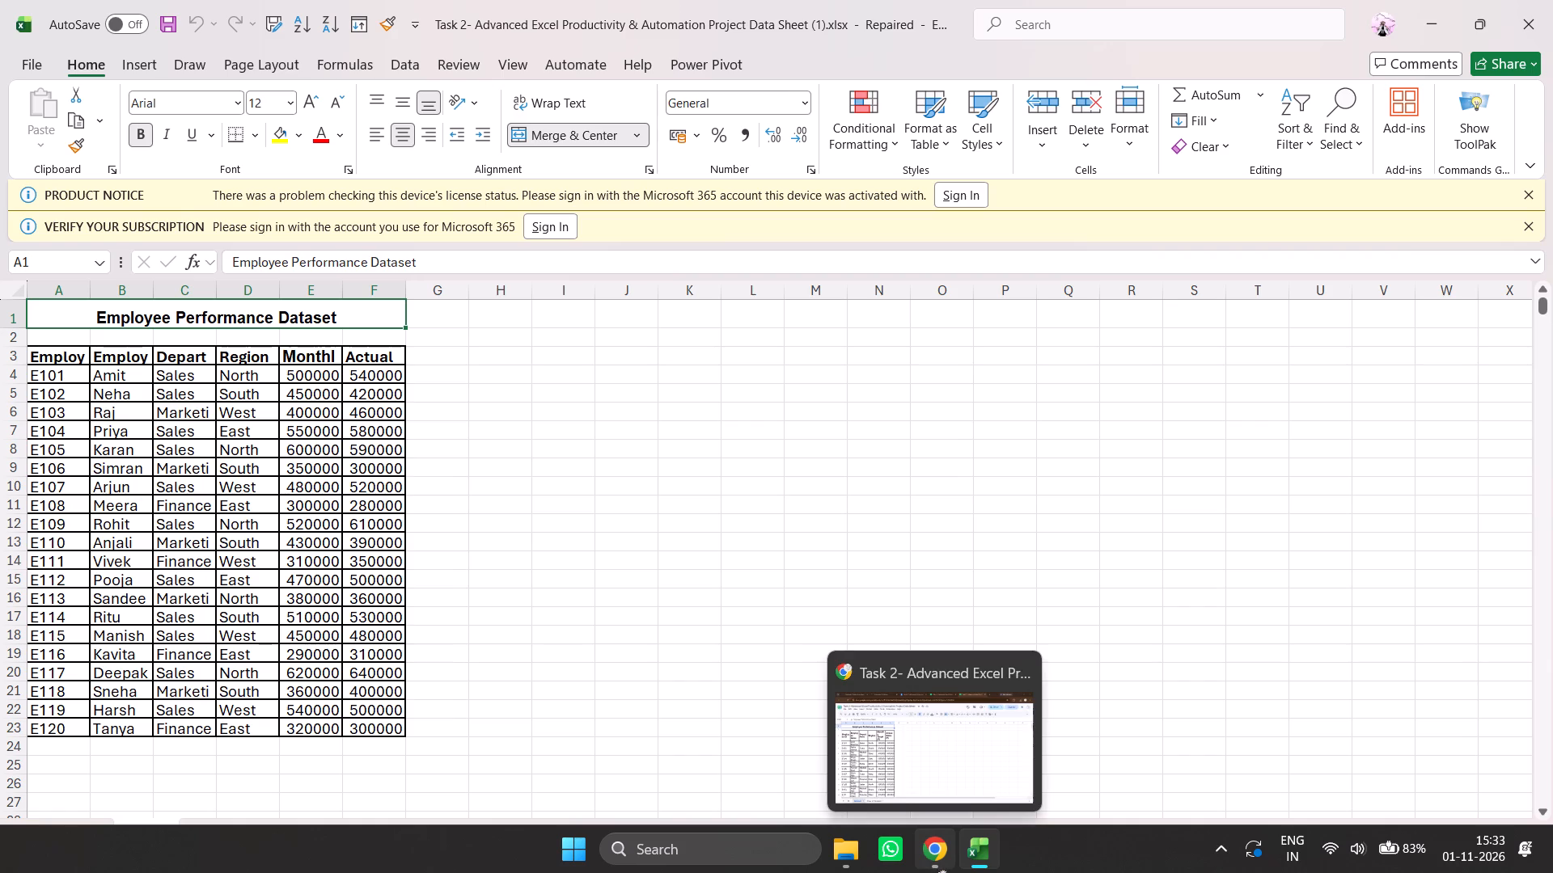
# Switch to Chrome, bring up the Task 27 assignment document and close the Tutedude online tech courses page.
pyautogui.click(943, 868)
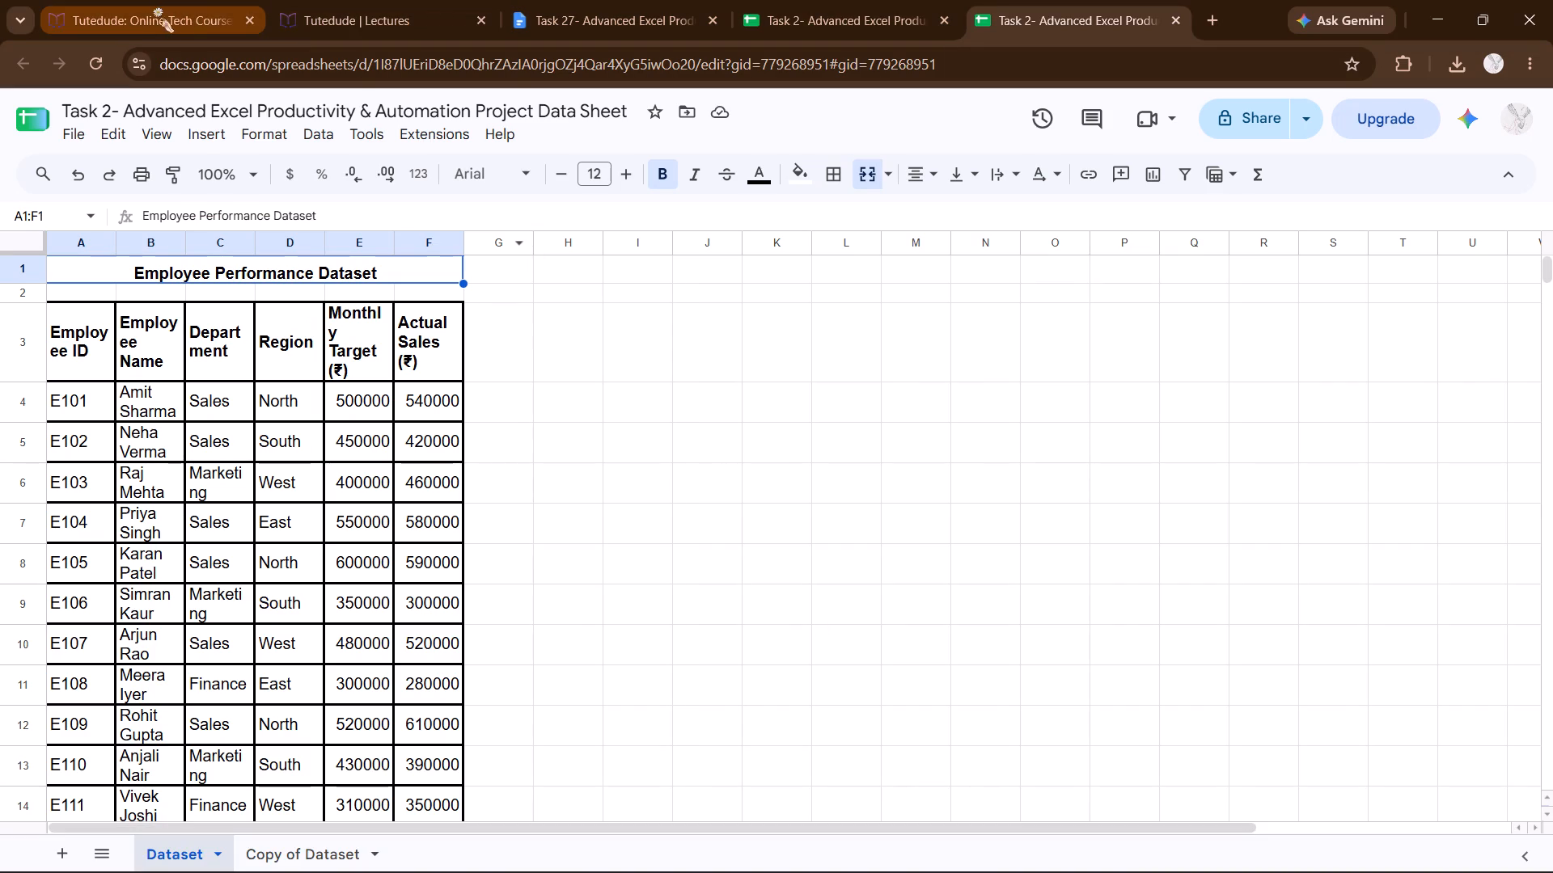
pyautogui.click(361, 19)
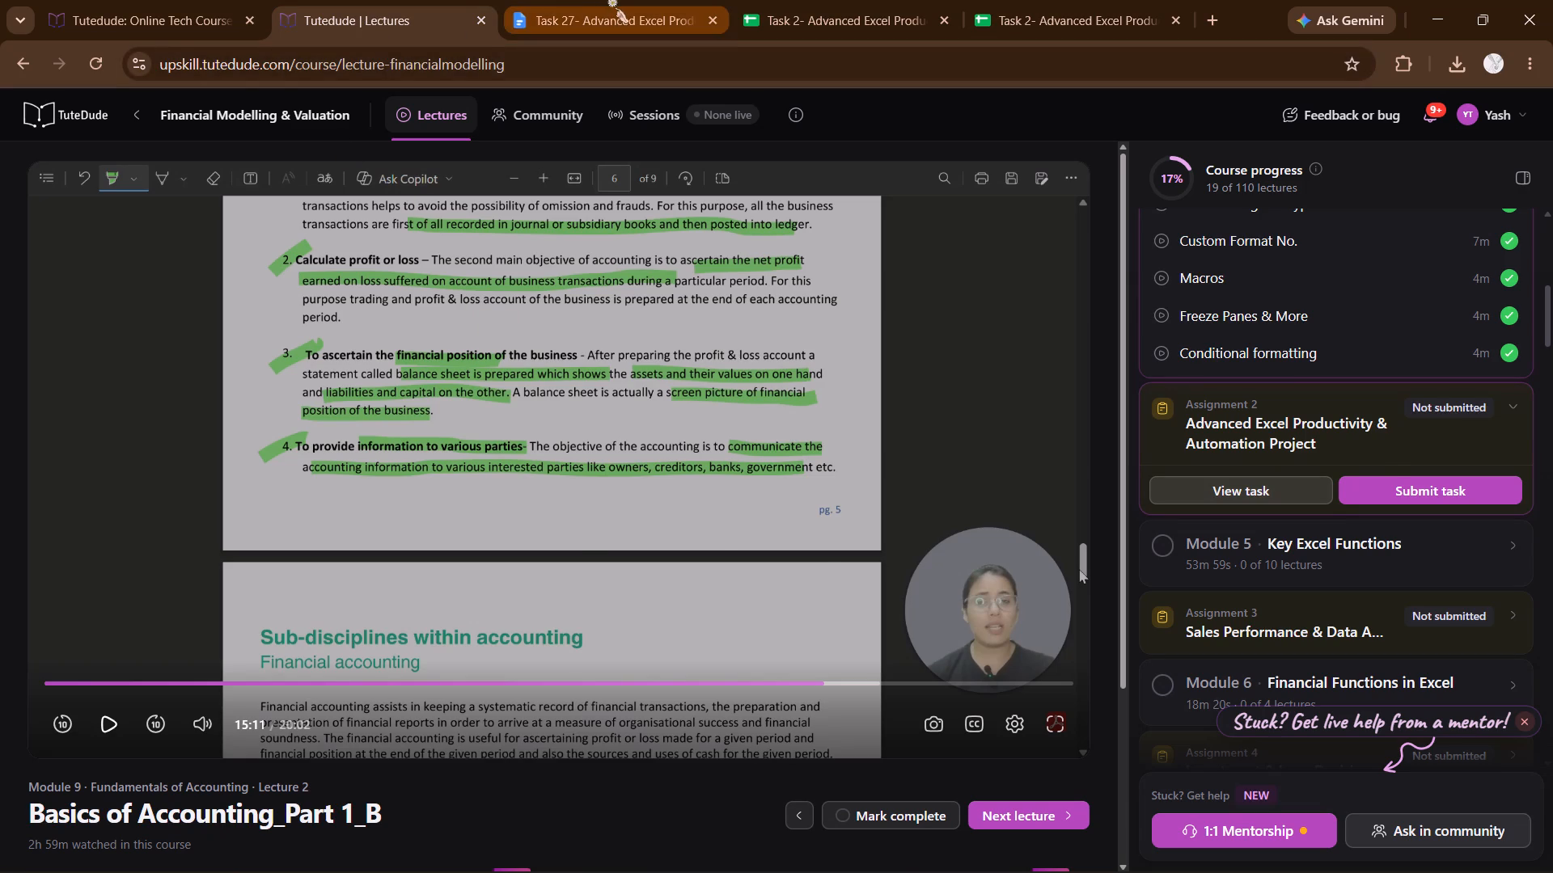
pyautogui.click(608, 0)
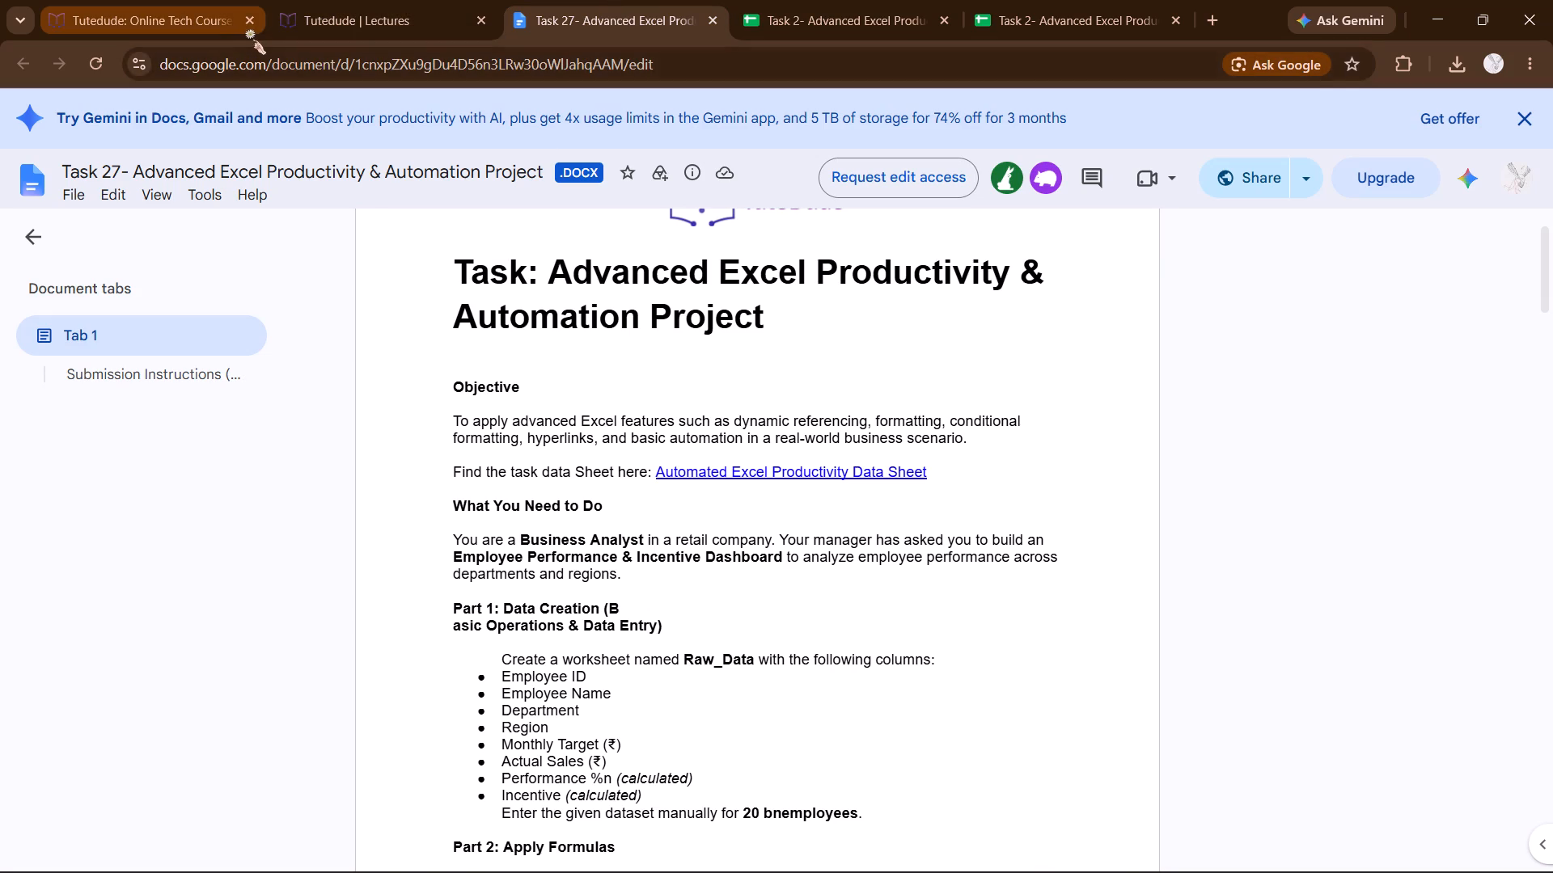
pyautogui.click(249, 24)
pyautogui.scroll(-1, 569, 534)
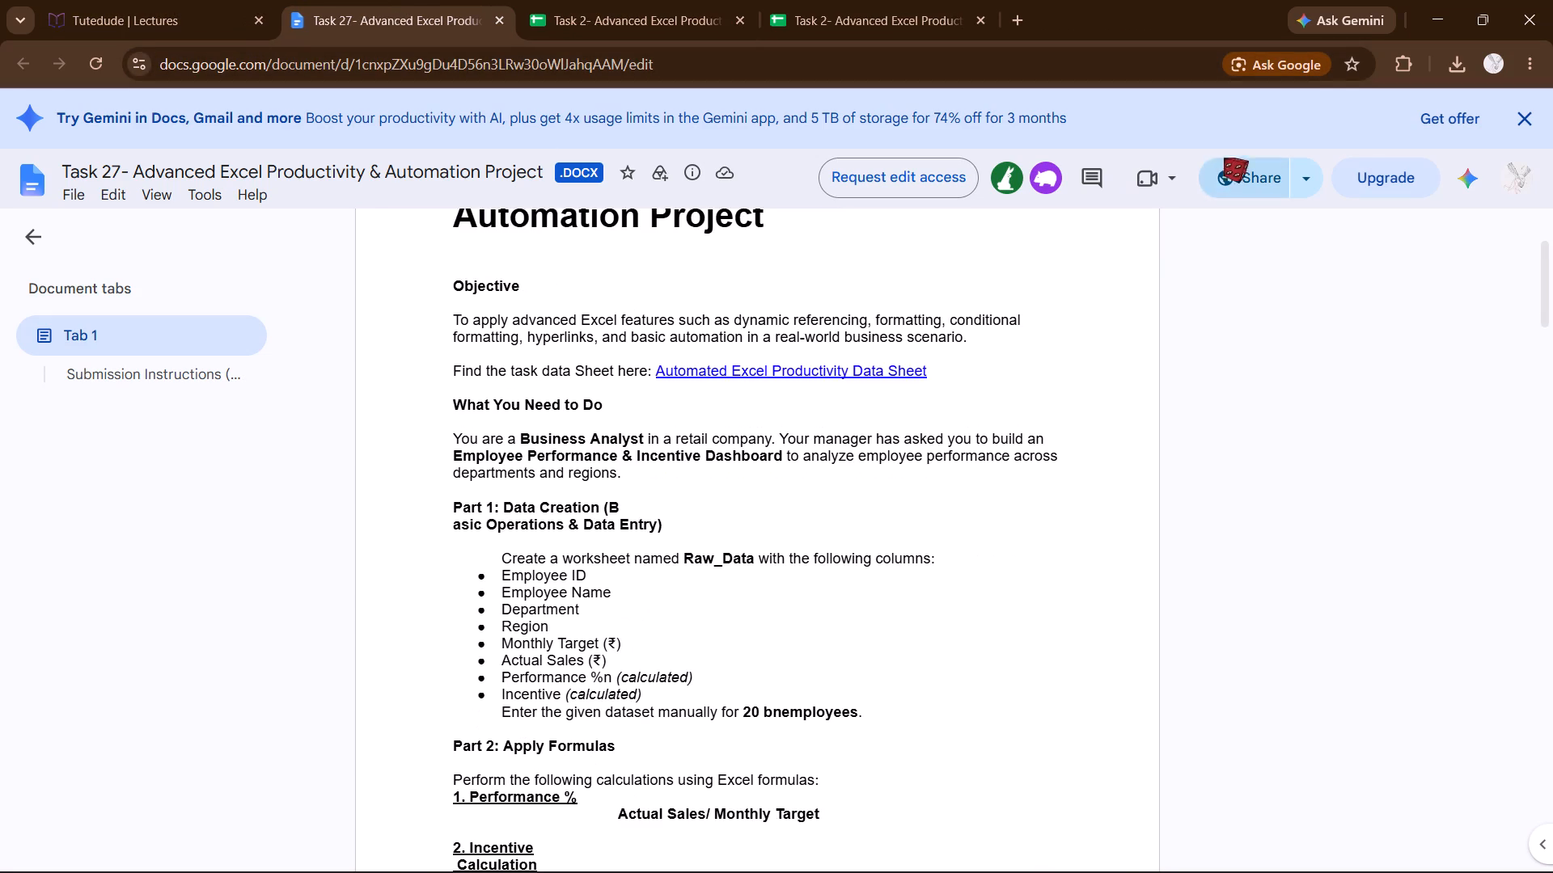
pyautogui.click(70, 196)
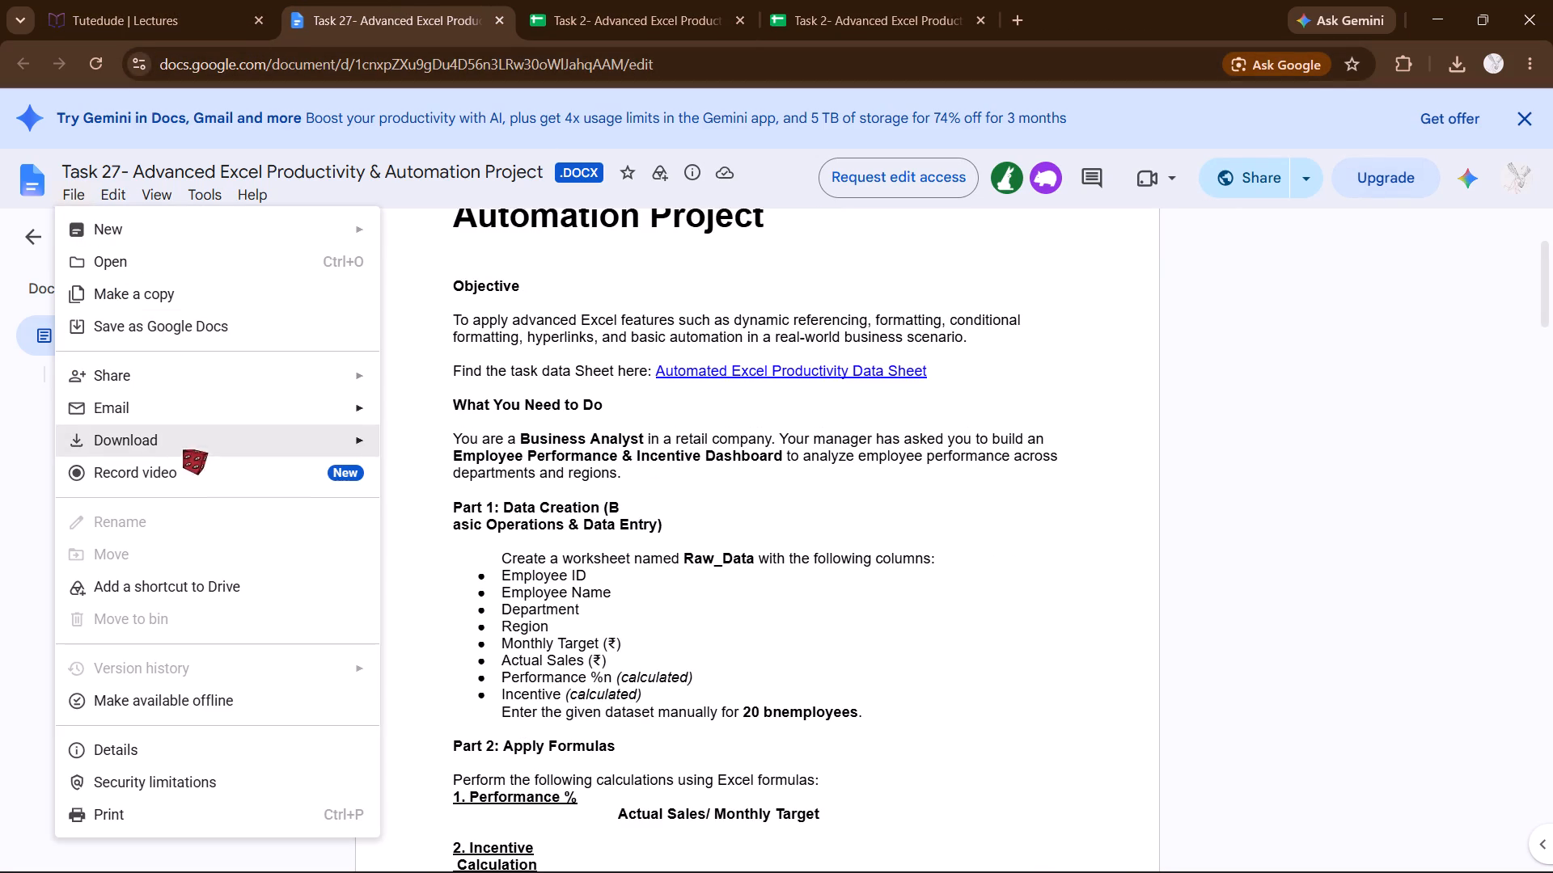
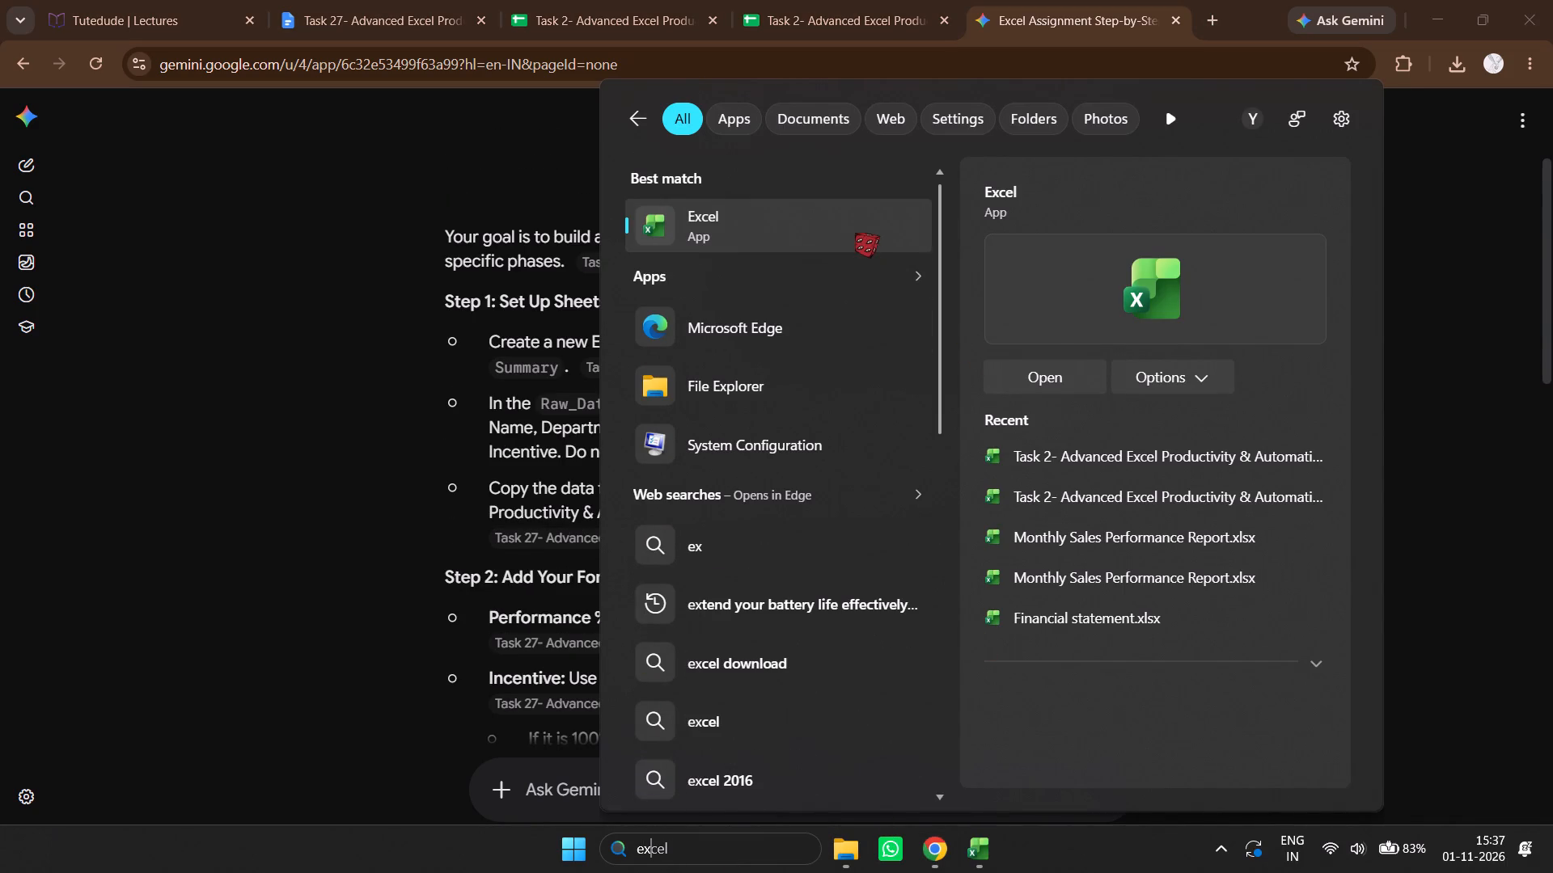
pyautogui.click(855, 232)
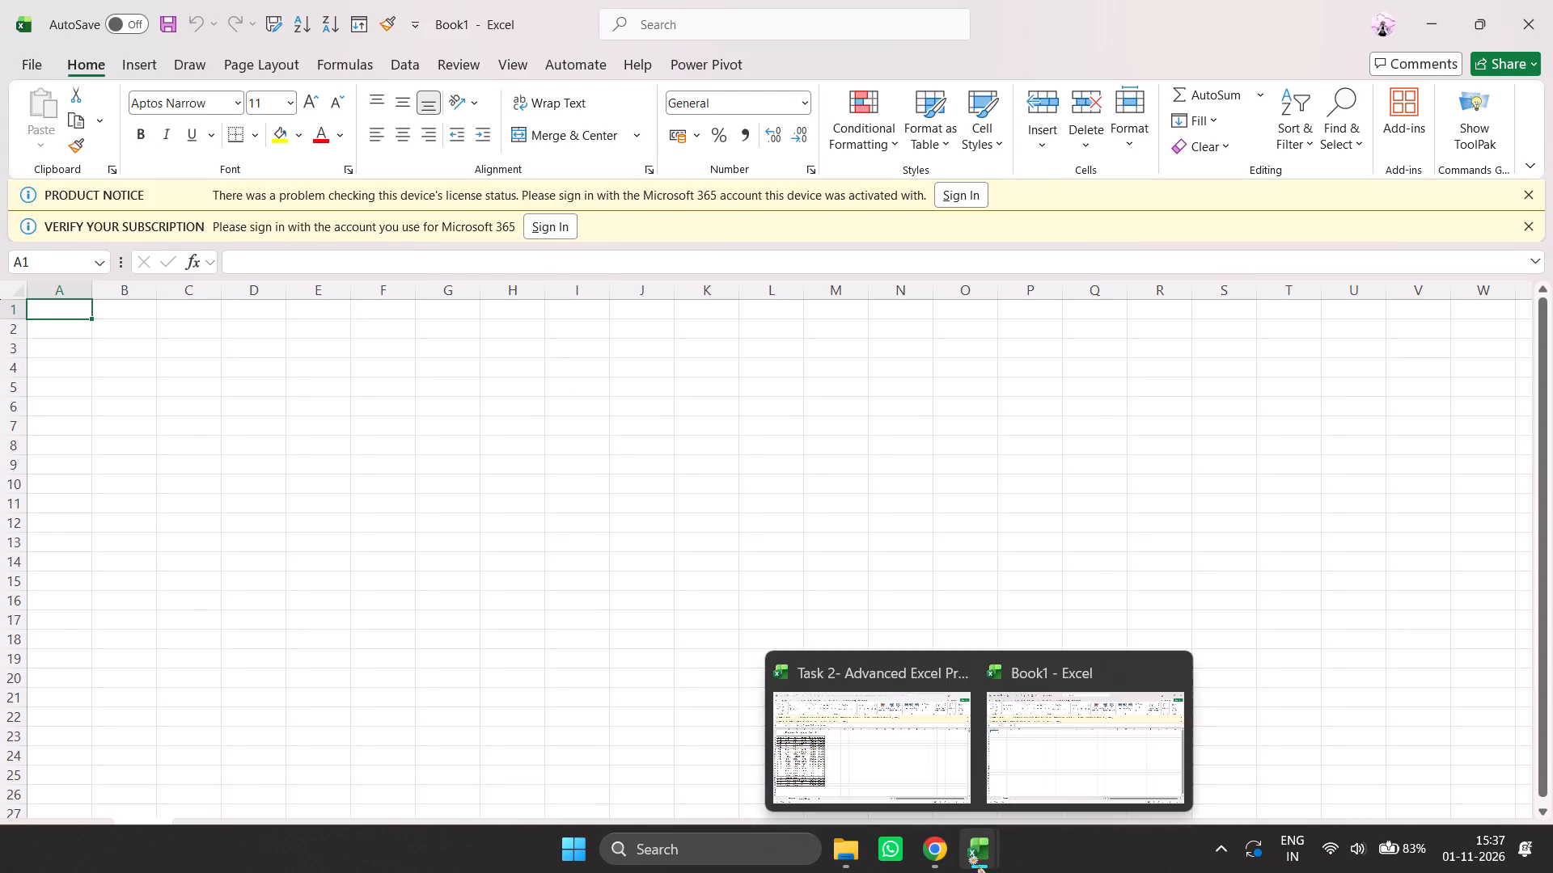
# Copy the employee table with its headers (A3:F23) from the Task 2 data sheet workbook into Book1, starting at cell A2.
pyautogui.click(943, 759)
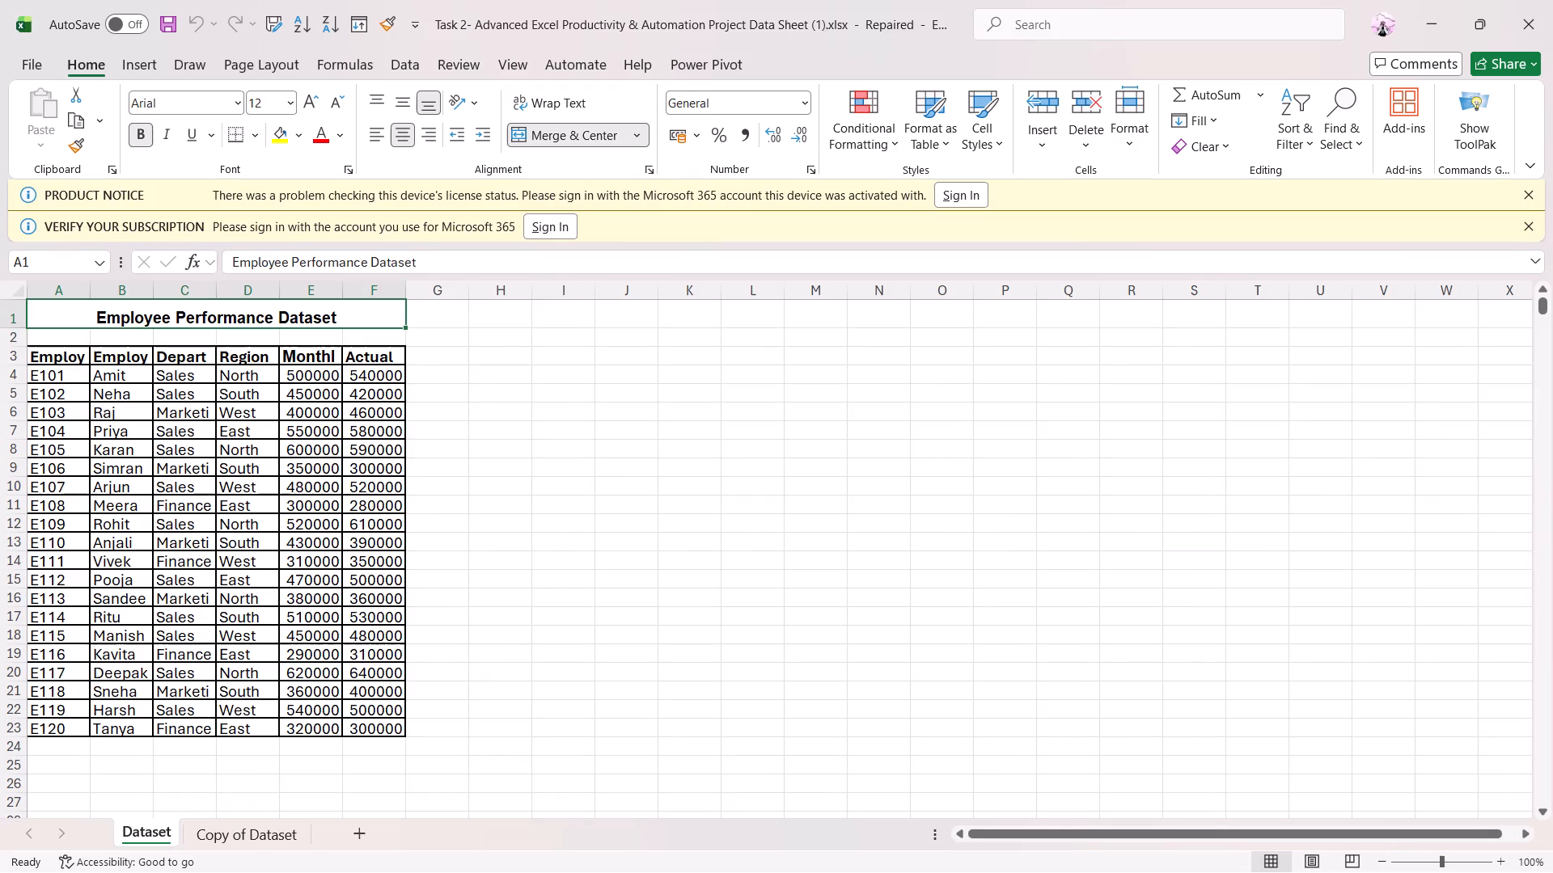
pyautogui.moveTo(61, 359); pyautogui.dragTo(377, 715)
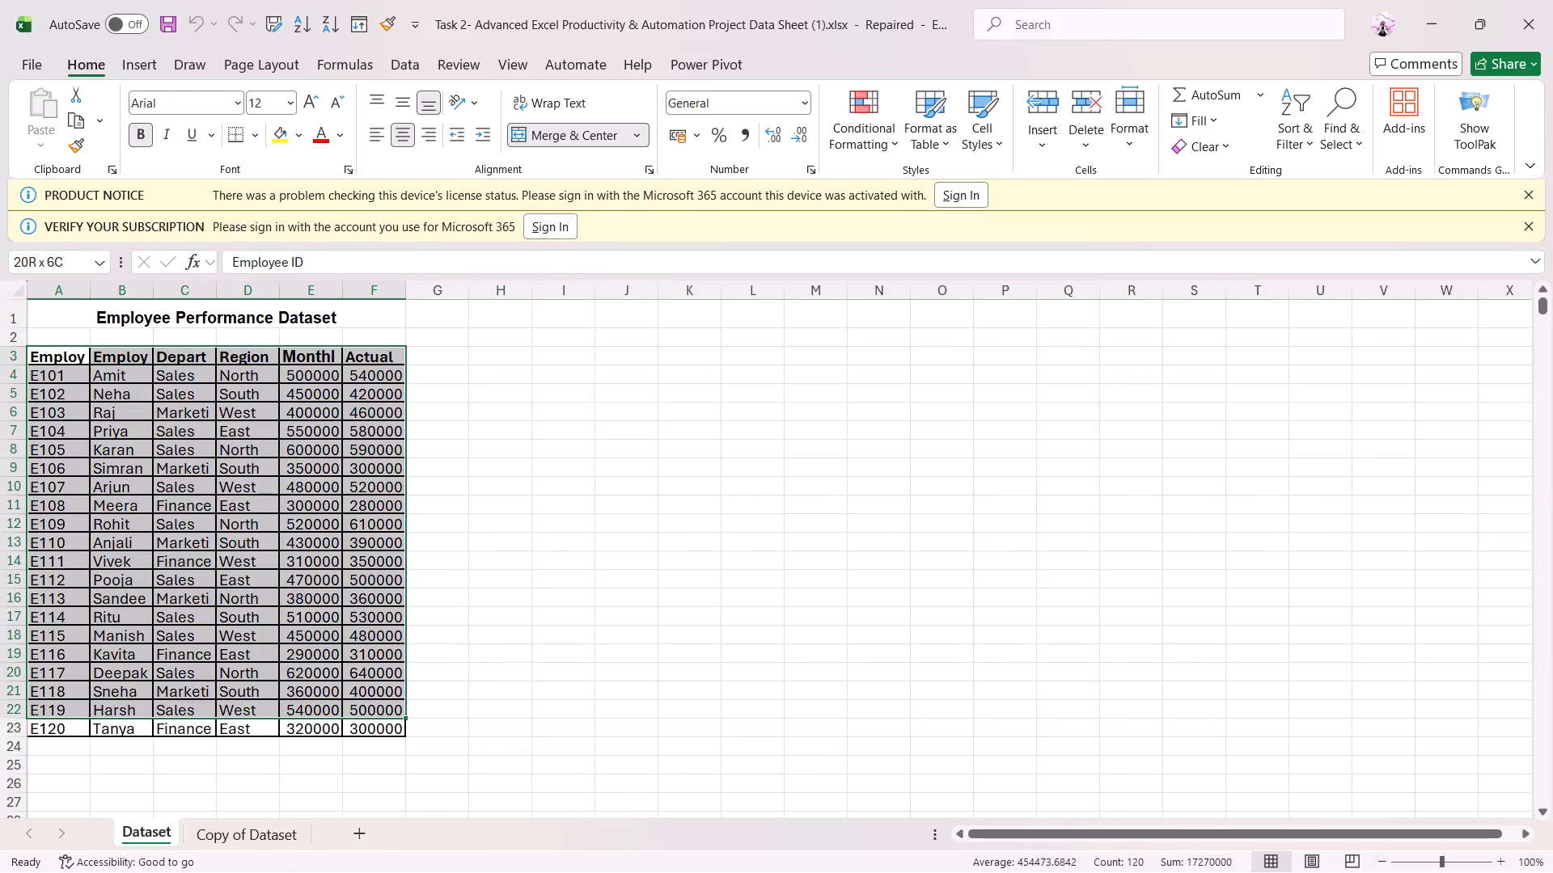
pyautogui.moveTo(377, 715); pyautogui.dragTo(379, 730)
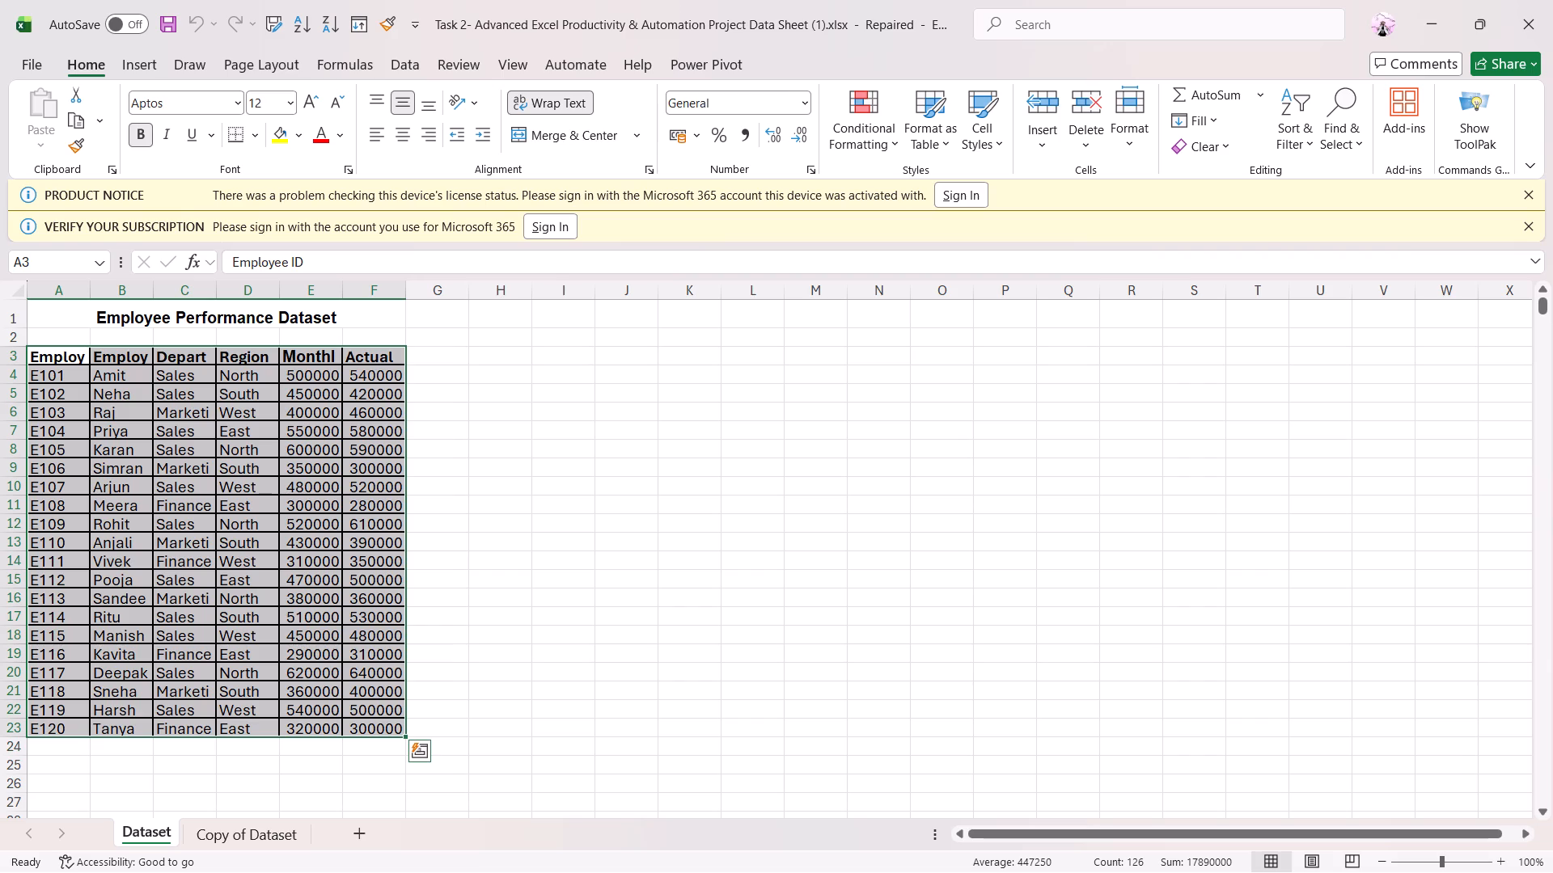
pyautogui.hotkey('ctrl', 'c')
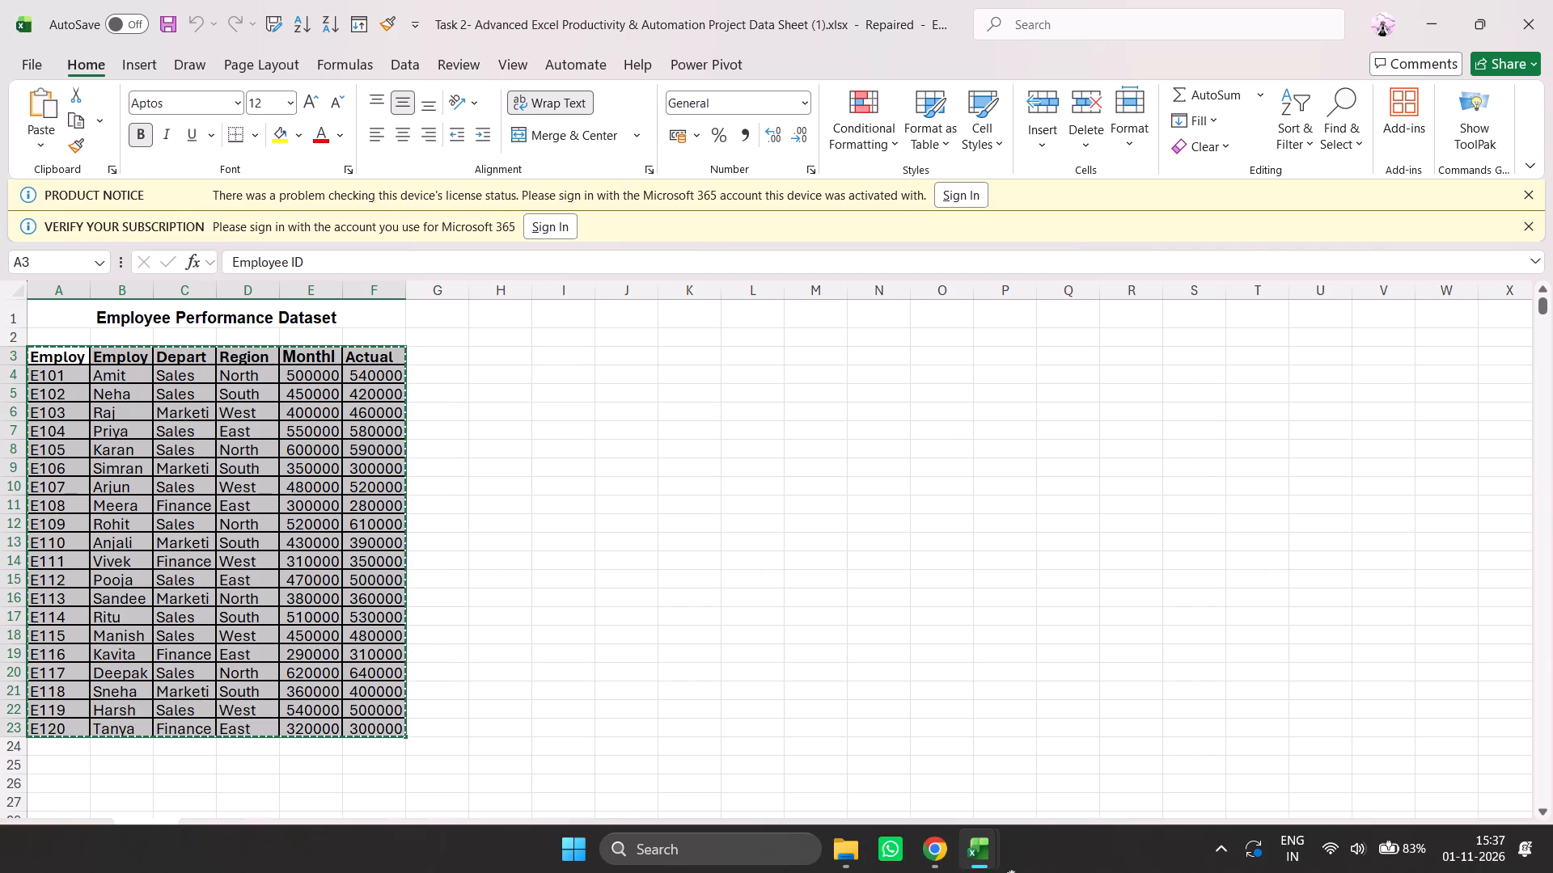
pyautogui.click(1038, 738)
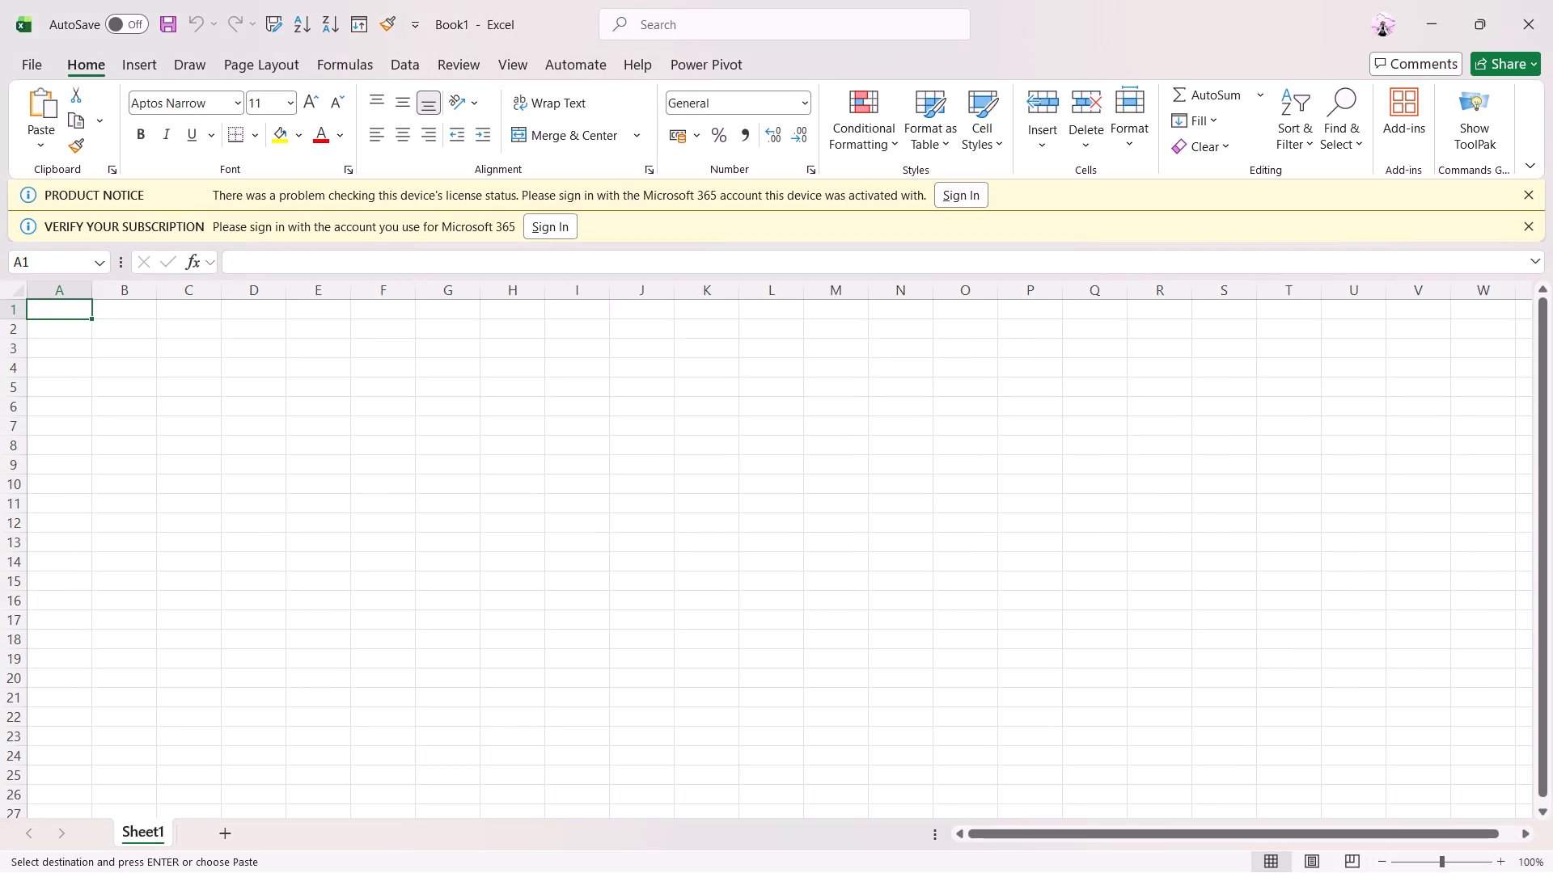
pyautogui.click(70, 333)
pyautogui.hotkey('ctrl', 'v')
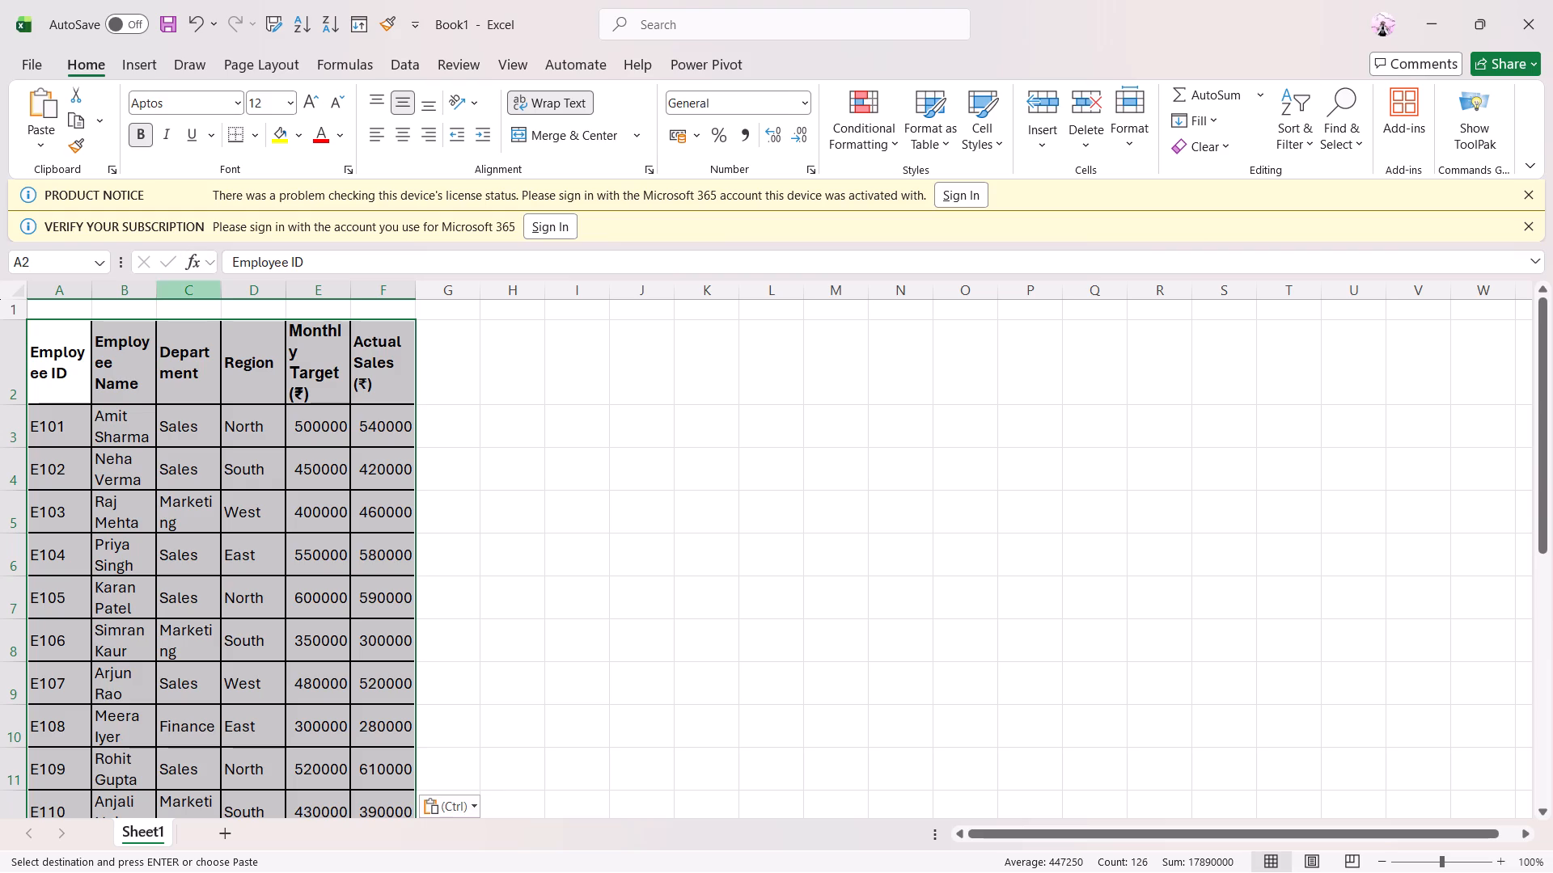
# Merge and center cells A1:F1 above the pasted table in Book1.
pyautogui.moveTo(74, 309); pyautogui.dragTo(395, 312)
pyautogui.click(556, 130)
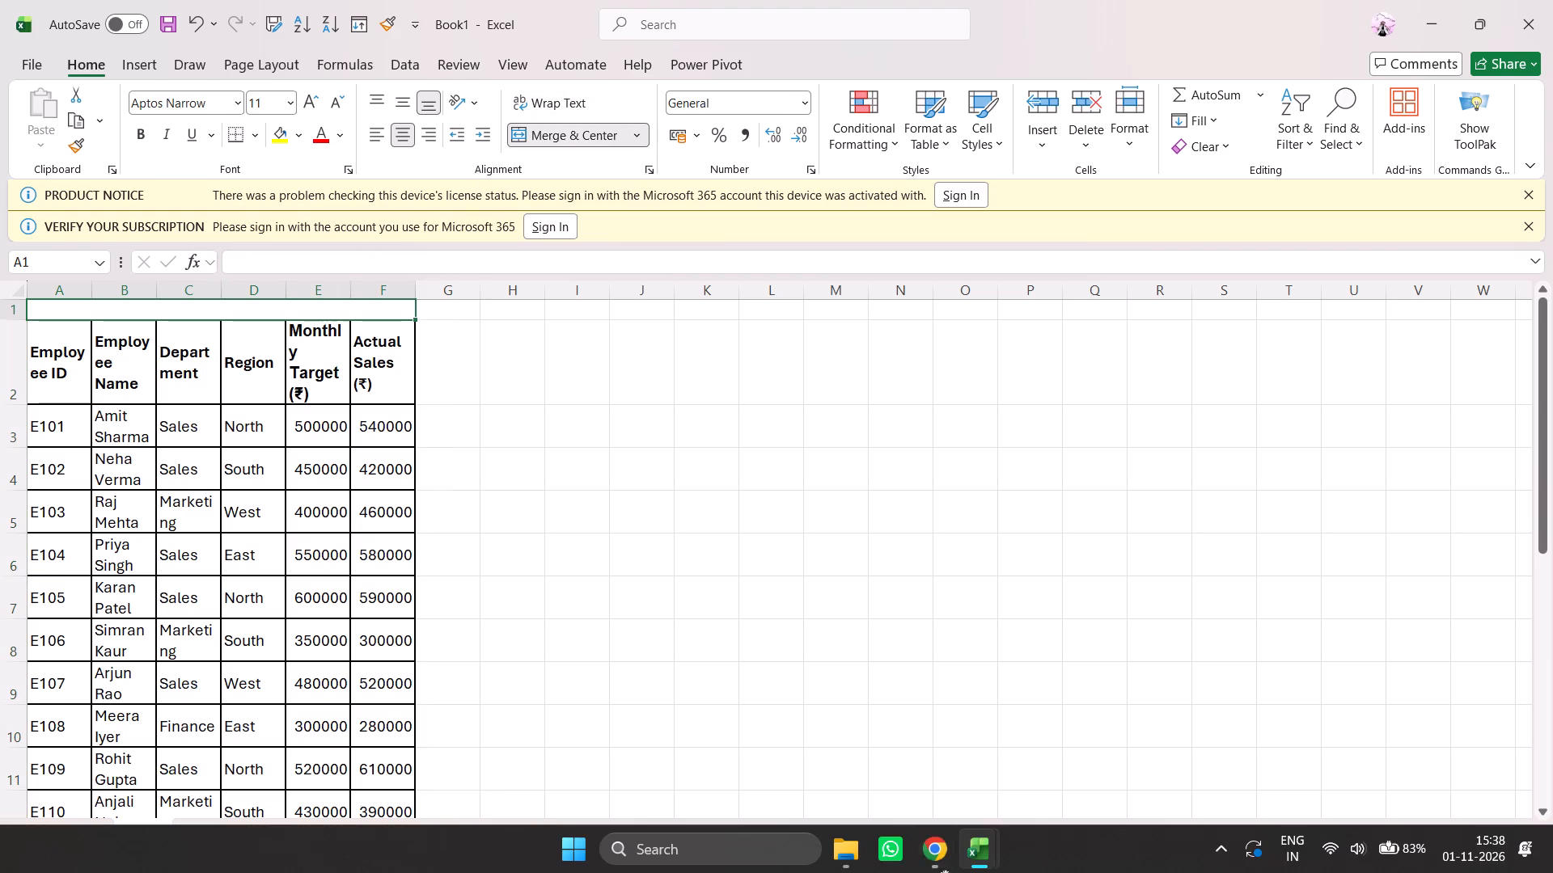
# Copy the title text "Employee Performance Dataset" from the Task 2 data sheet workbook into Book1's merged cell A1.
pyautogui.click(880, 783)
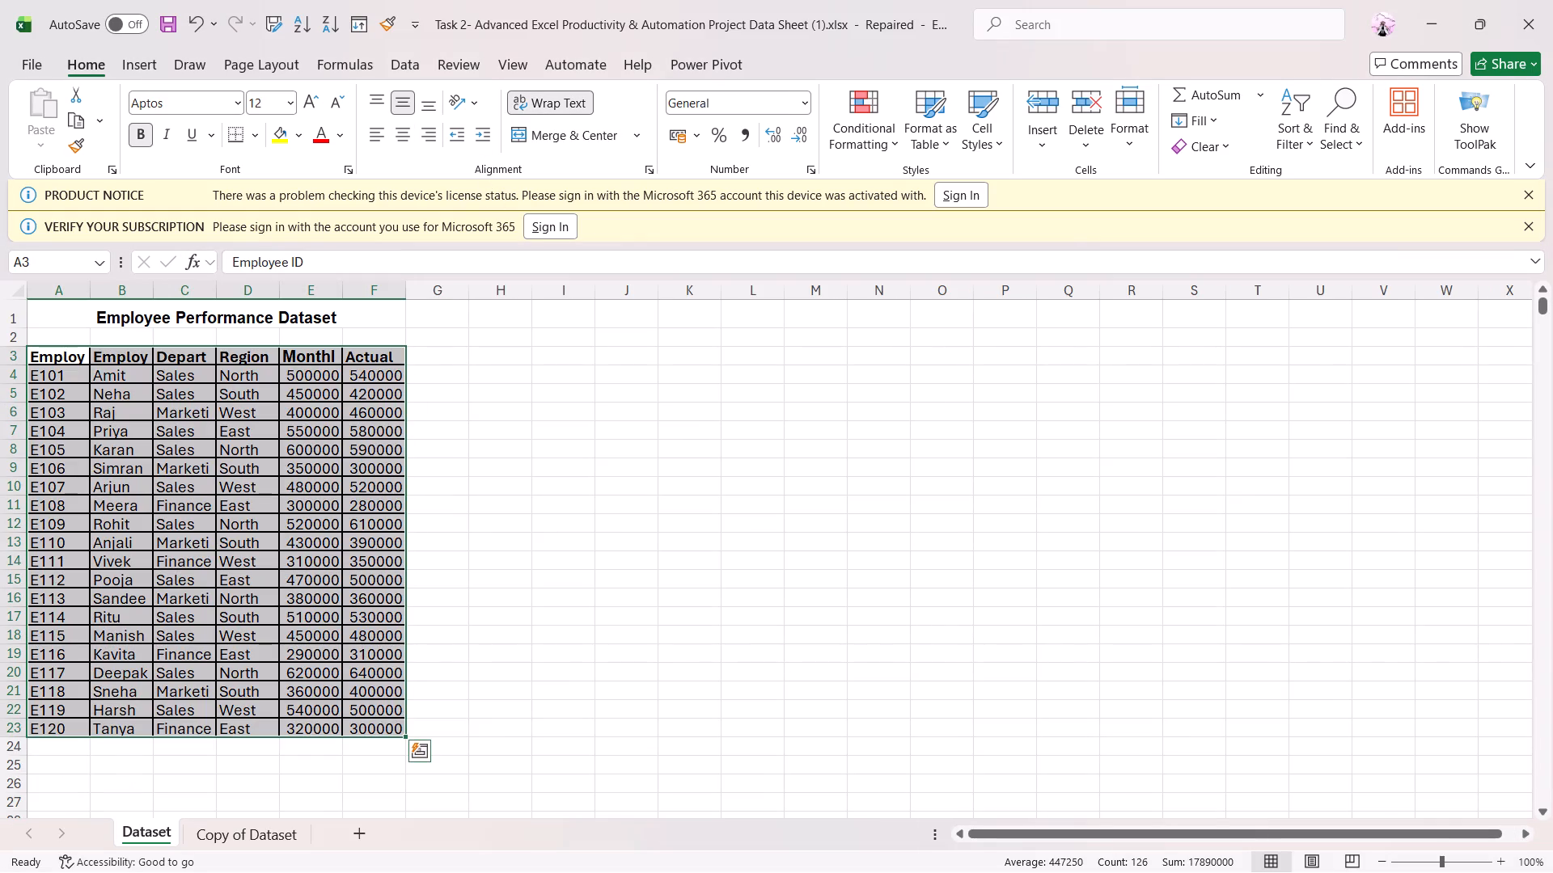
pyautogui.click(255, 312)
pyautogui.moveTo(467, 269); pyautogui.dragTo(172, 269)
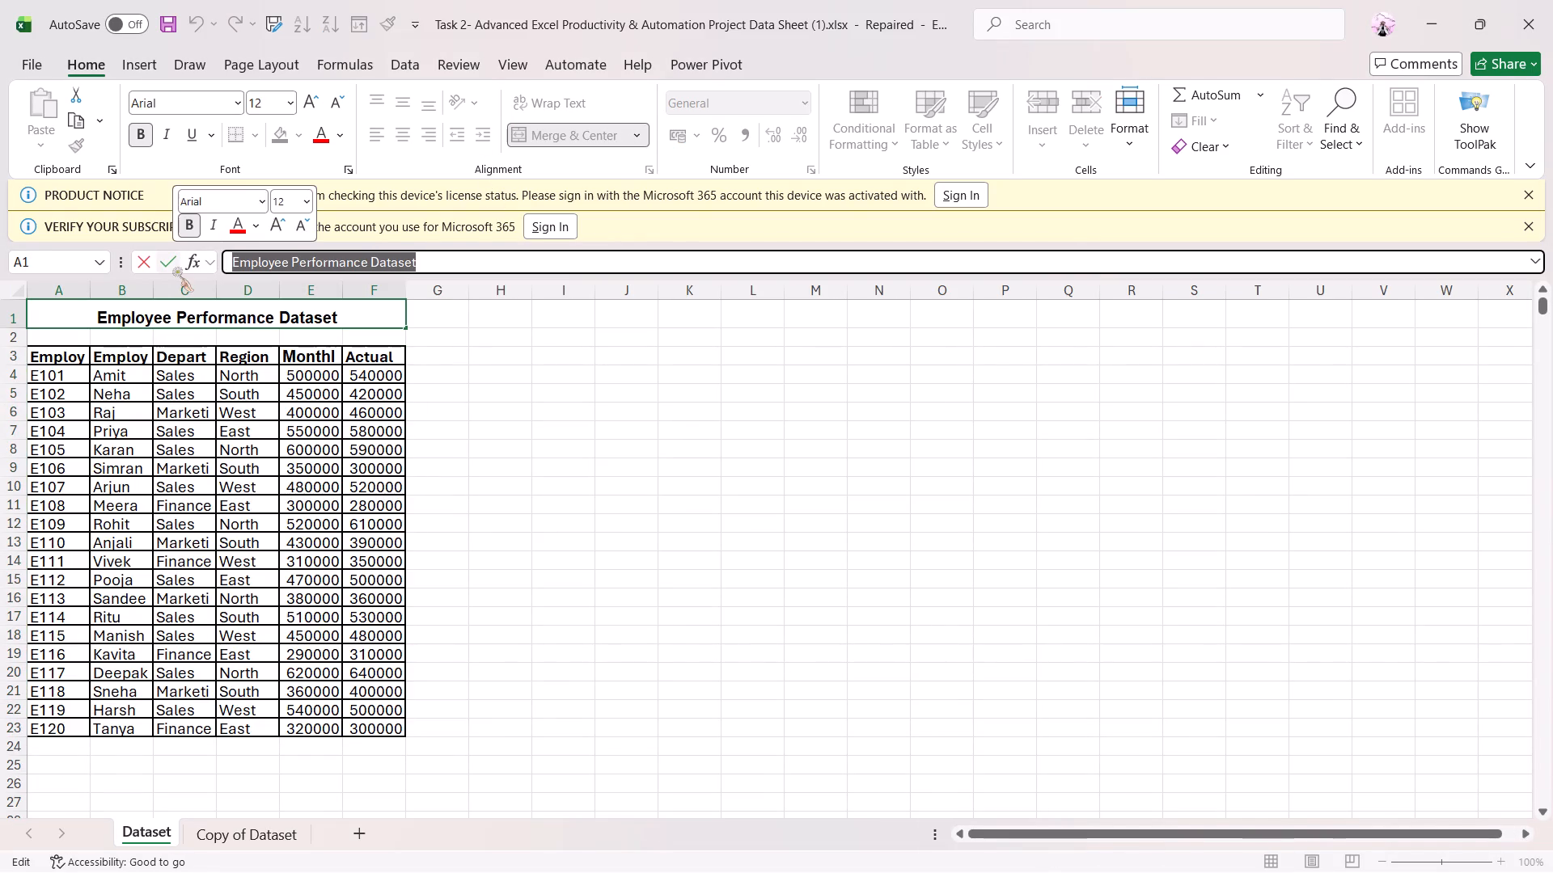
pyautogui.hotkey('ctrl', 'c')
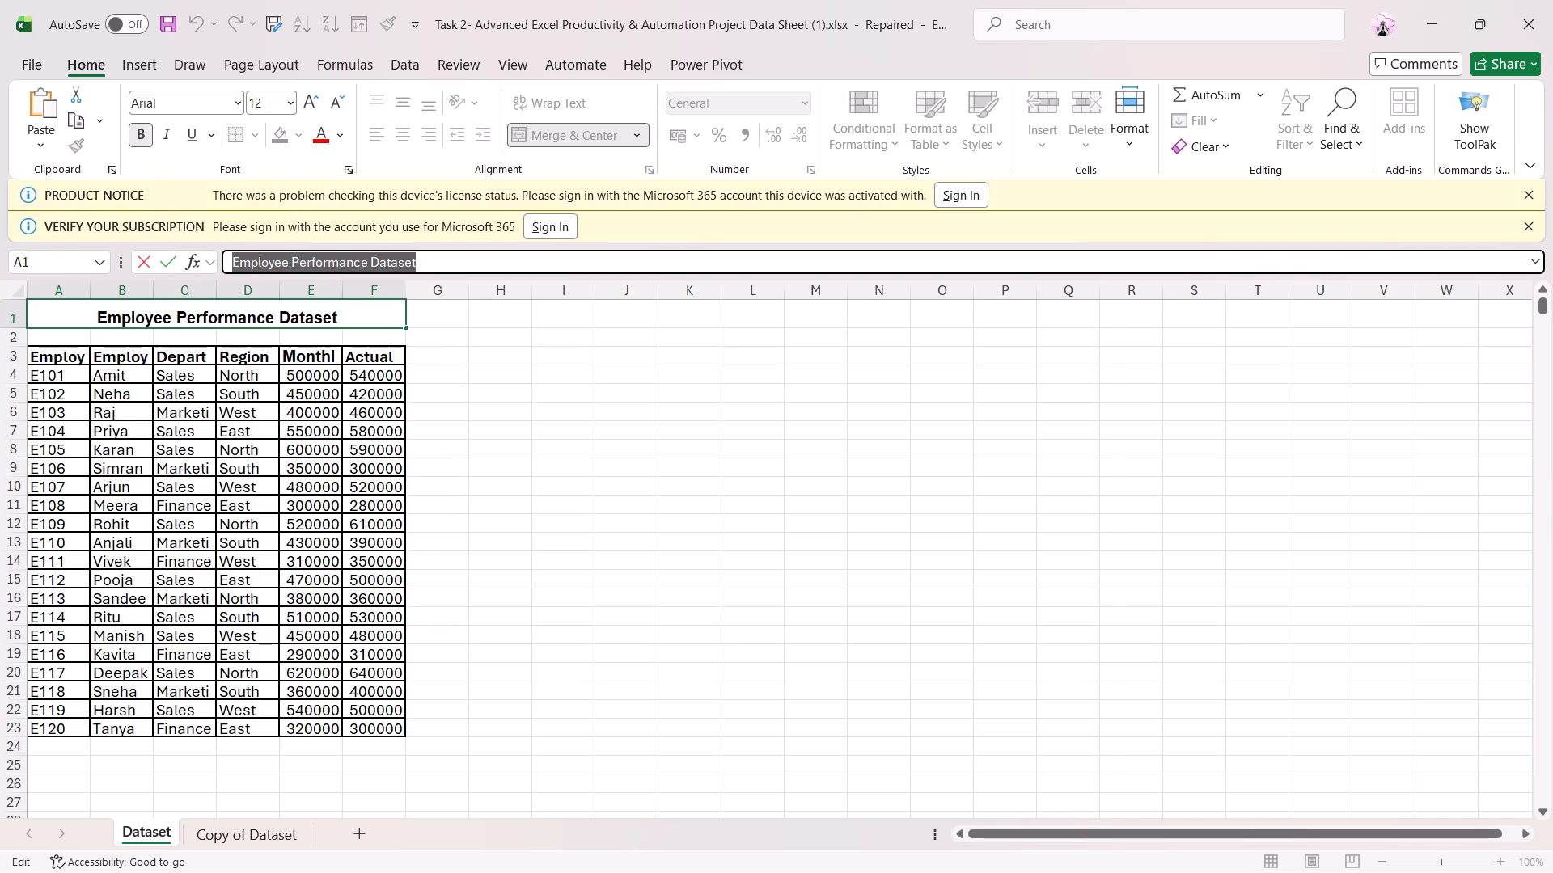
pyautogui.click(1067, 758)
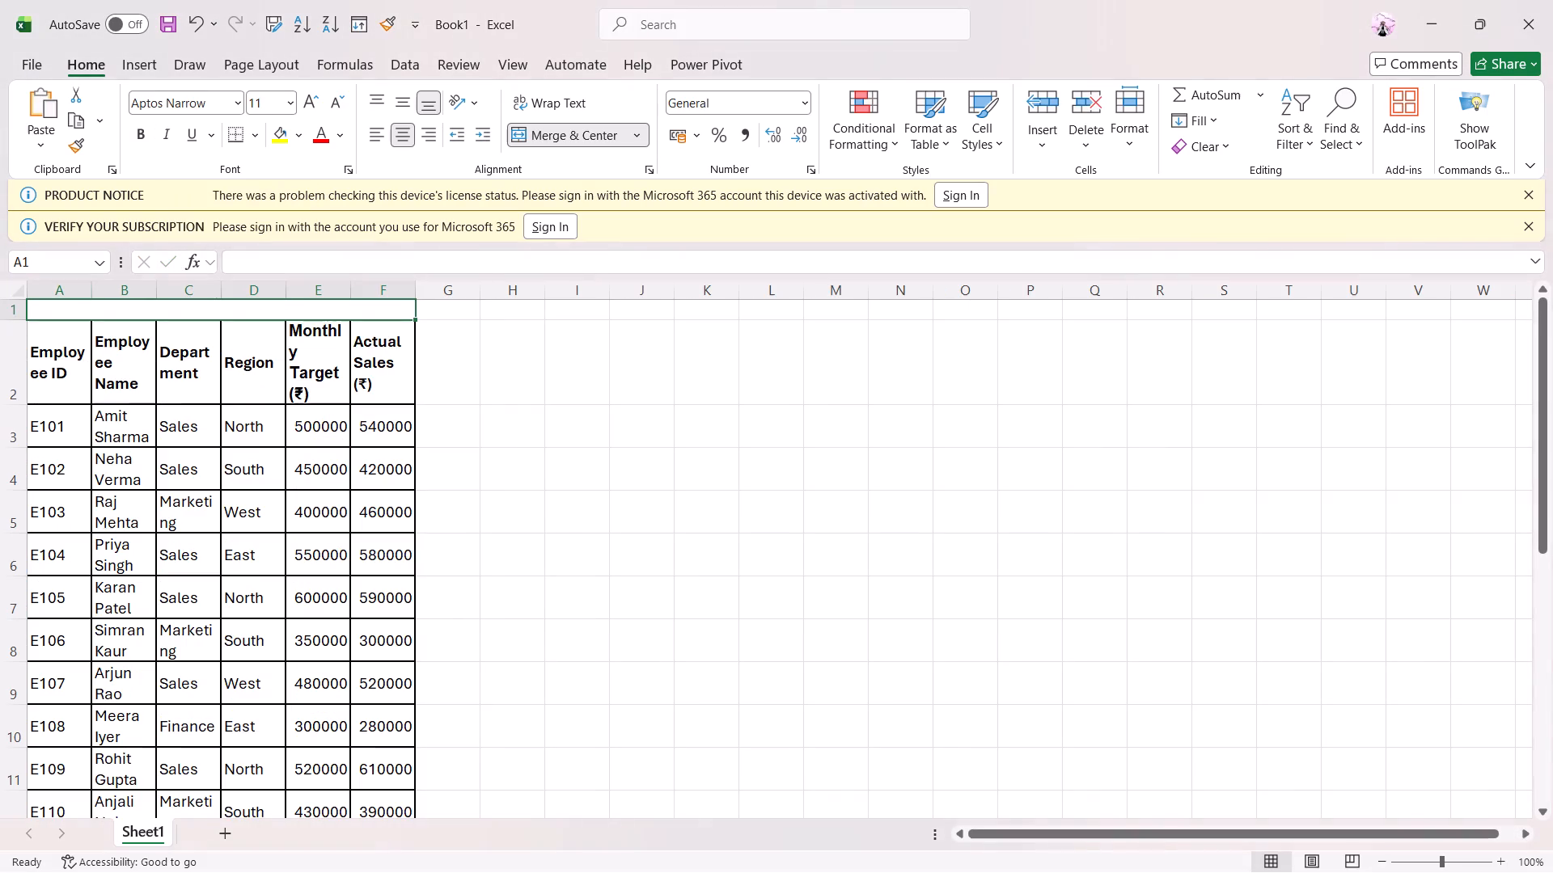
pyautogui.doubleClick(138, 314)
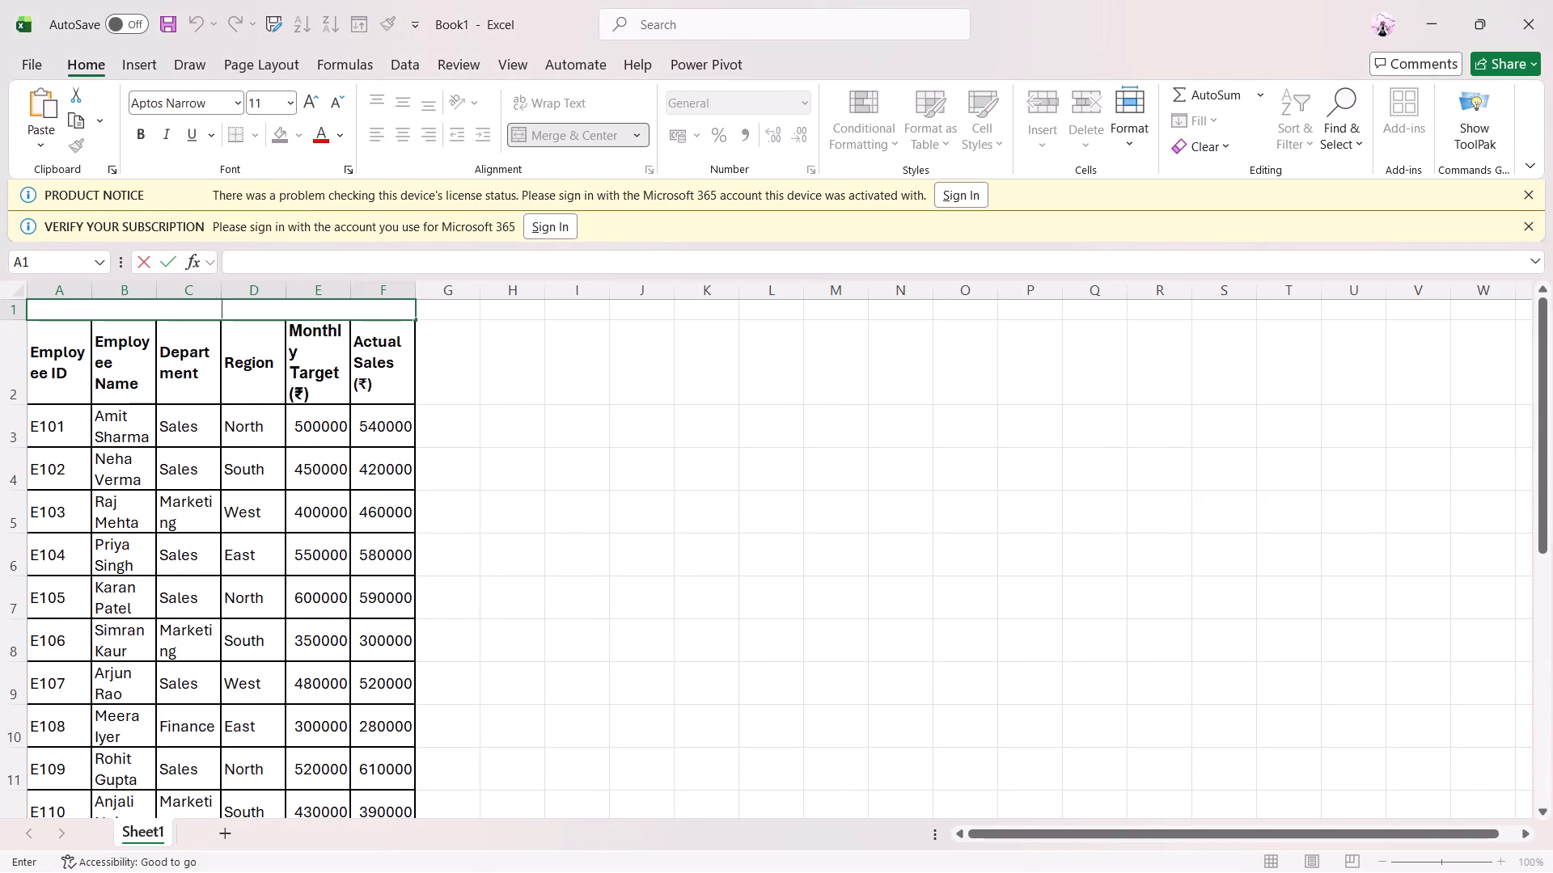
pyautogui.hotkey('ctrl', 'v')
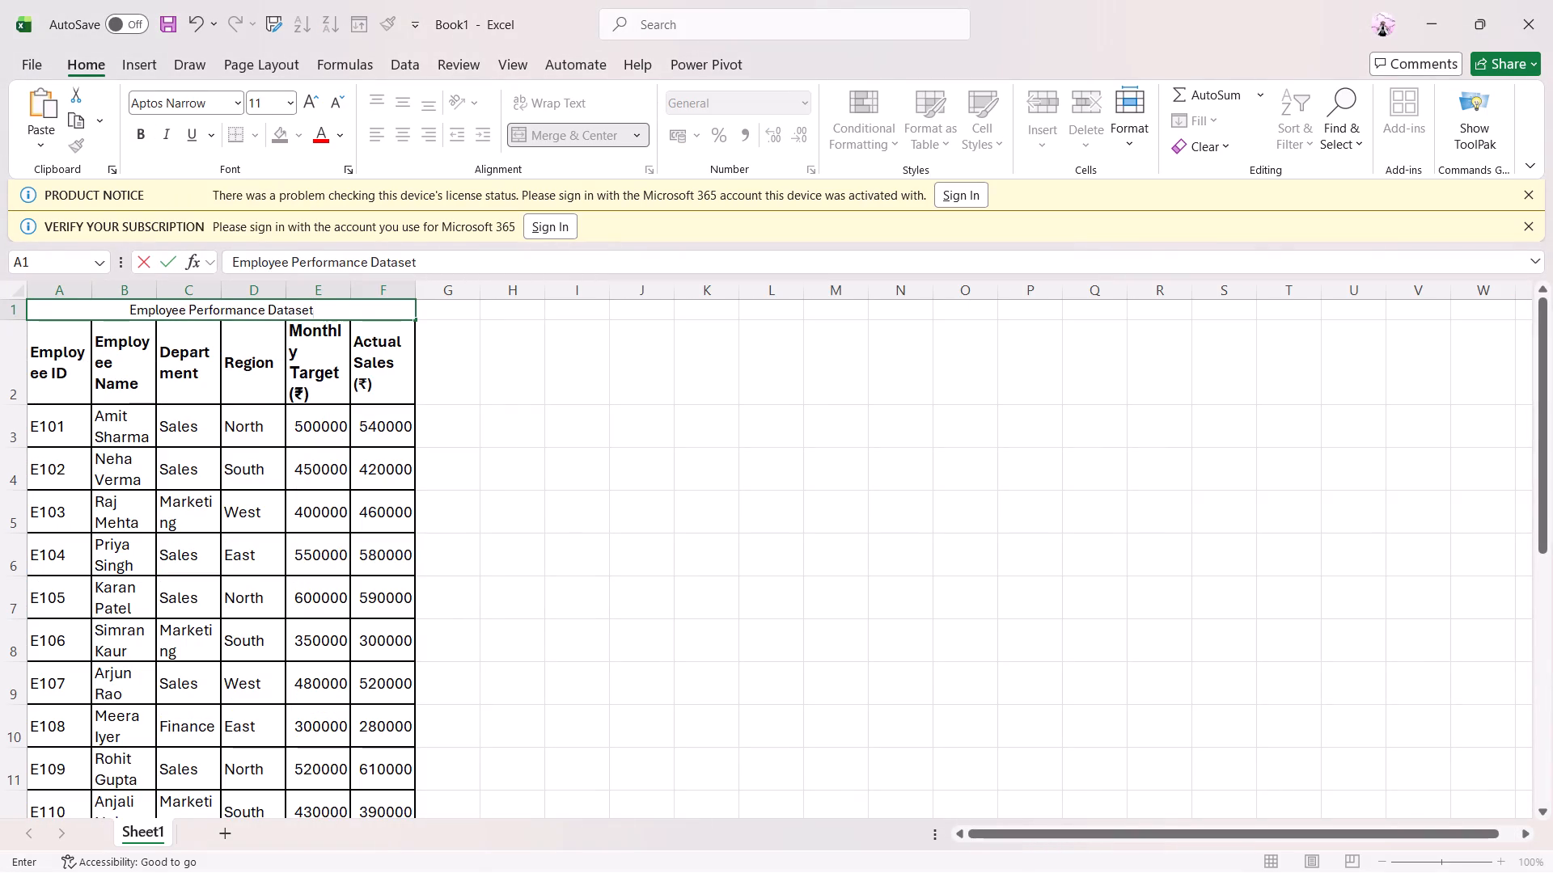
# Remove the bold formatting from the column headers in A2:F2.
pyautogui.moveTo(71, 380); pyautogui.dragTo(377, 391)
pyautogui.click(133, 124)
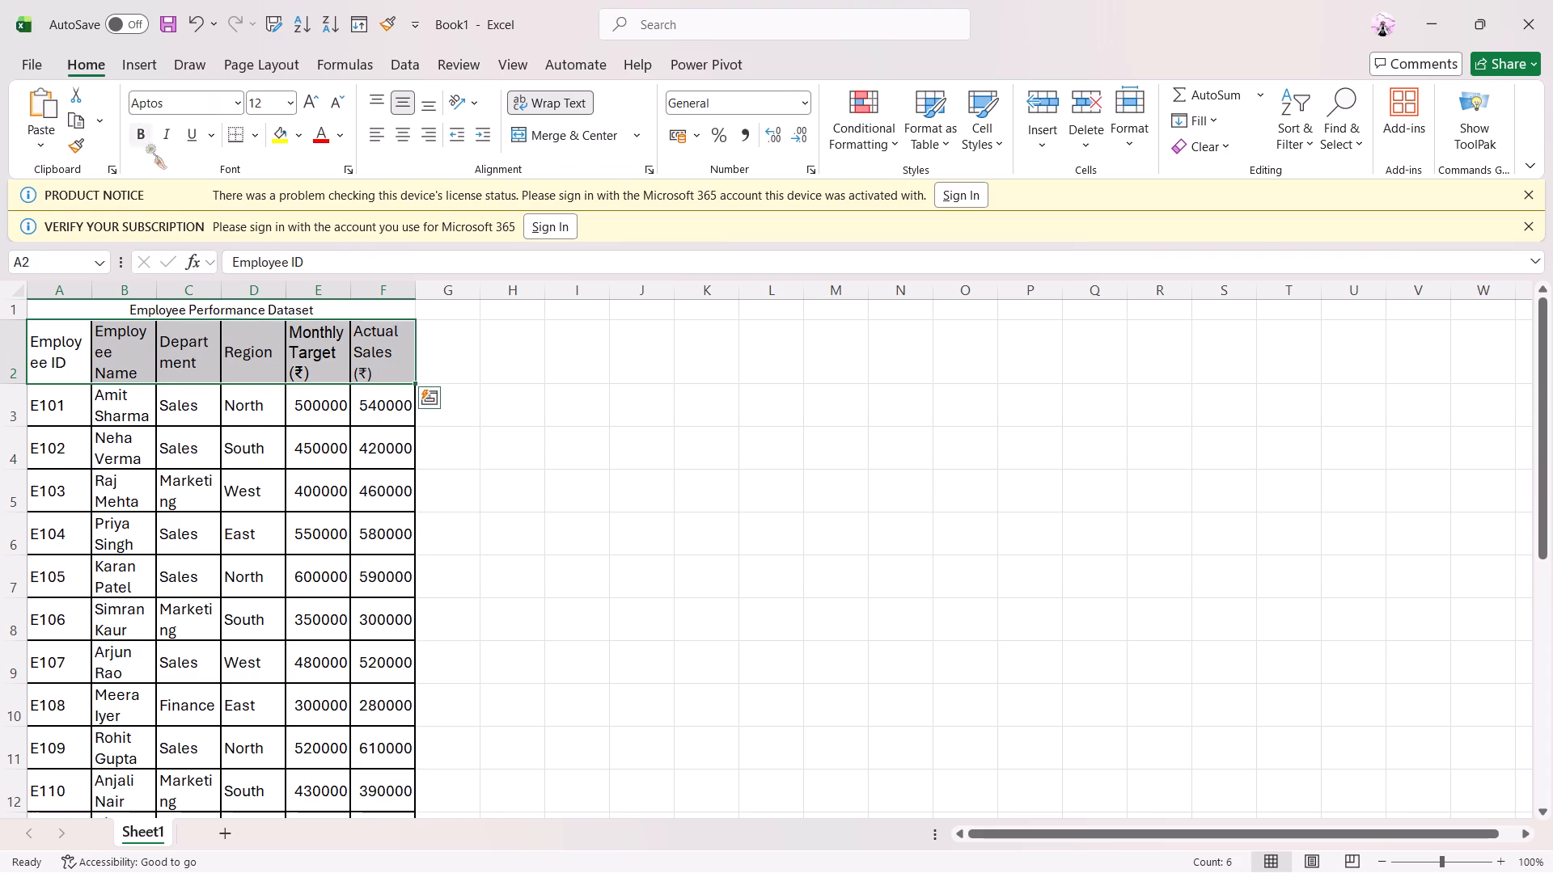
# Set the font of the column headers in A2:F2 to Aptos Narrow.
pyautogui.click(102, 306)
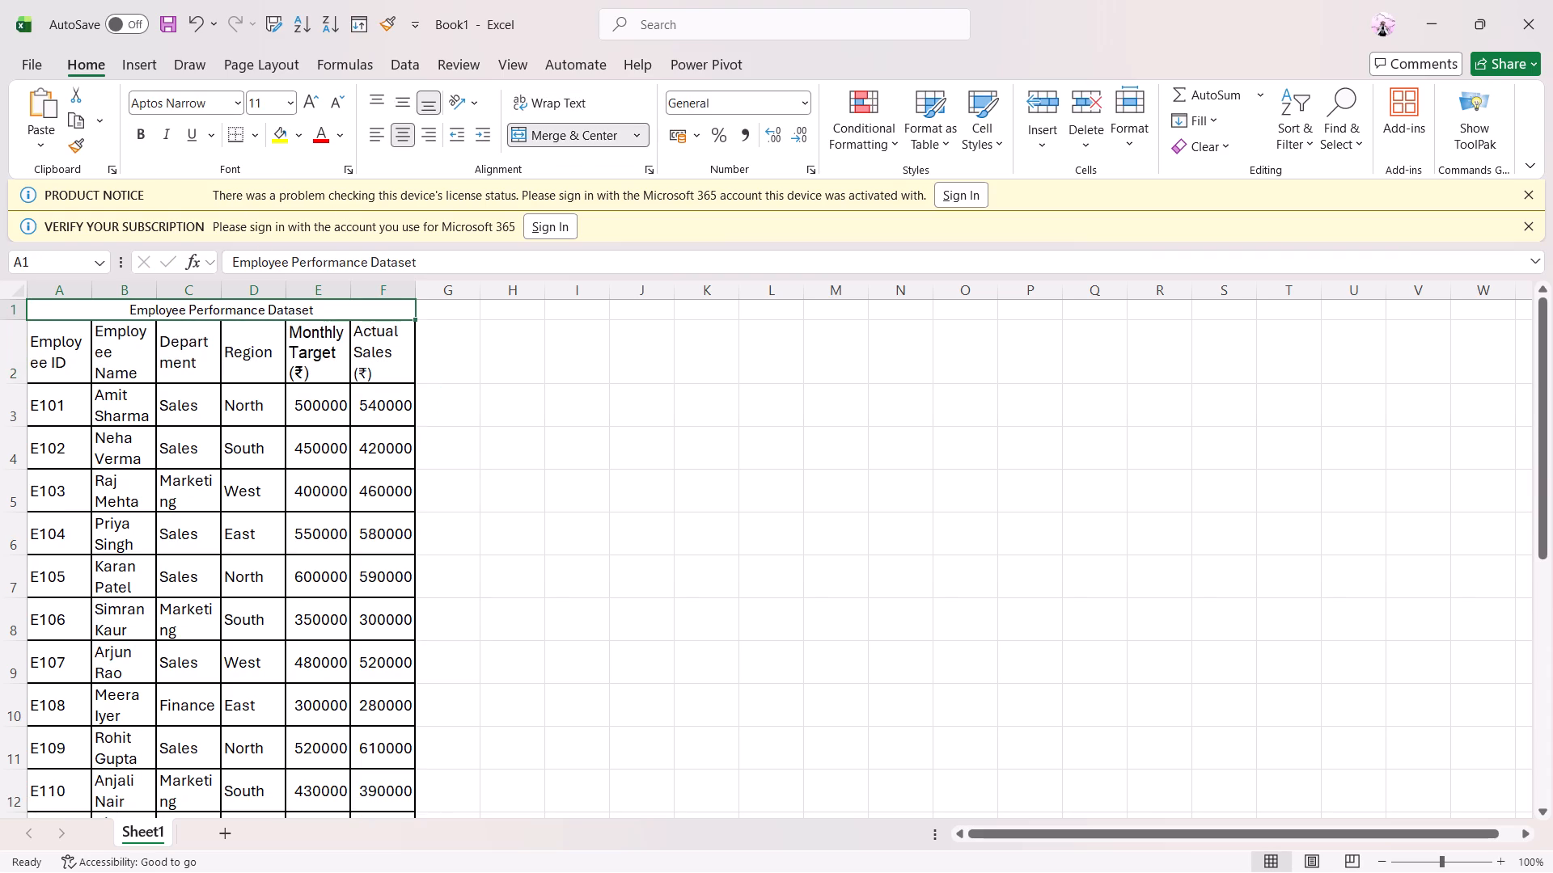
pyautogui.moveTo(54, 352); pyautogui.dragTo(404, 366)
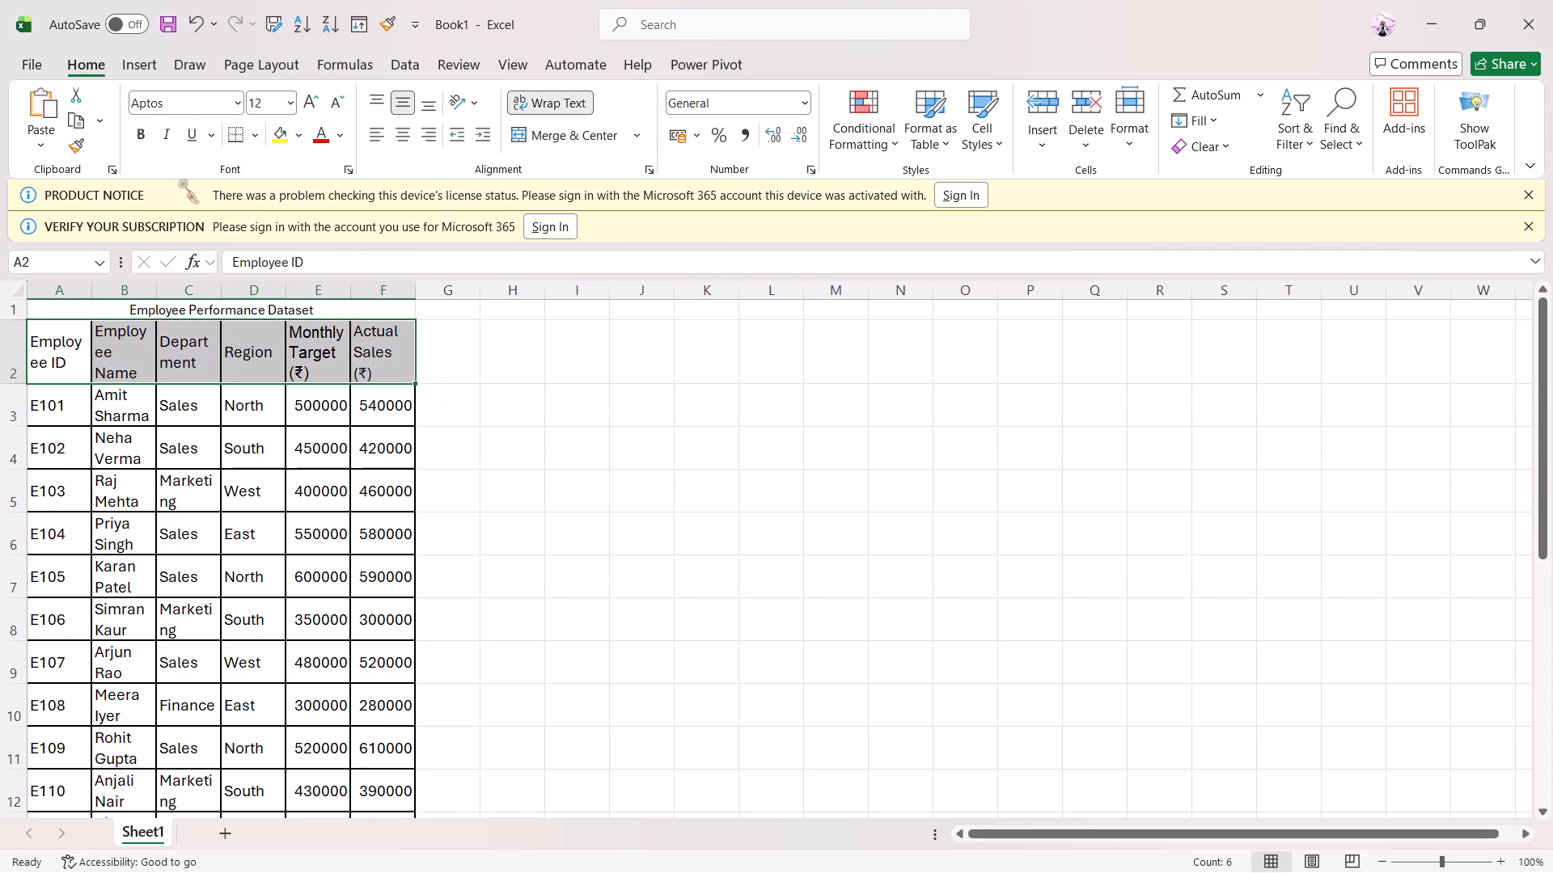
pyautogui.click(224, 106)
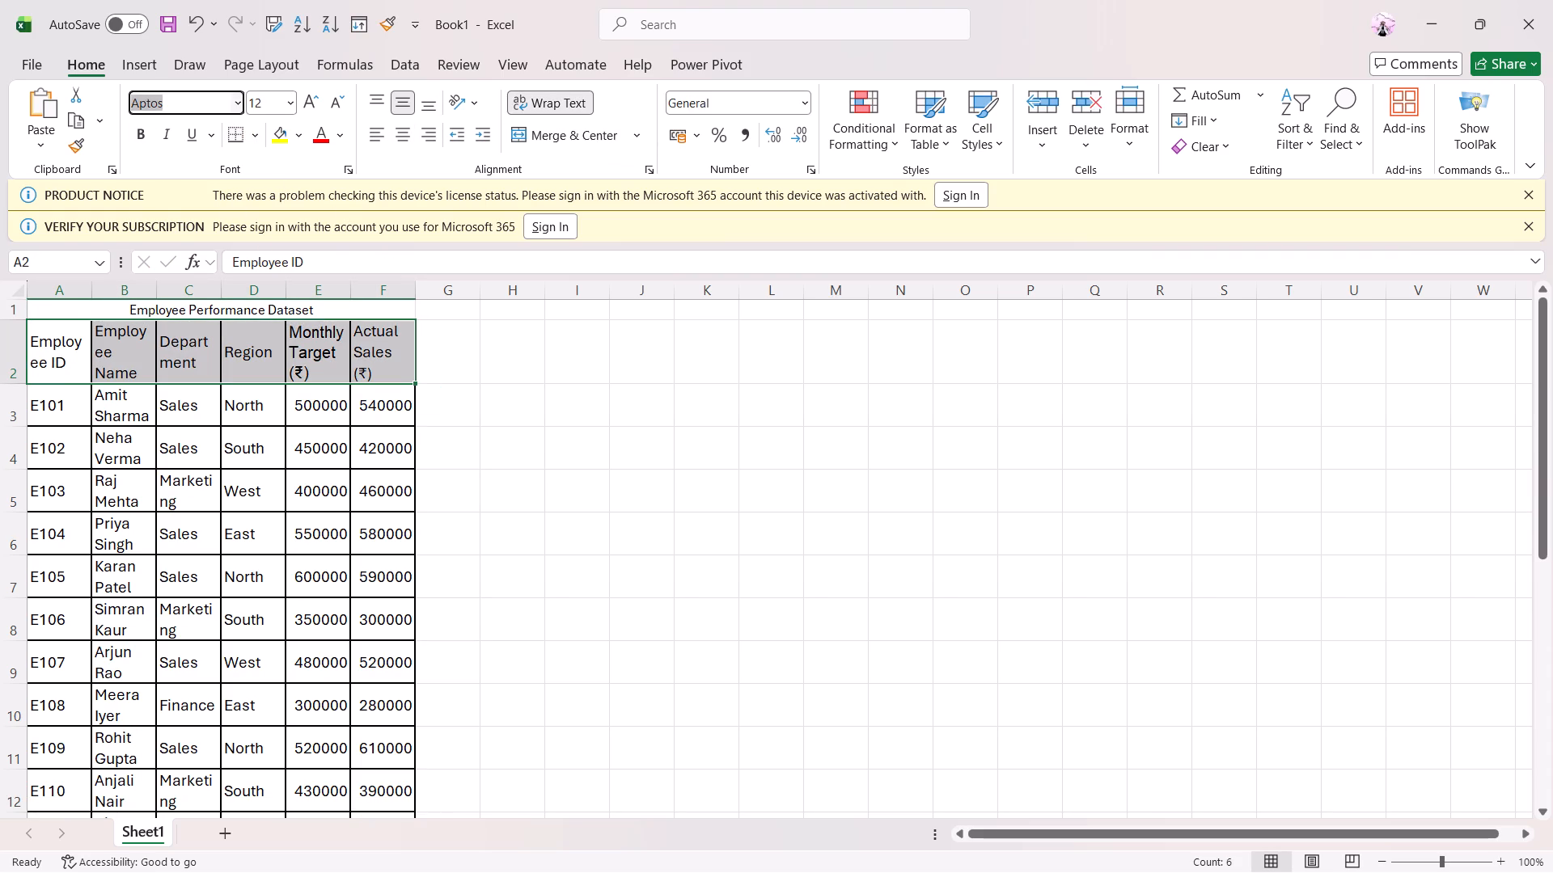
pyautogui.press('a')
pyautogui.write('pto')
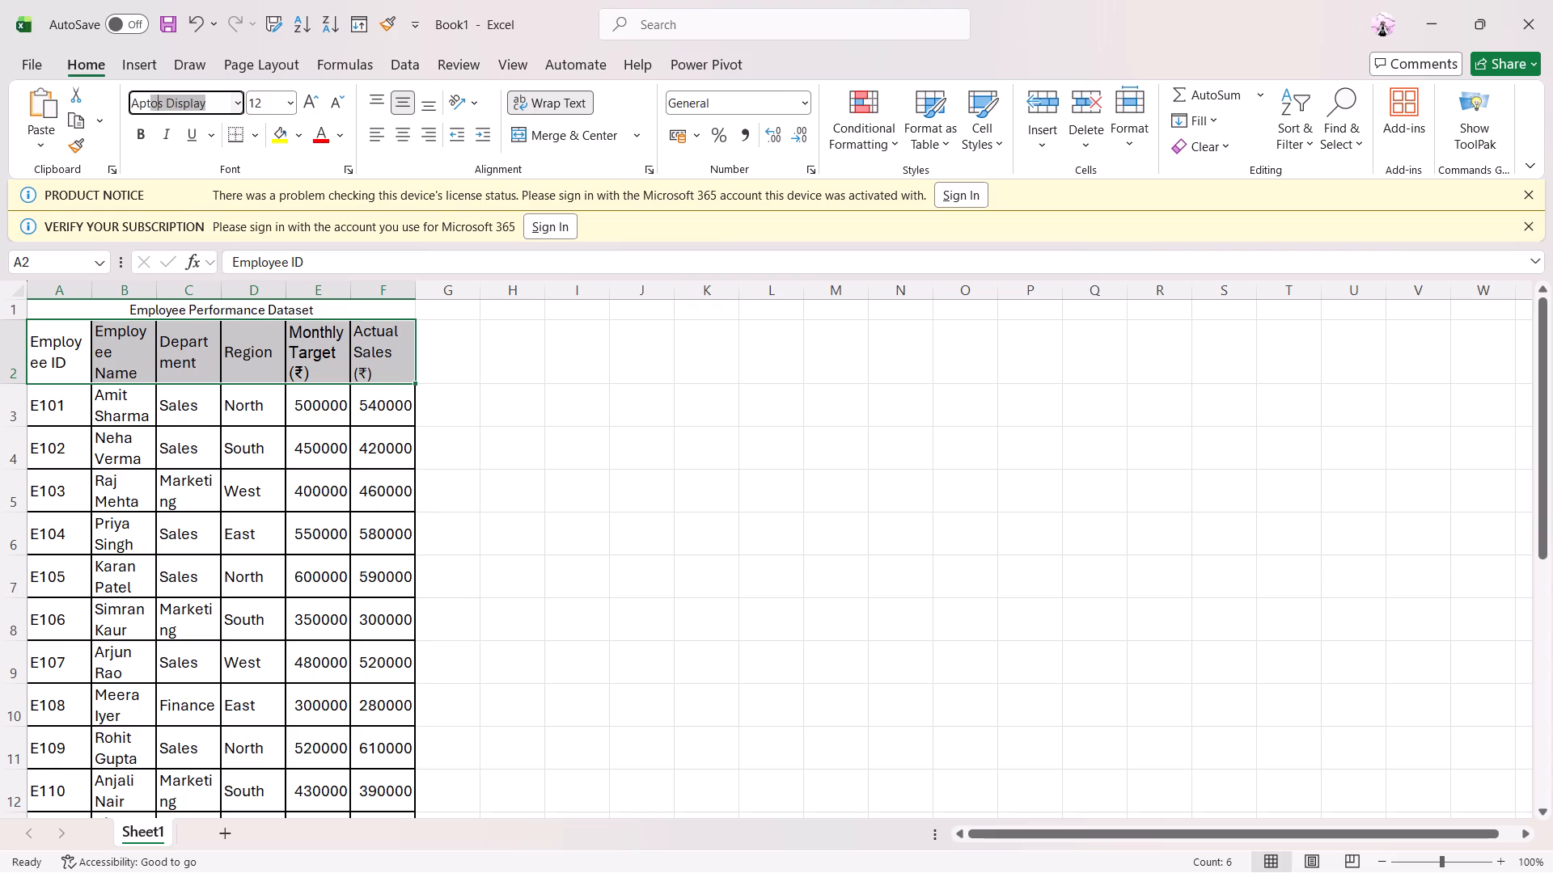
pyautogui.write('s n')
pyautogui.press('Return')
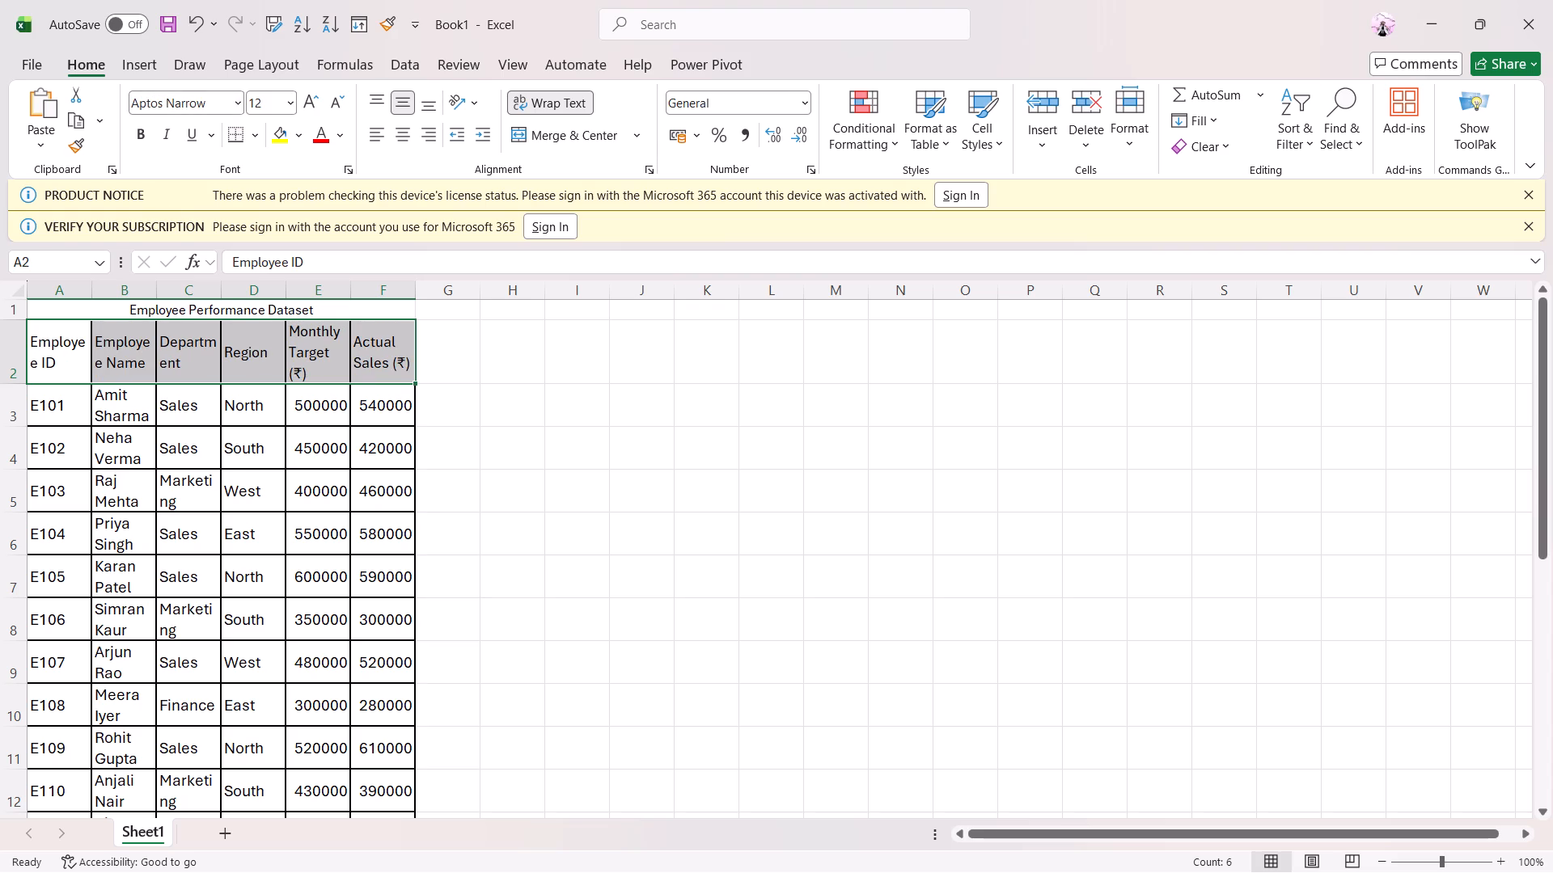
# Set the font of the employee data rows in A3:F22 to Aptos Narrow.
pyautogui.moveTo(64, 405); pyautogui.dragTo(384, 867)
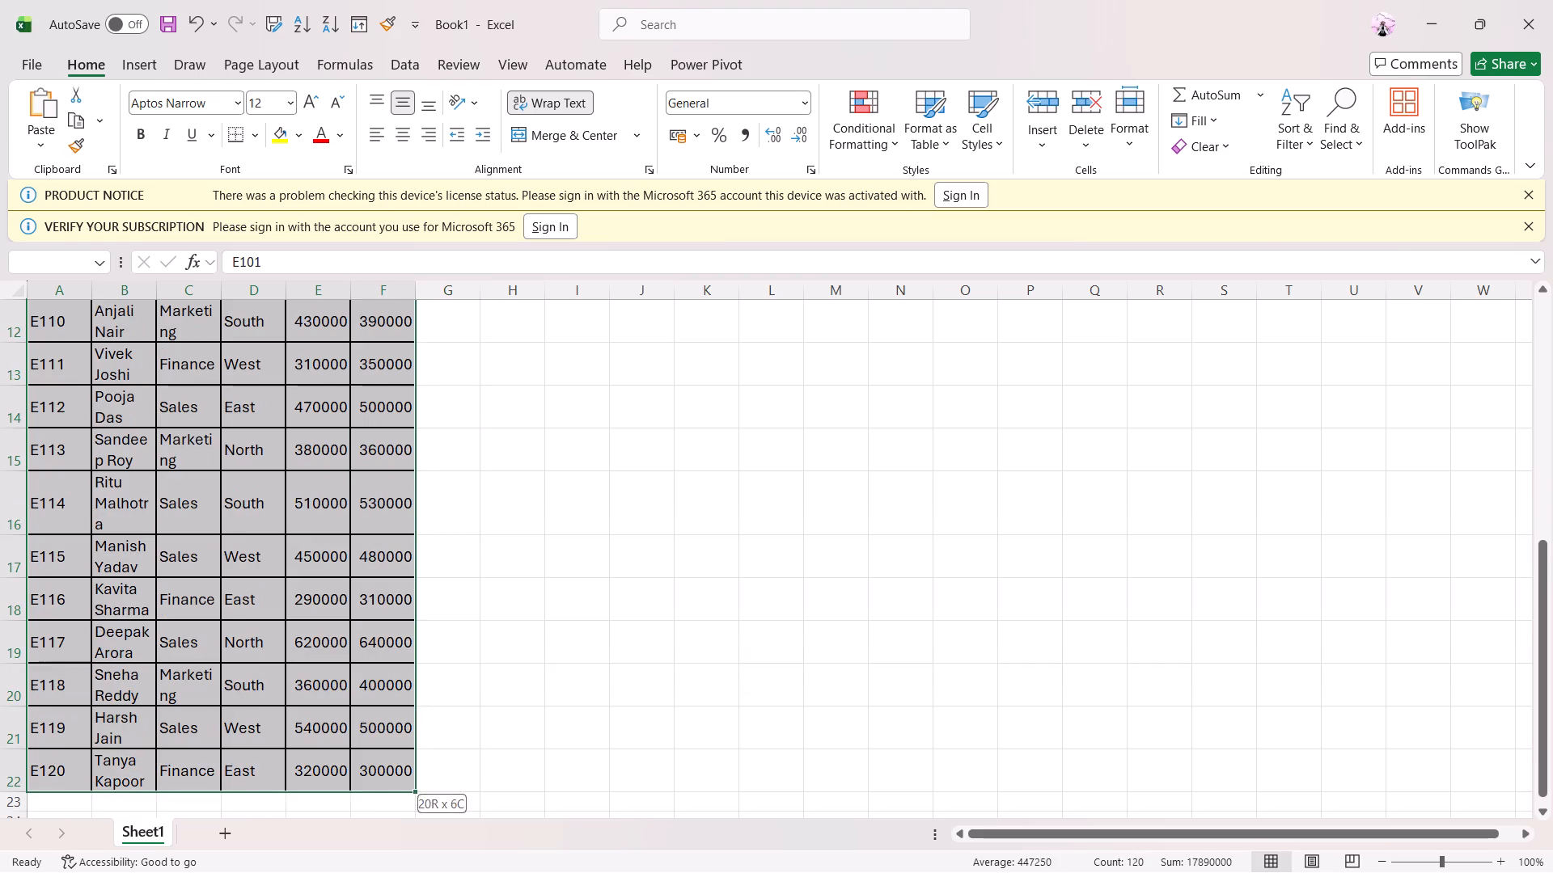
pyautogui.moveTo(384, 867); pyautogui.dragTo(395, 759)
pyautogui.click(235, 99)
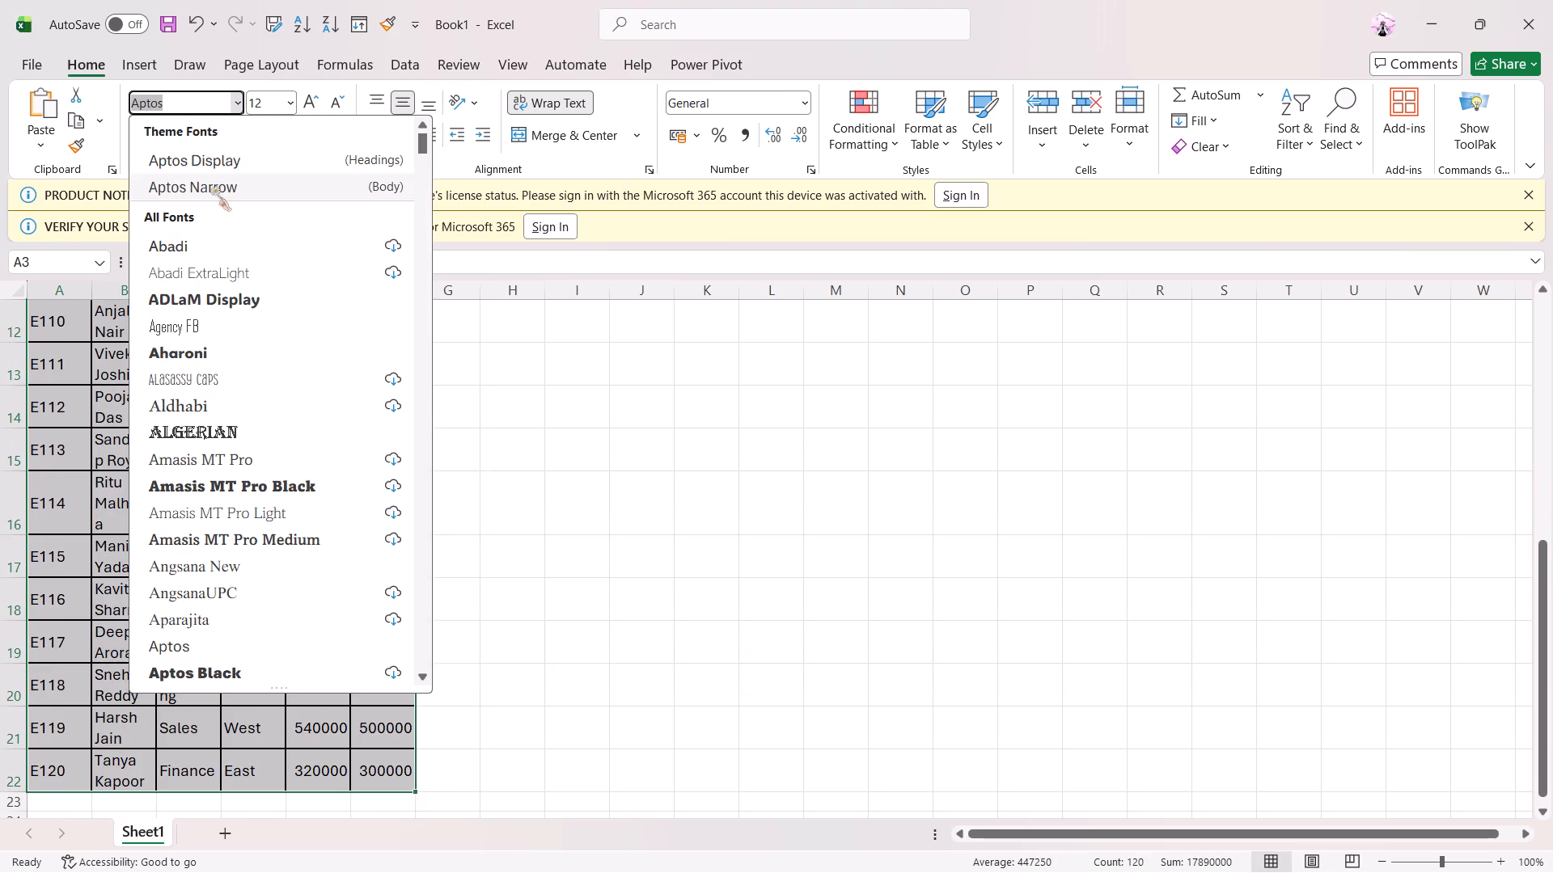
pyautogui.click(271, 181)
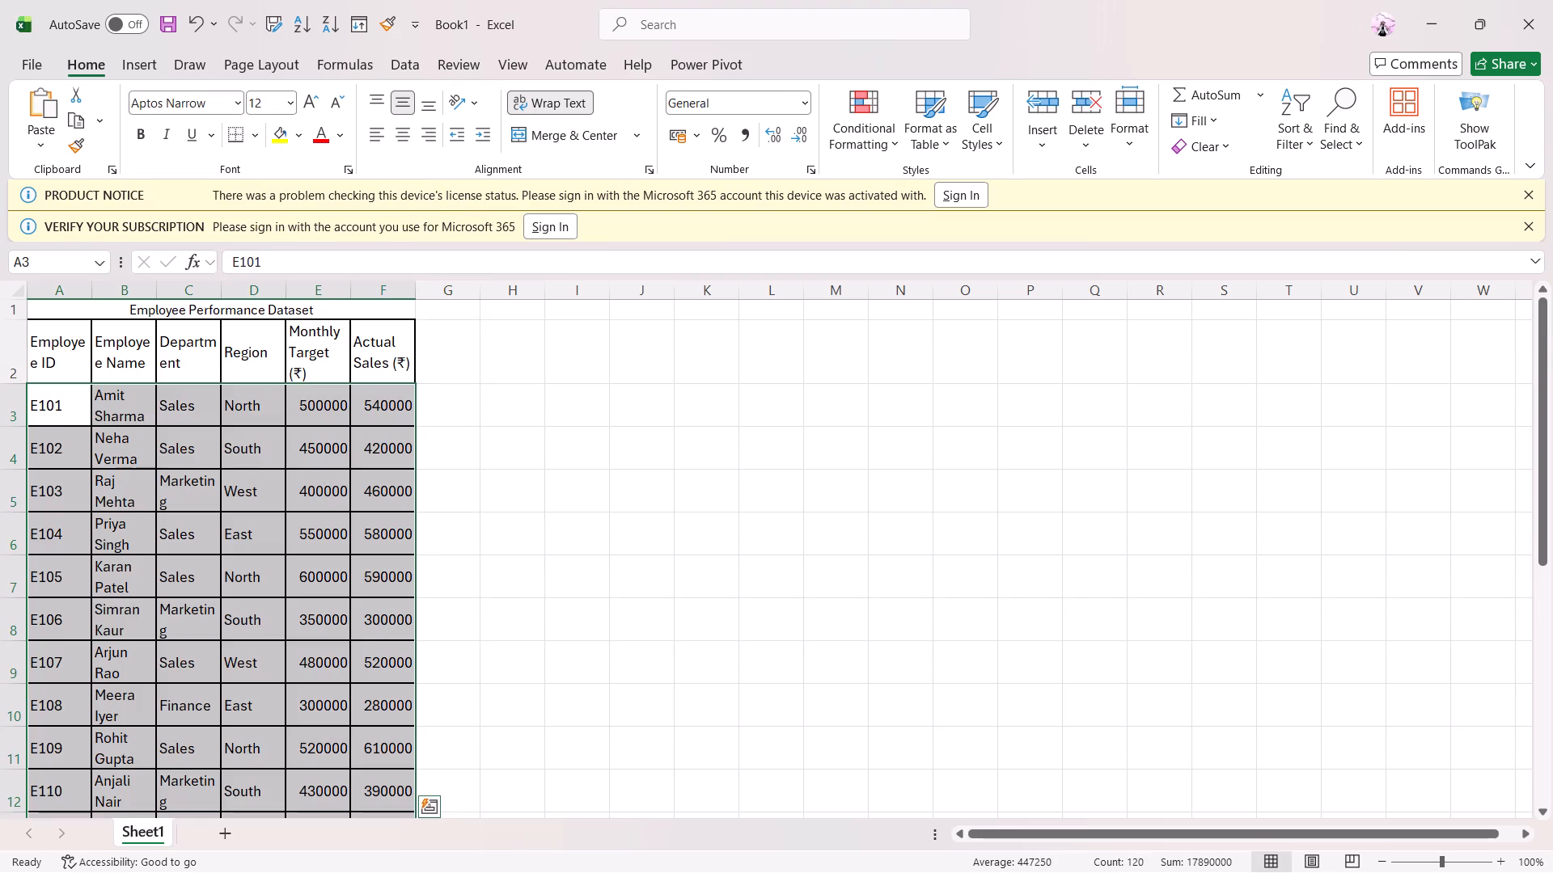
# Autofit the widths of columns A through F to their contents.
pyautogui.scroll(4, 550, 481)
pyautogui.doubleClick(413, 293)
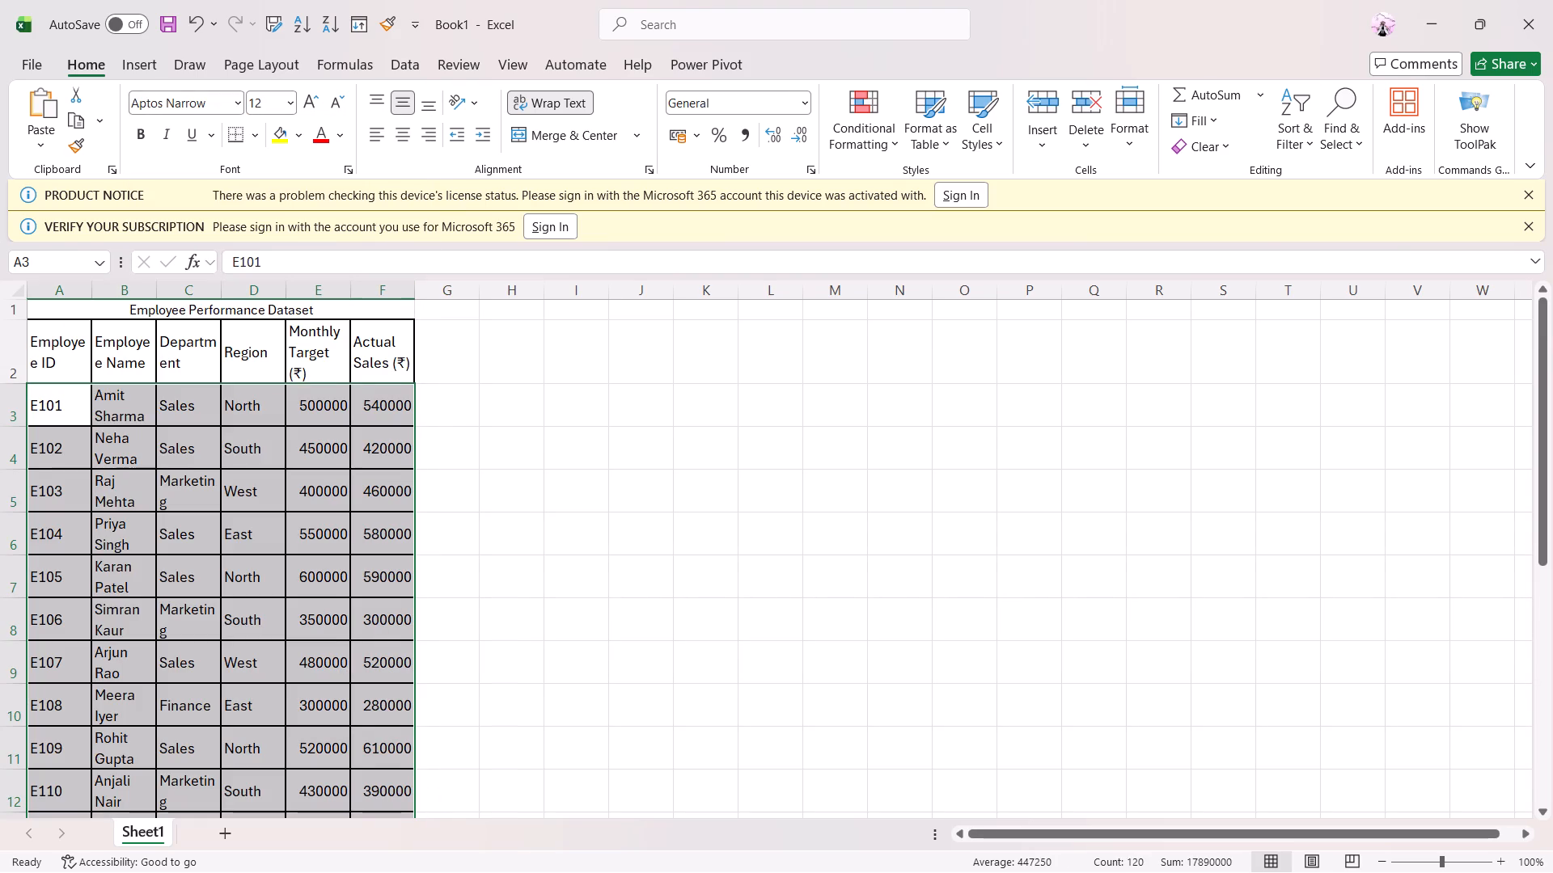
pyautogui.doubleClick(357, 290)
pyautogui.doubleClick(289, 292)
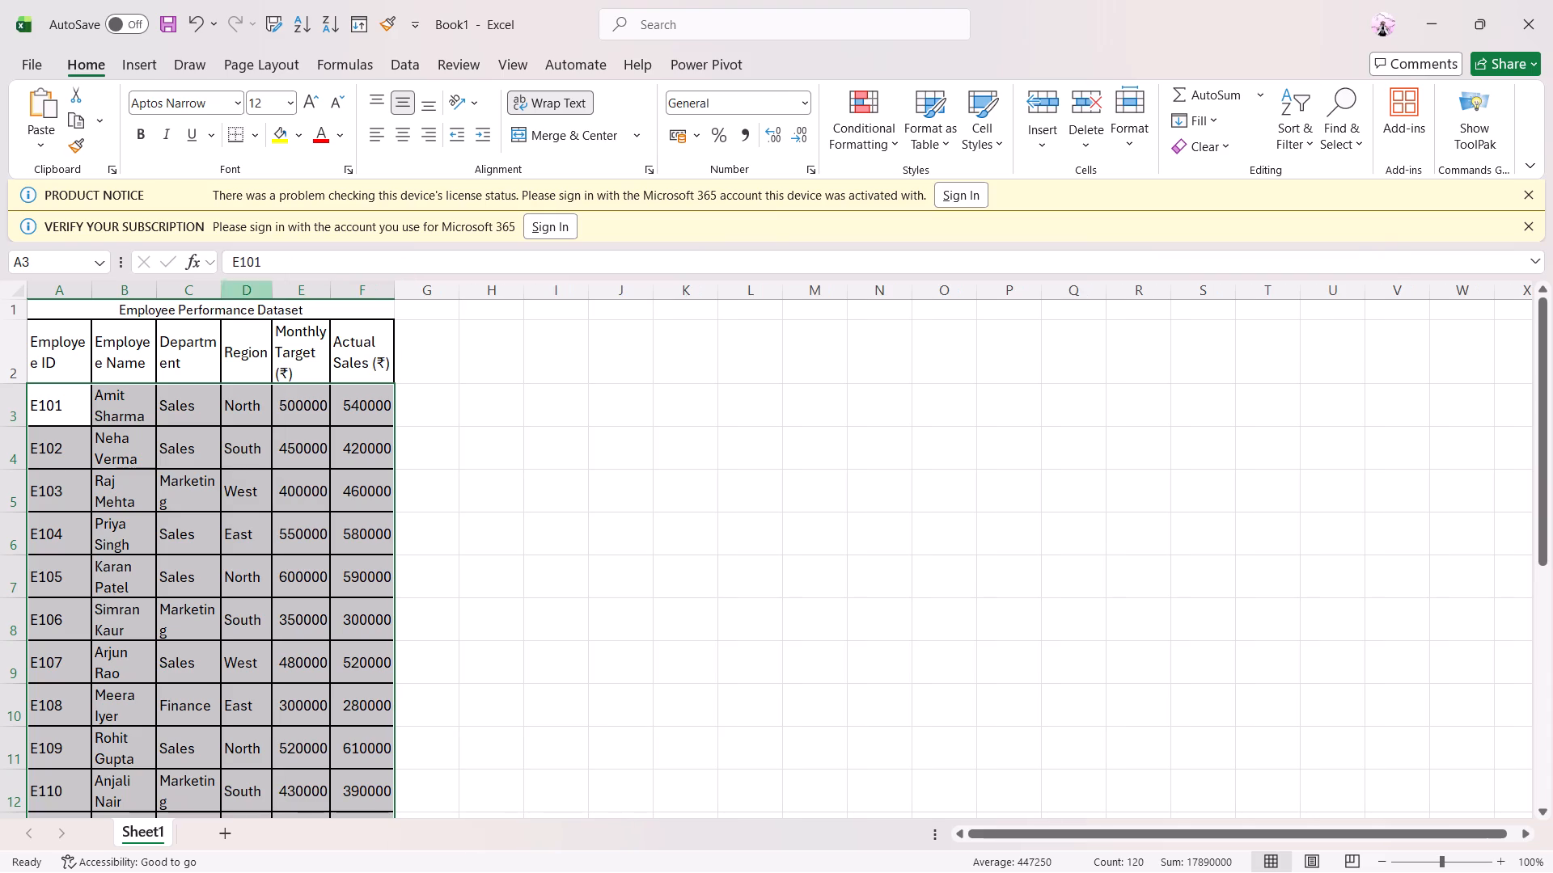
pyautogui.doubleClick(218, 286)
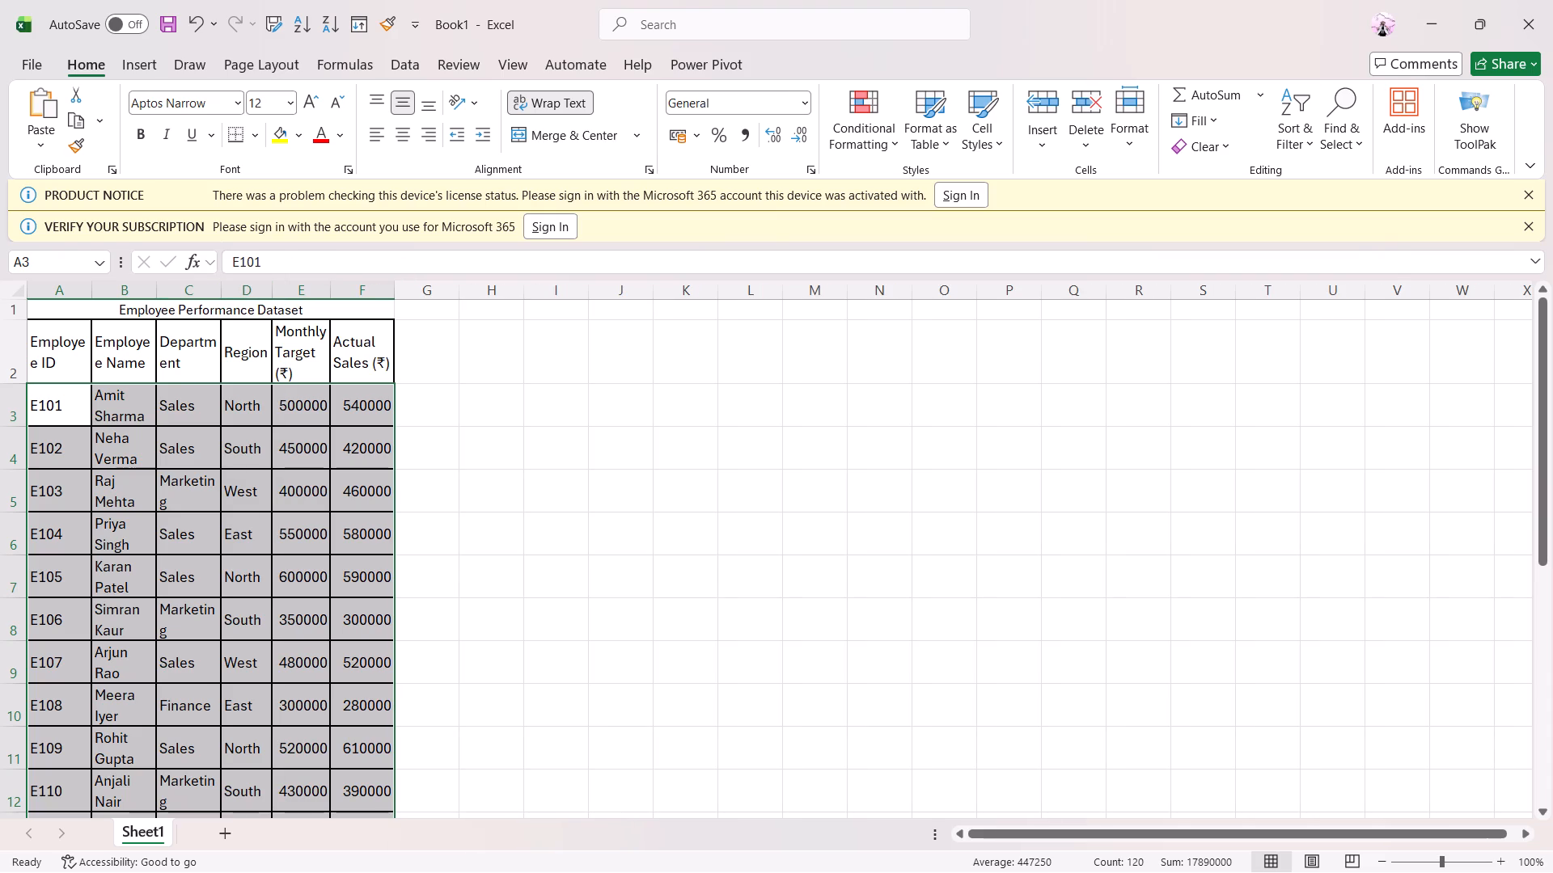
pyautogui.doubleClick(223, 293)
pyautogui.doubleClick(162, 289)
pyautogui.doubleClick(95, 286)
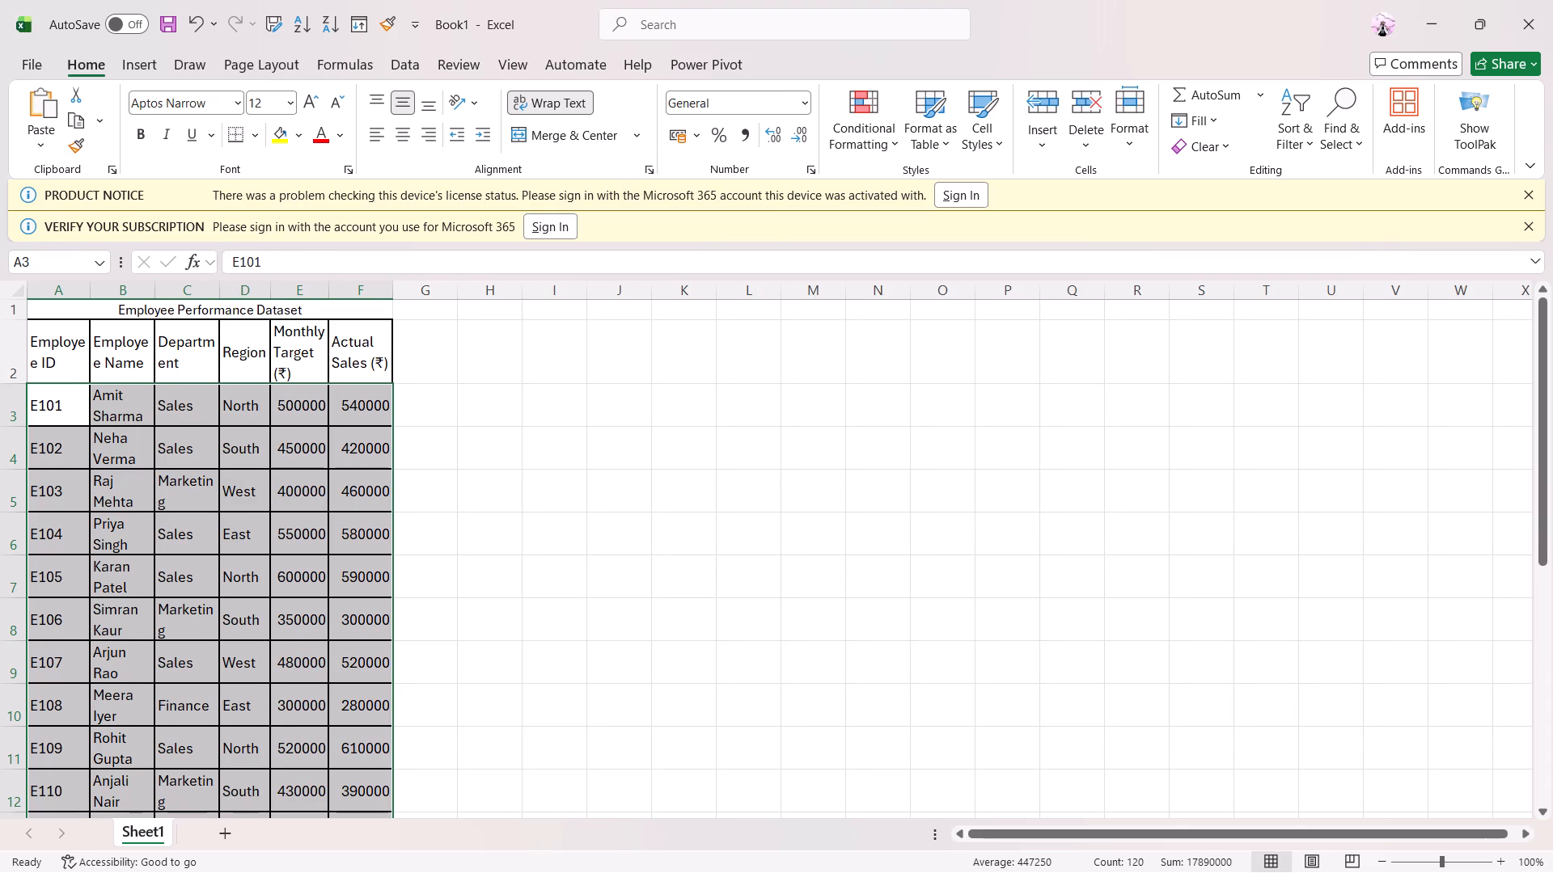
pyautogui.click(458, 468)
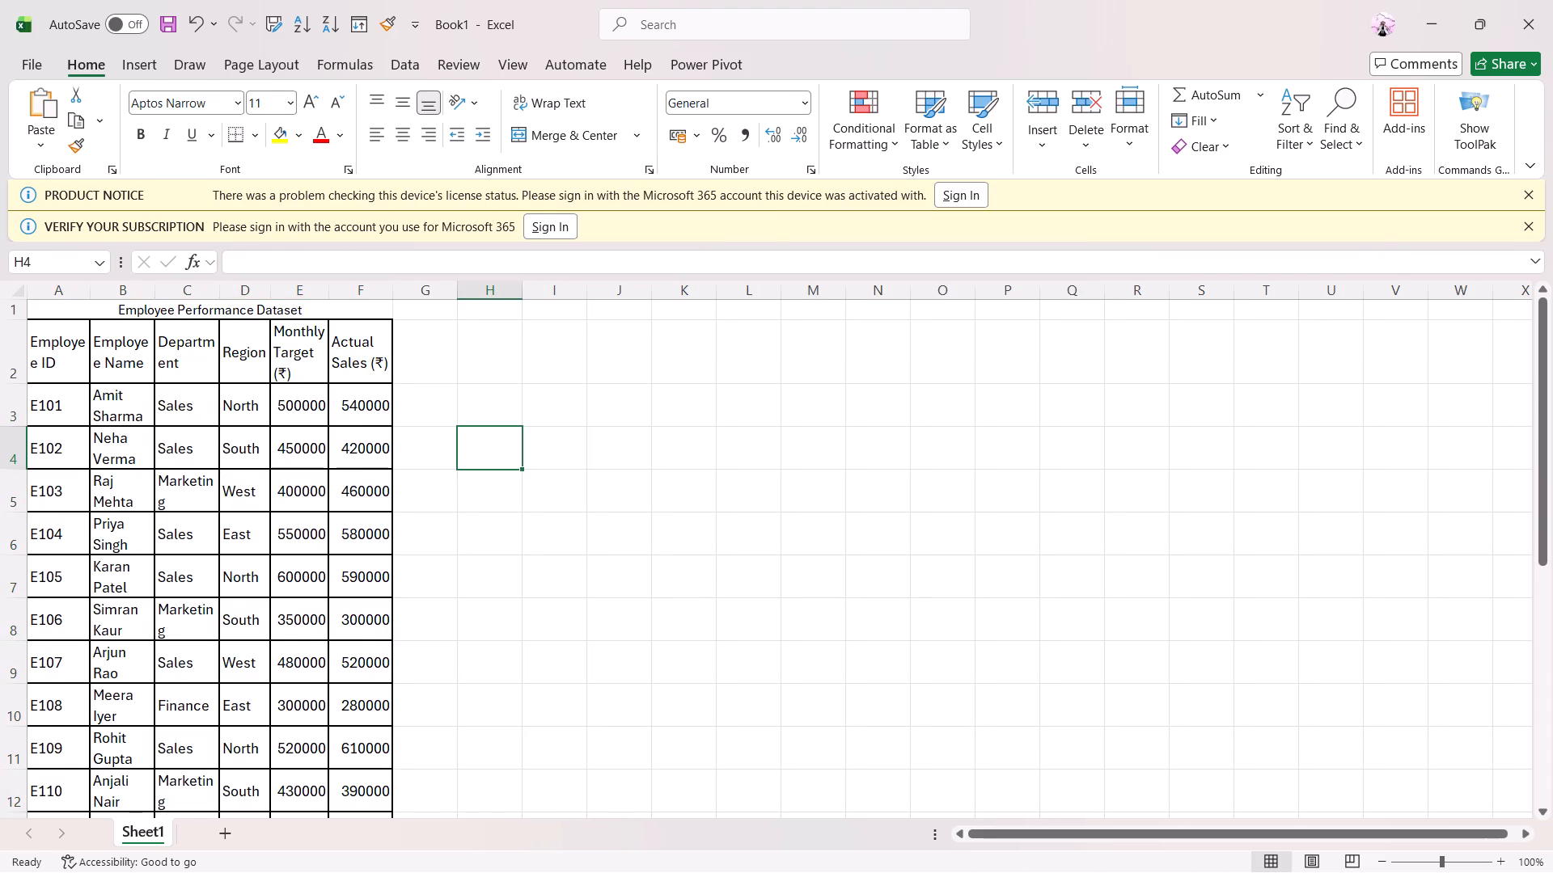
pyautogui.scroll(-9, 484, 612)
pyautogui.scroll(6, 858, 634)
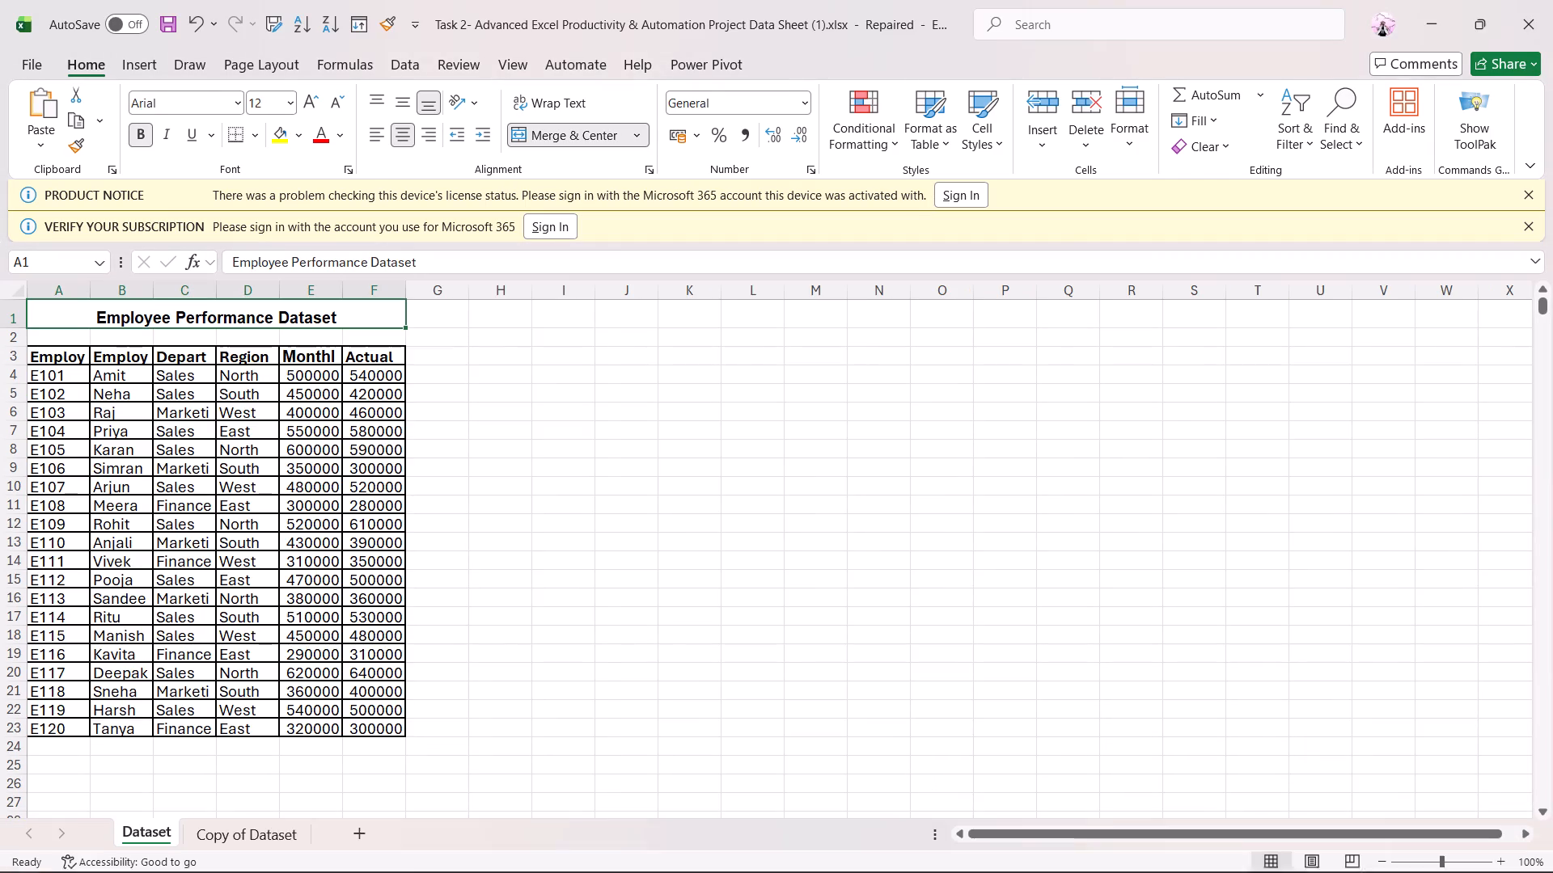
pyautogui.click(264, 841)
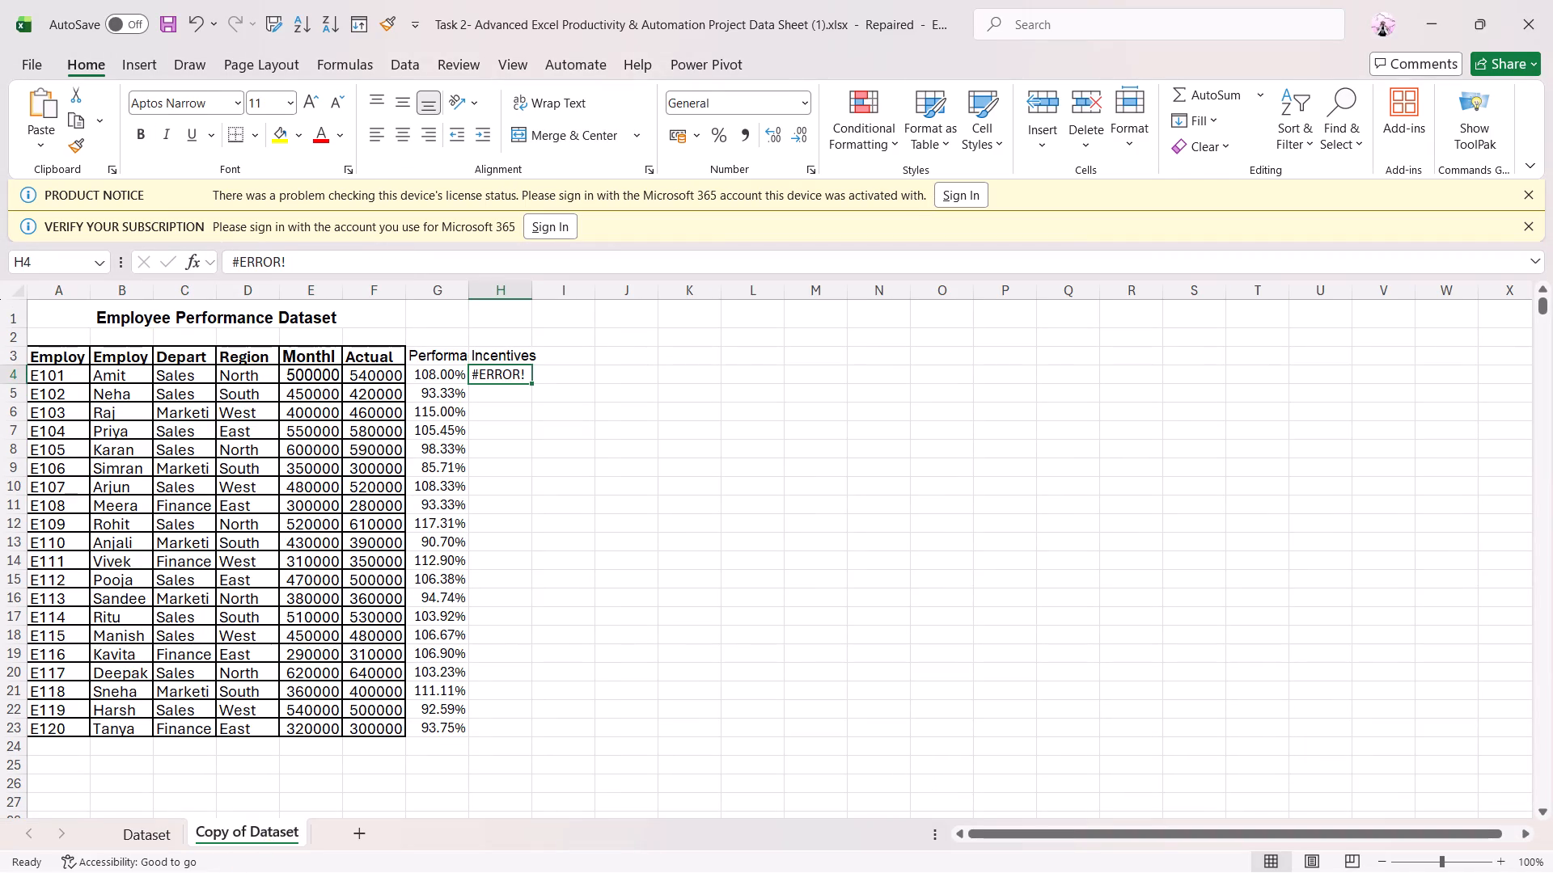
pyautogui.click(986, 866)
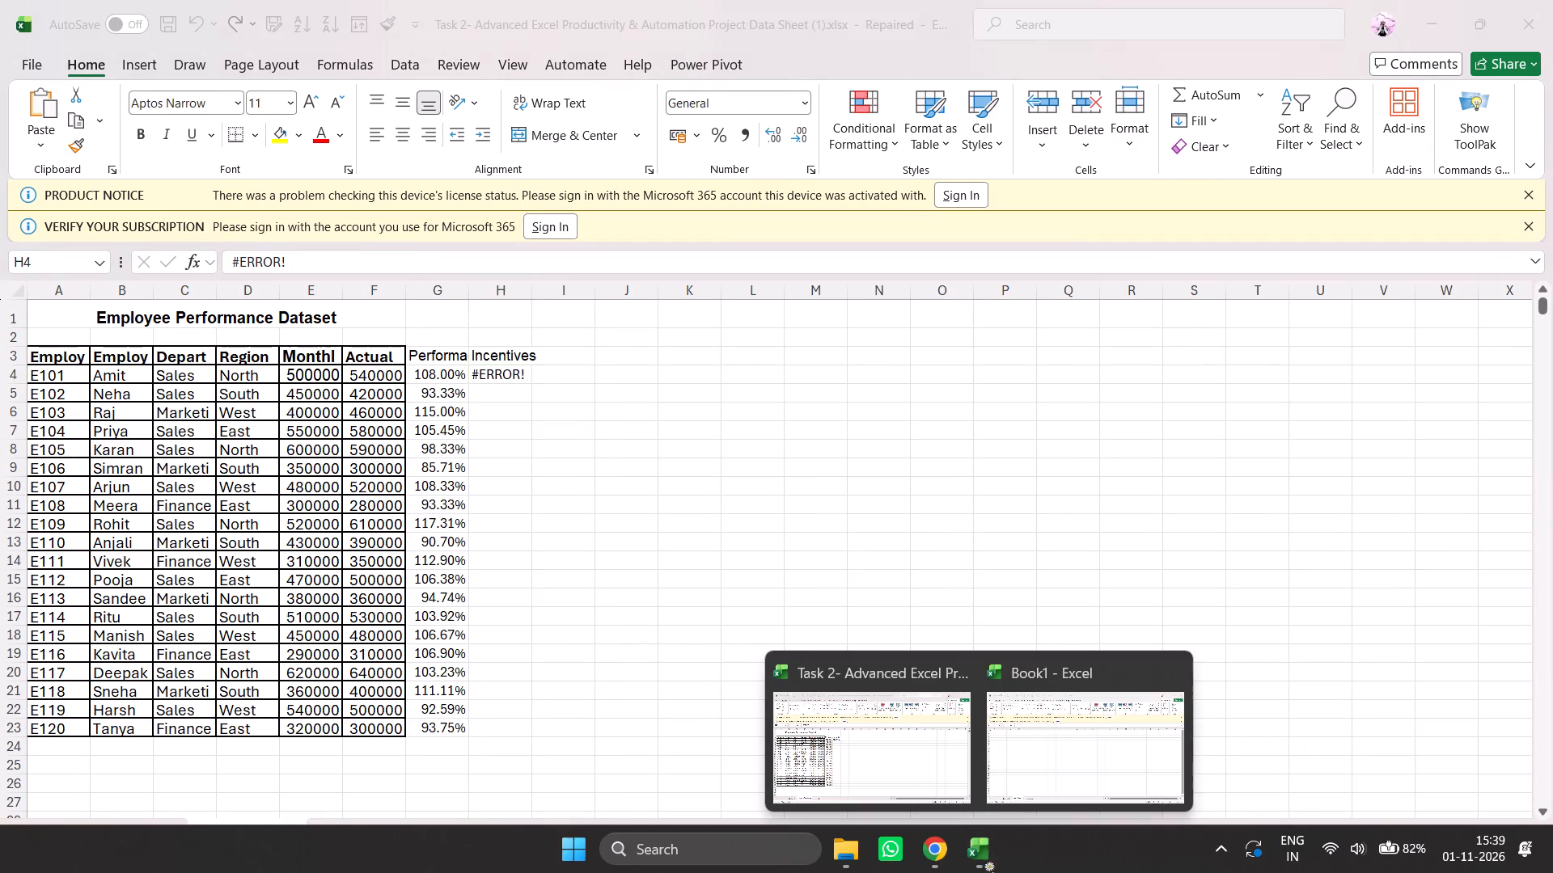
pyautogui.click(1045, 735)
# On the Raw_Data sheet, enter the column headers Performance in G2 and Incentives in H2.
pyautogui.click(176, 826)
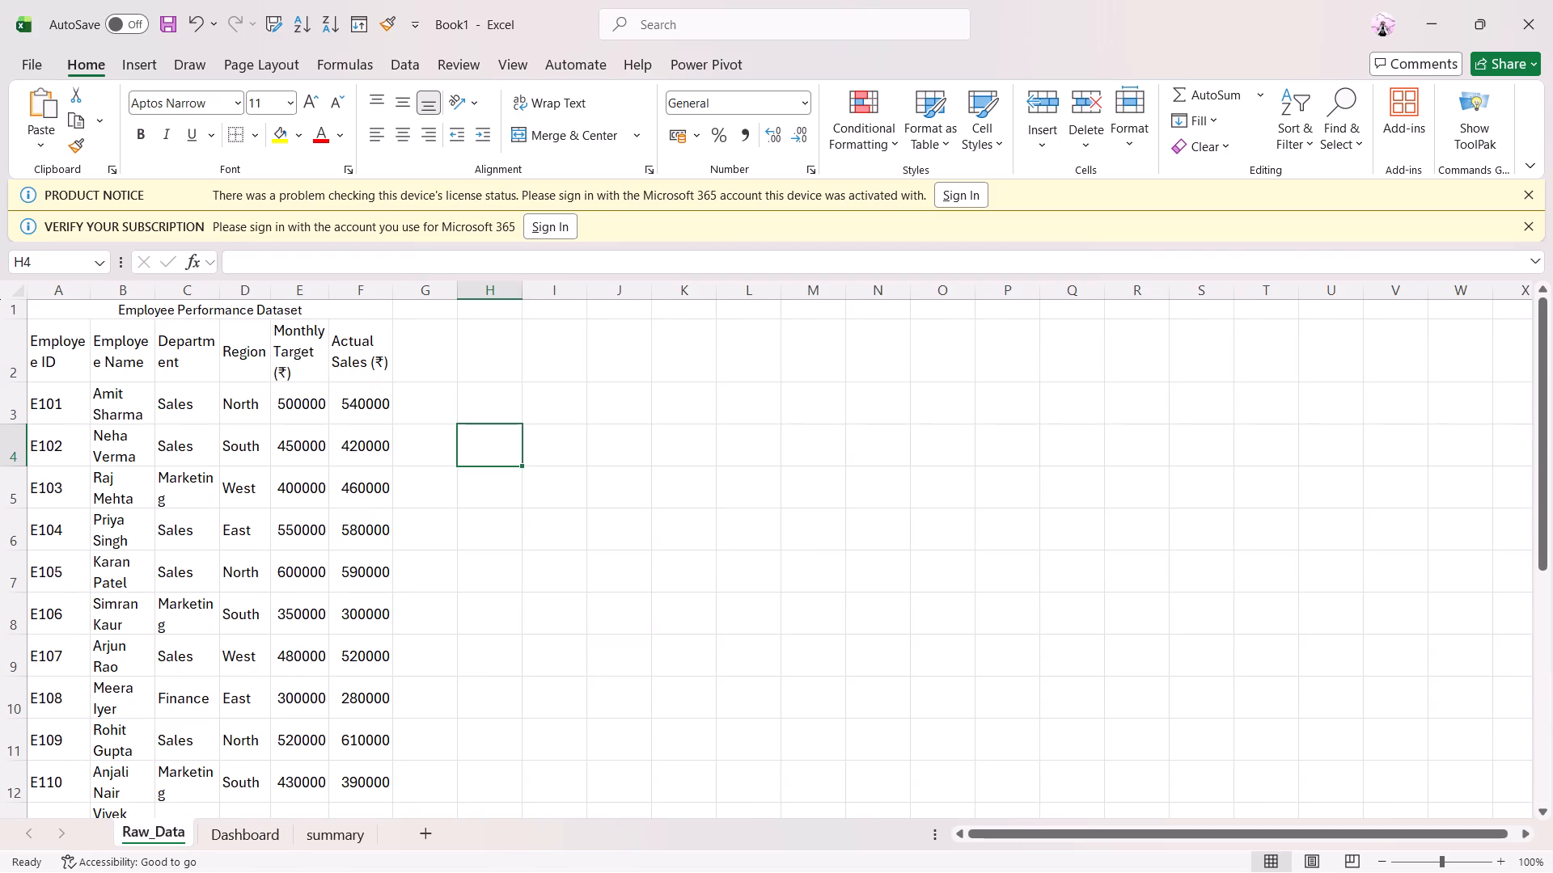
pyautogui.doubleClick(443, 349)
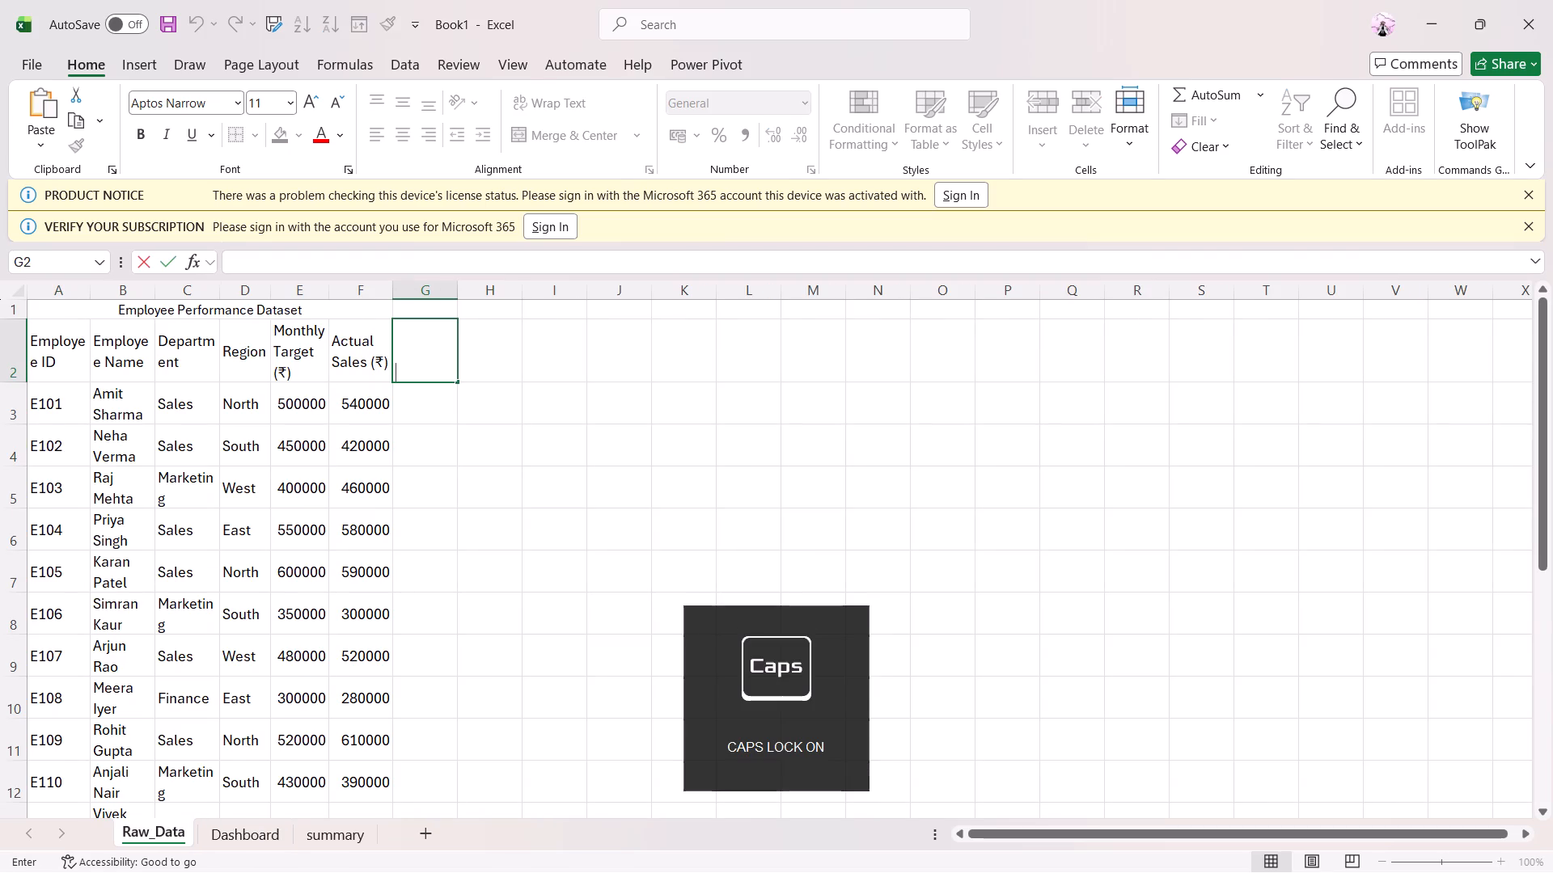
pyautogui.write('erformanc')
pyautogui.press('BackSpace')
pyautogui.write('ce')
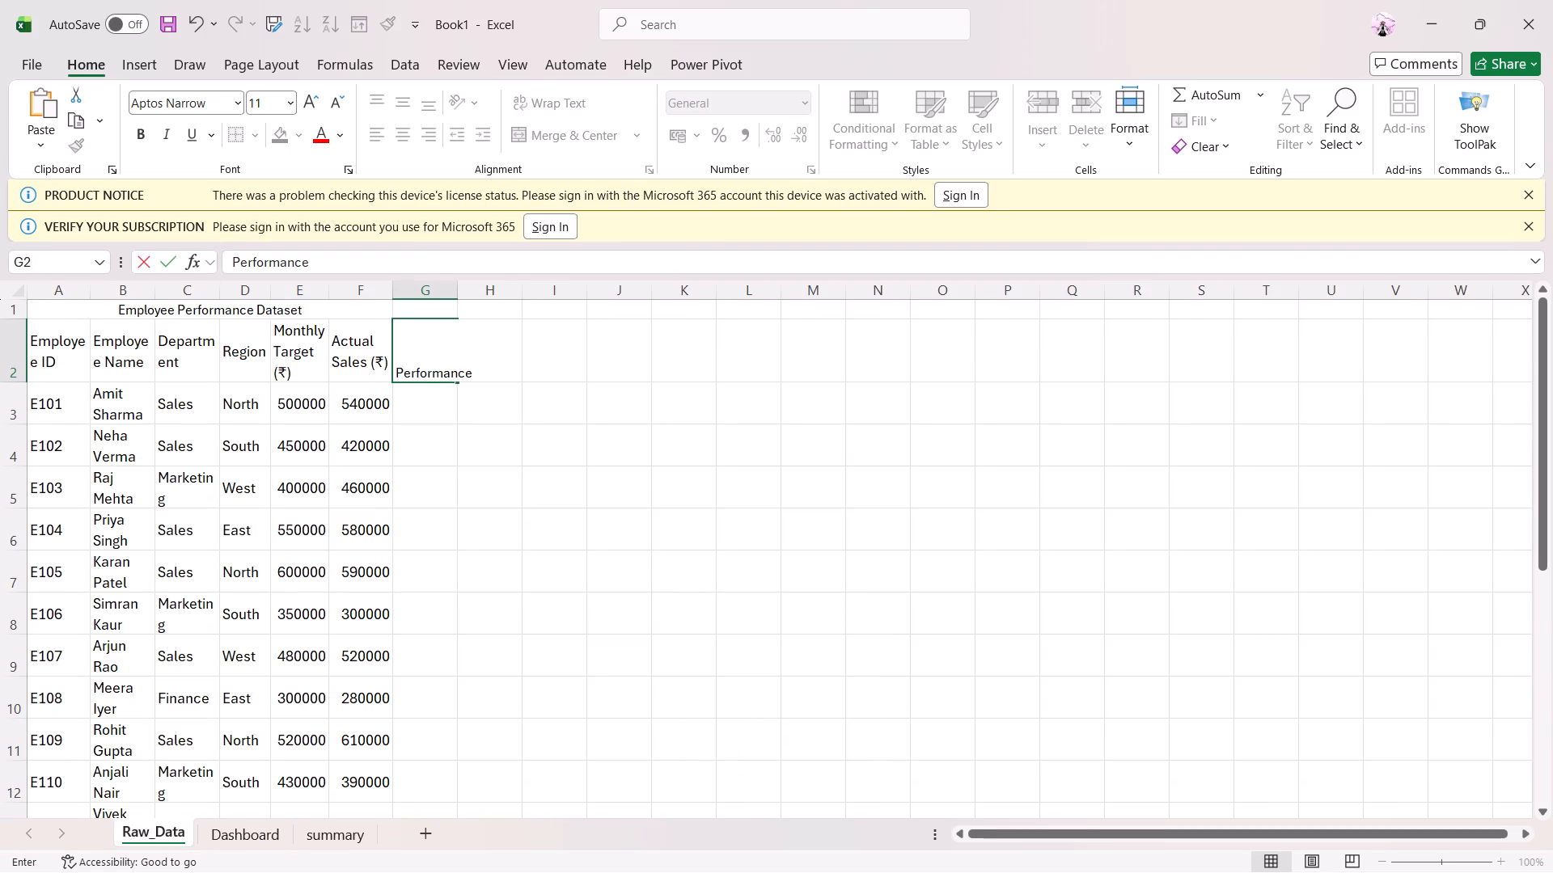
pyautogui.press('Return')
pyautogui.doubleClick(508, 371)
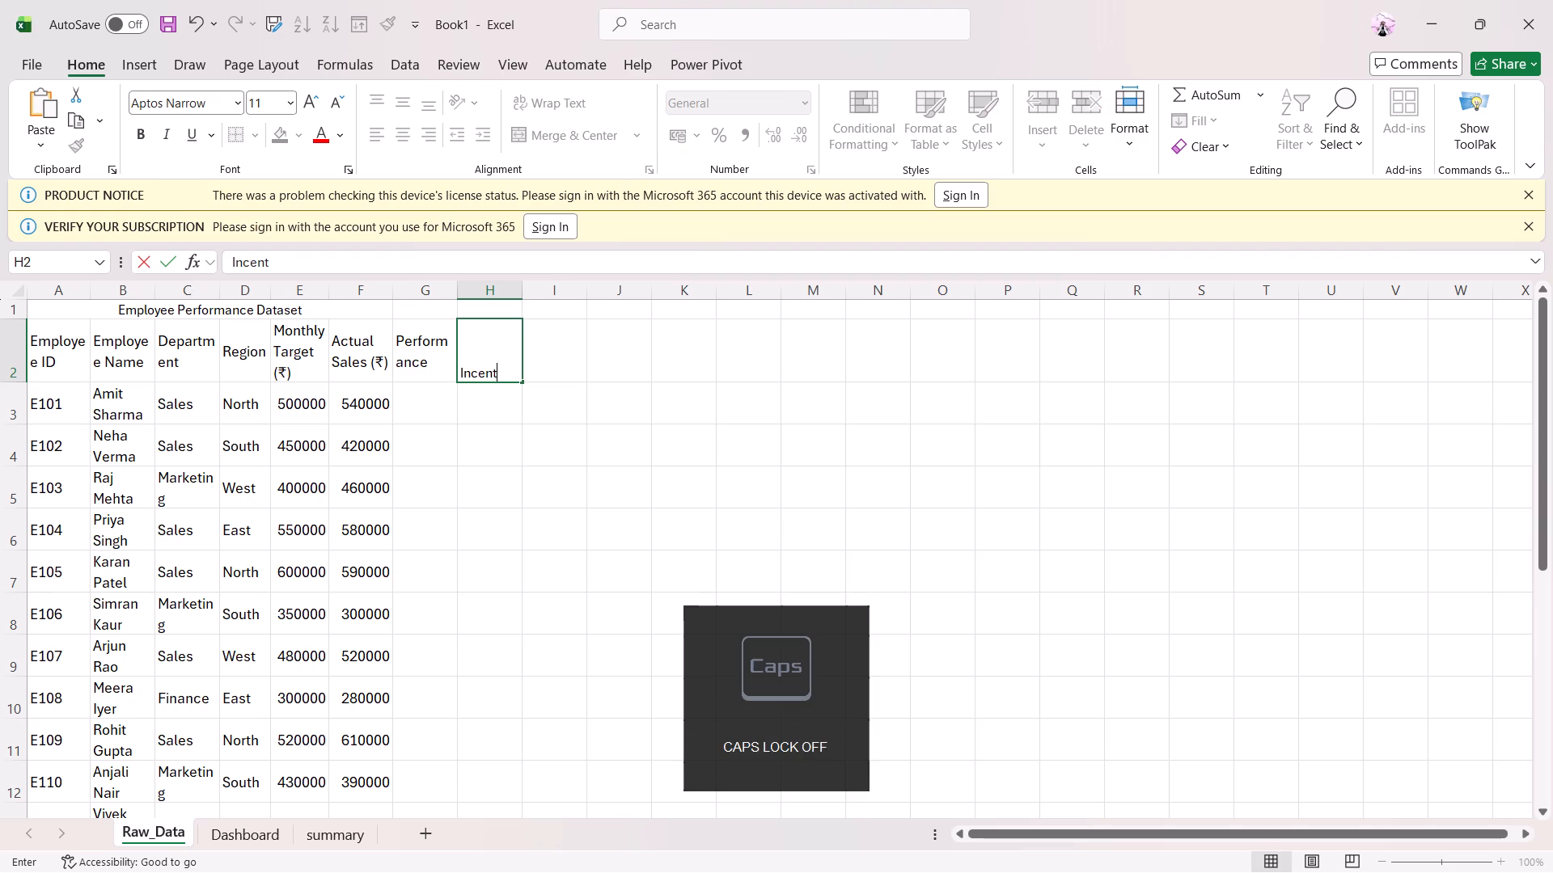
pyautogui.press('Return')
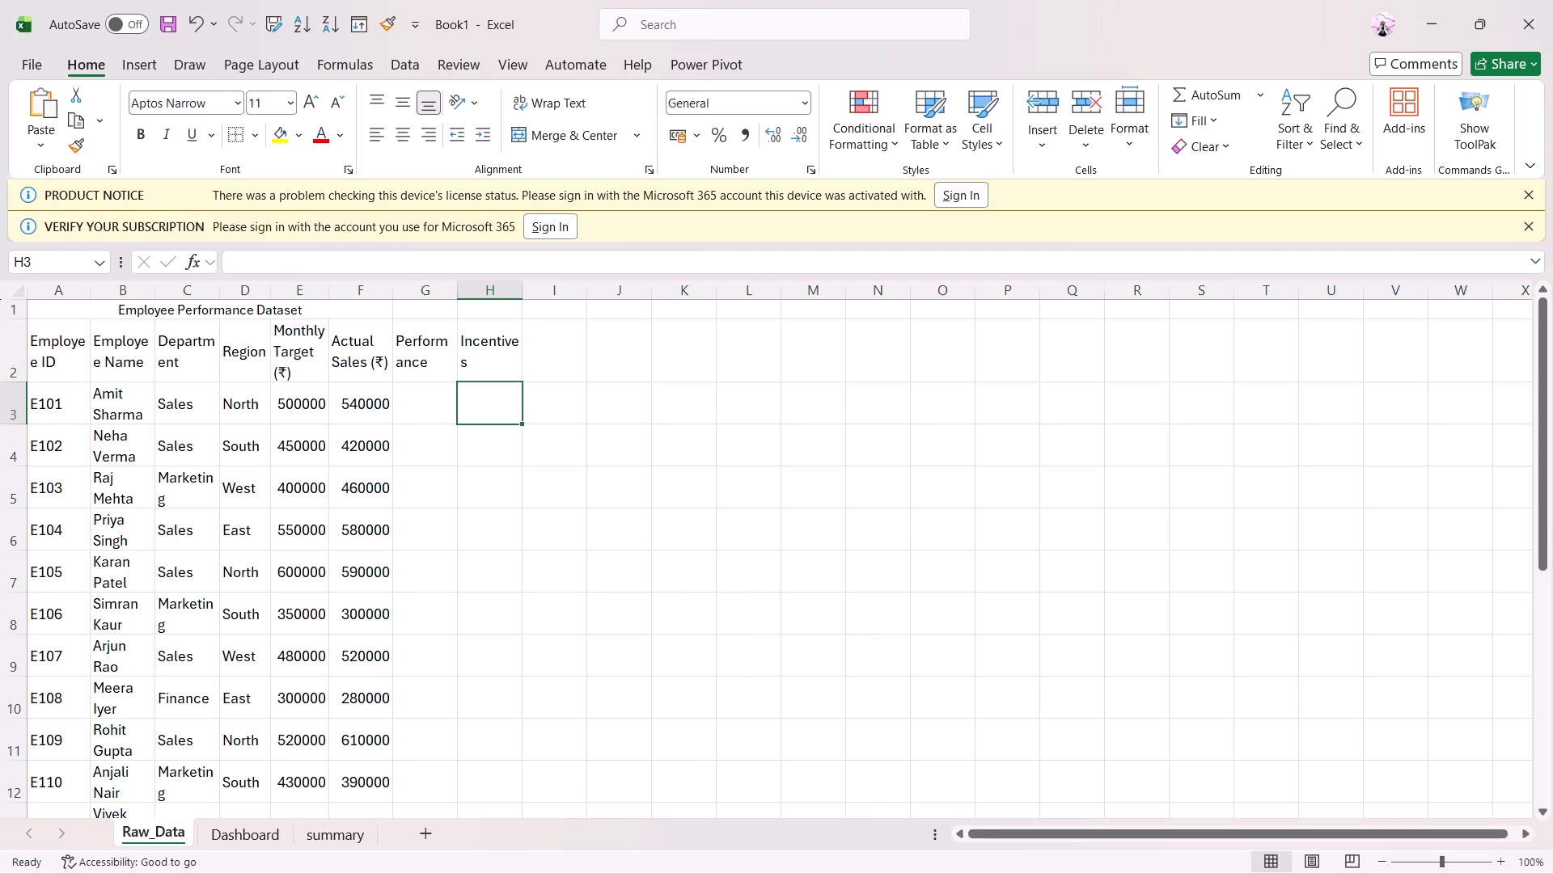
# Turn off text wrapping for the header row A2:H2 and autofit columns A, B and C.
pyautogui.moveTo(76, 353); pyautogui.dragTo(493, 357)
pyautogui.click(392, 103)
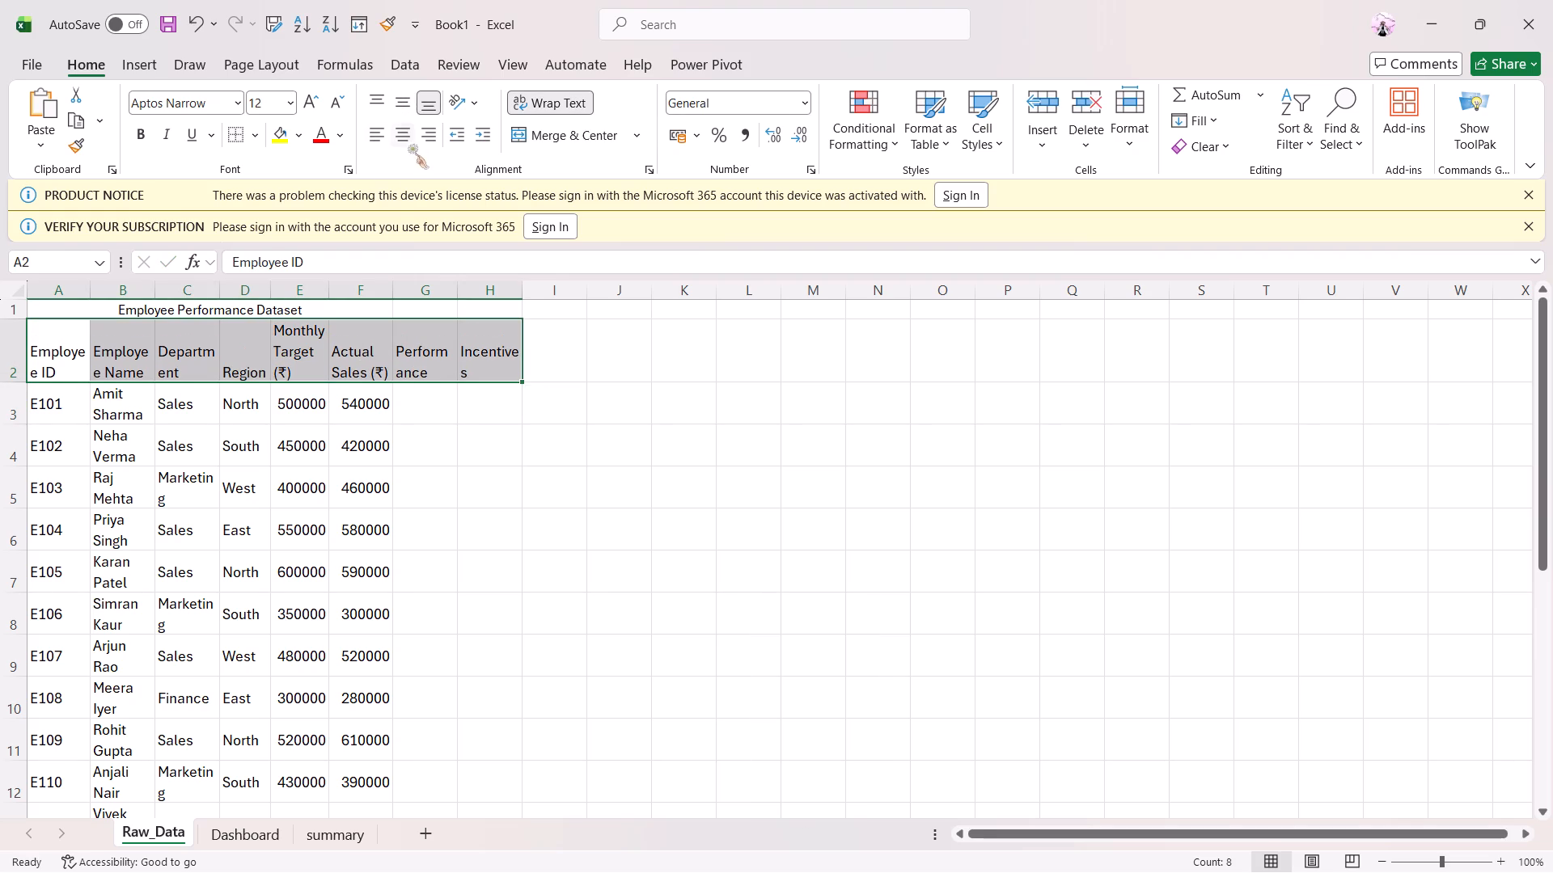
pyautogui.click(431, 108)
pyautogui.click(568, 109)
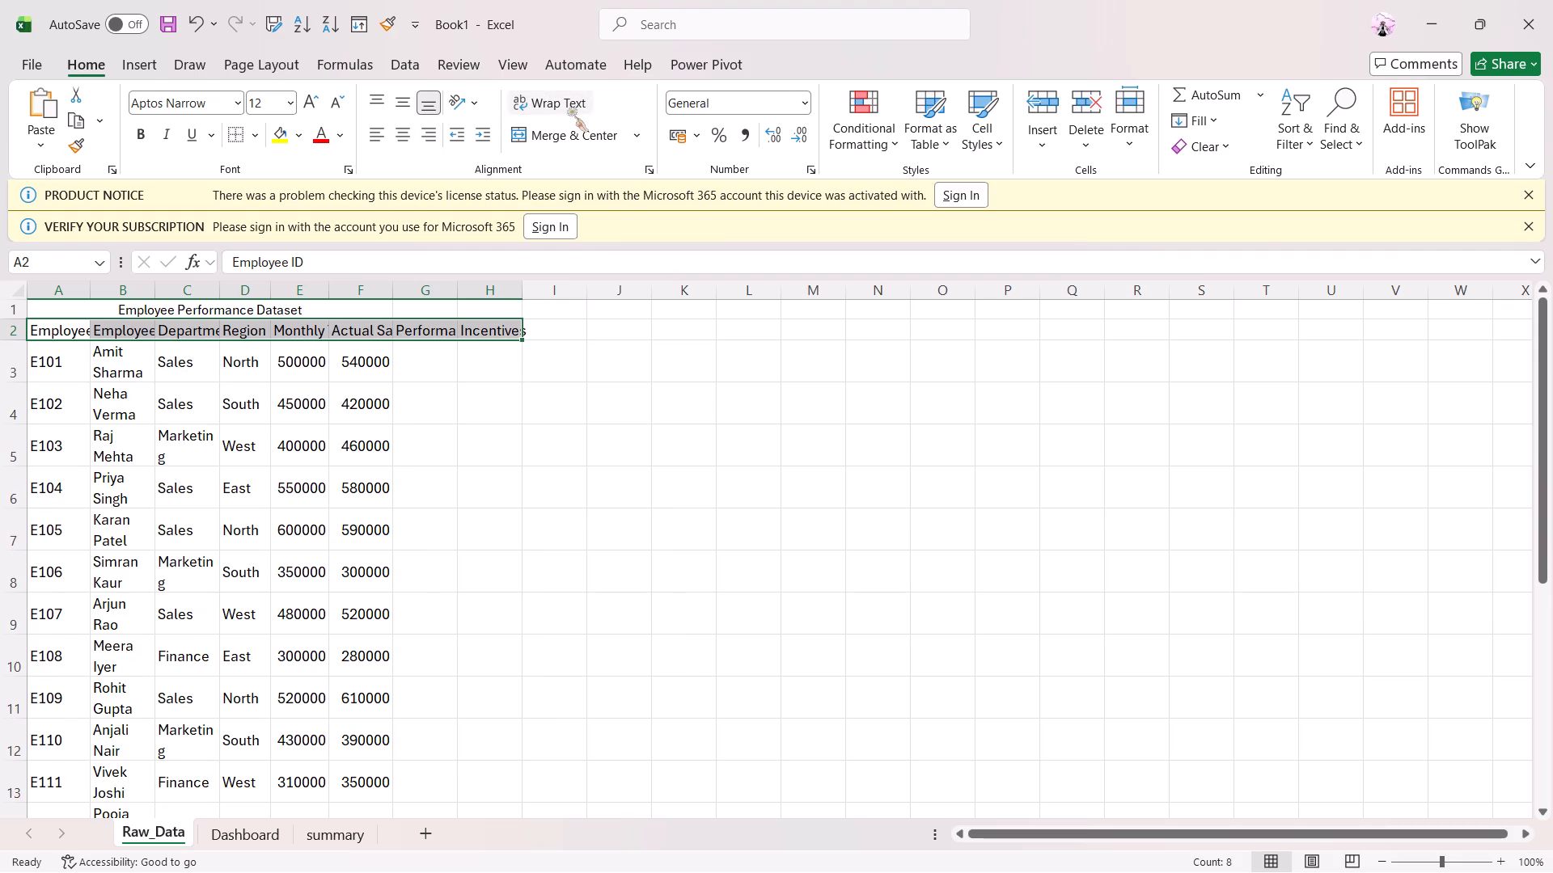
pyautogui.doubleClick(90, 289)
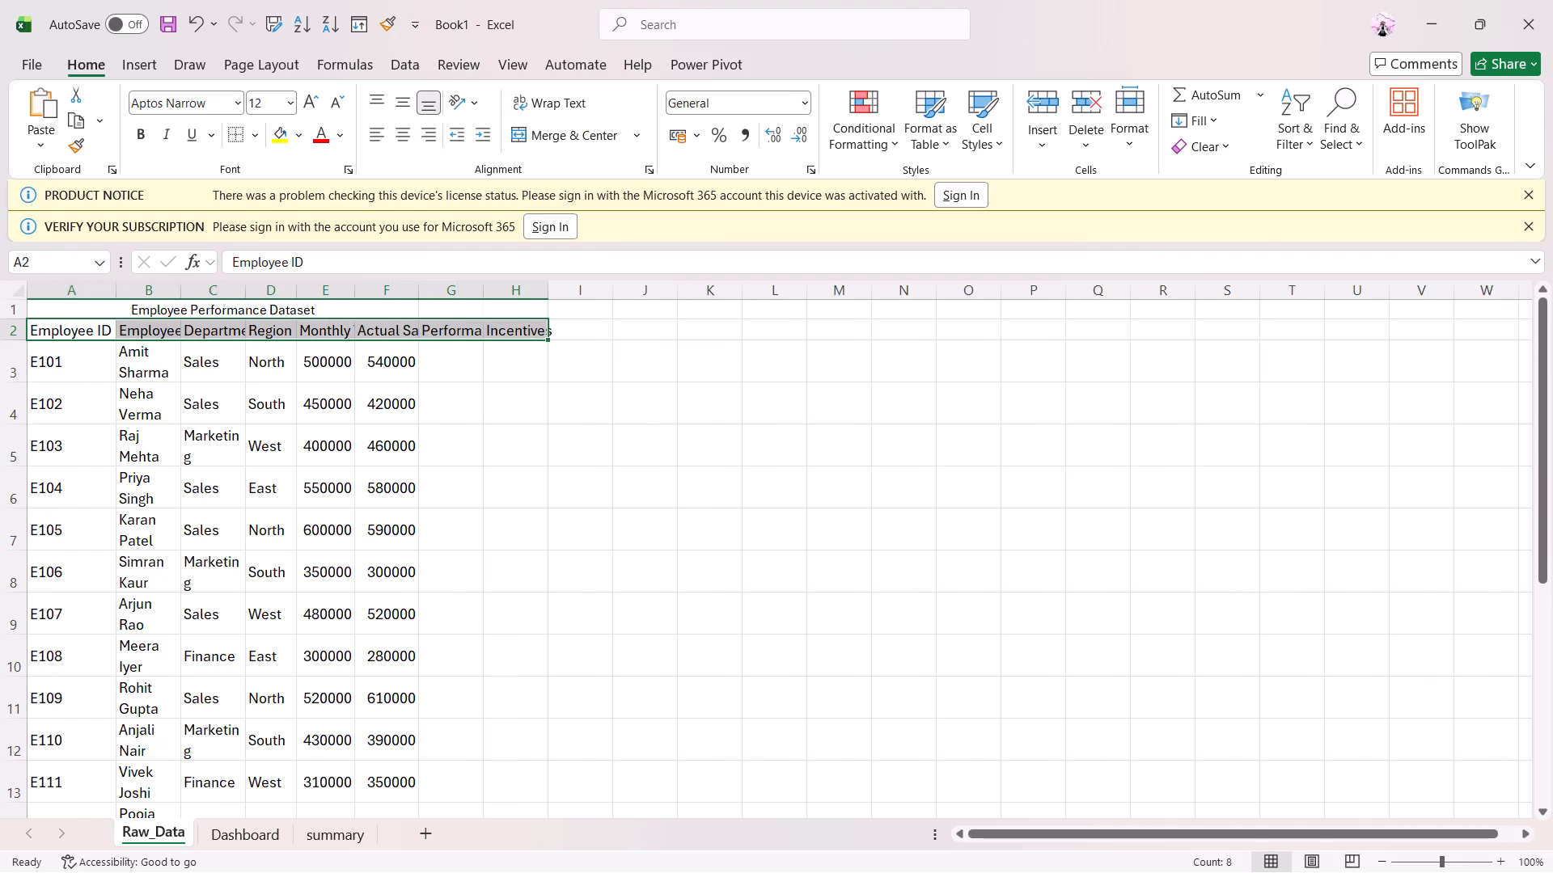
pyautogui.click(183, 294)
pyautogui.moveTo(183, 294); pyautogui.dragTo(193, 293)
pyautogui.doubleClick(290, 294)
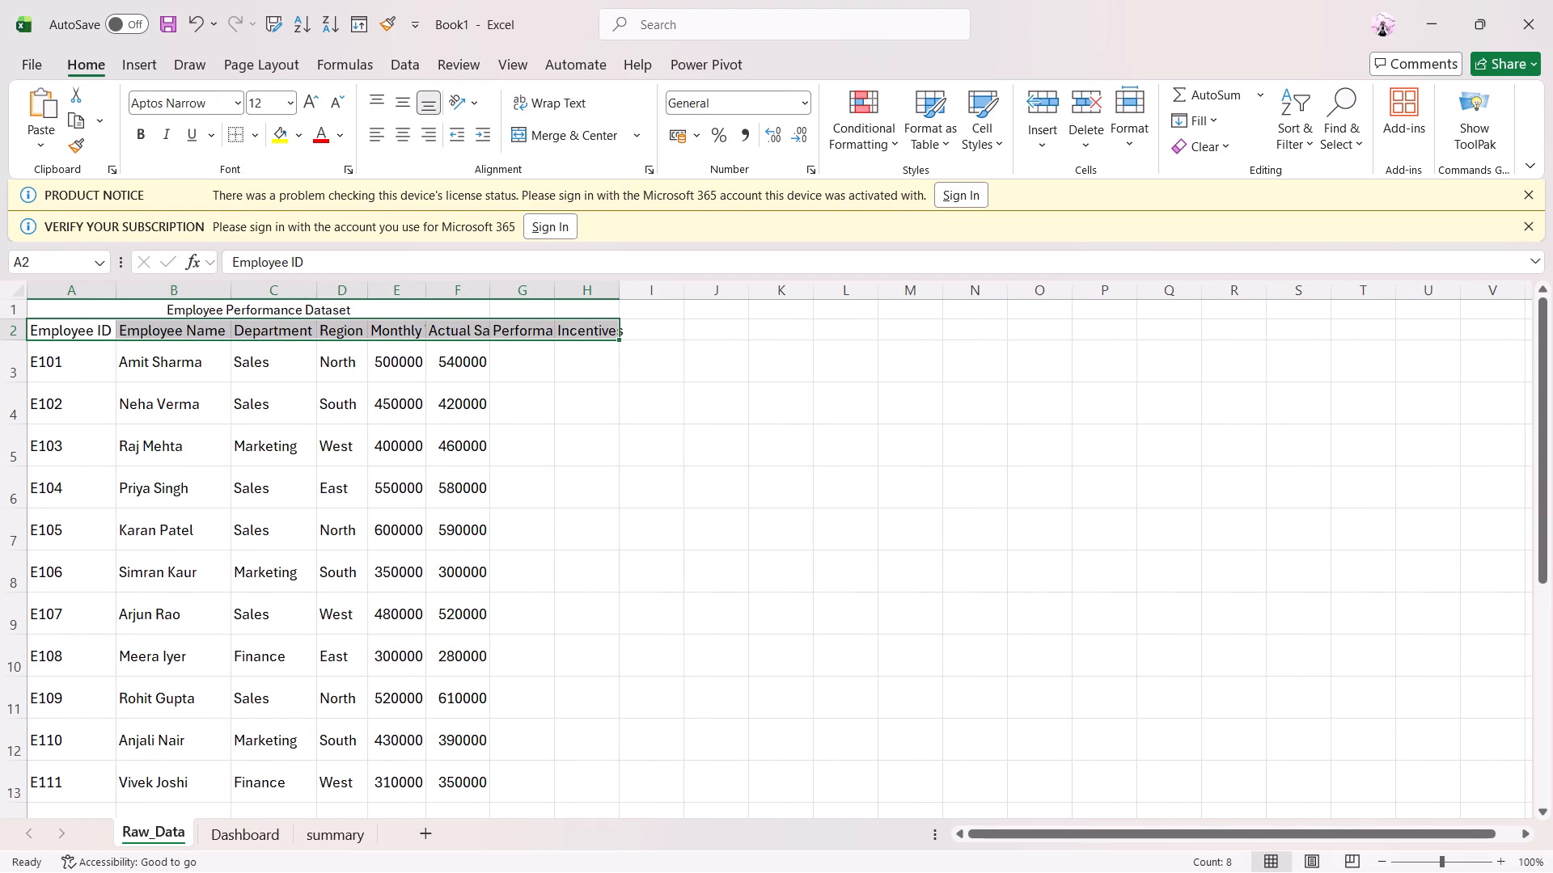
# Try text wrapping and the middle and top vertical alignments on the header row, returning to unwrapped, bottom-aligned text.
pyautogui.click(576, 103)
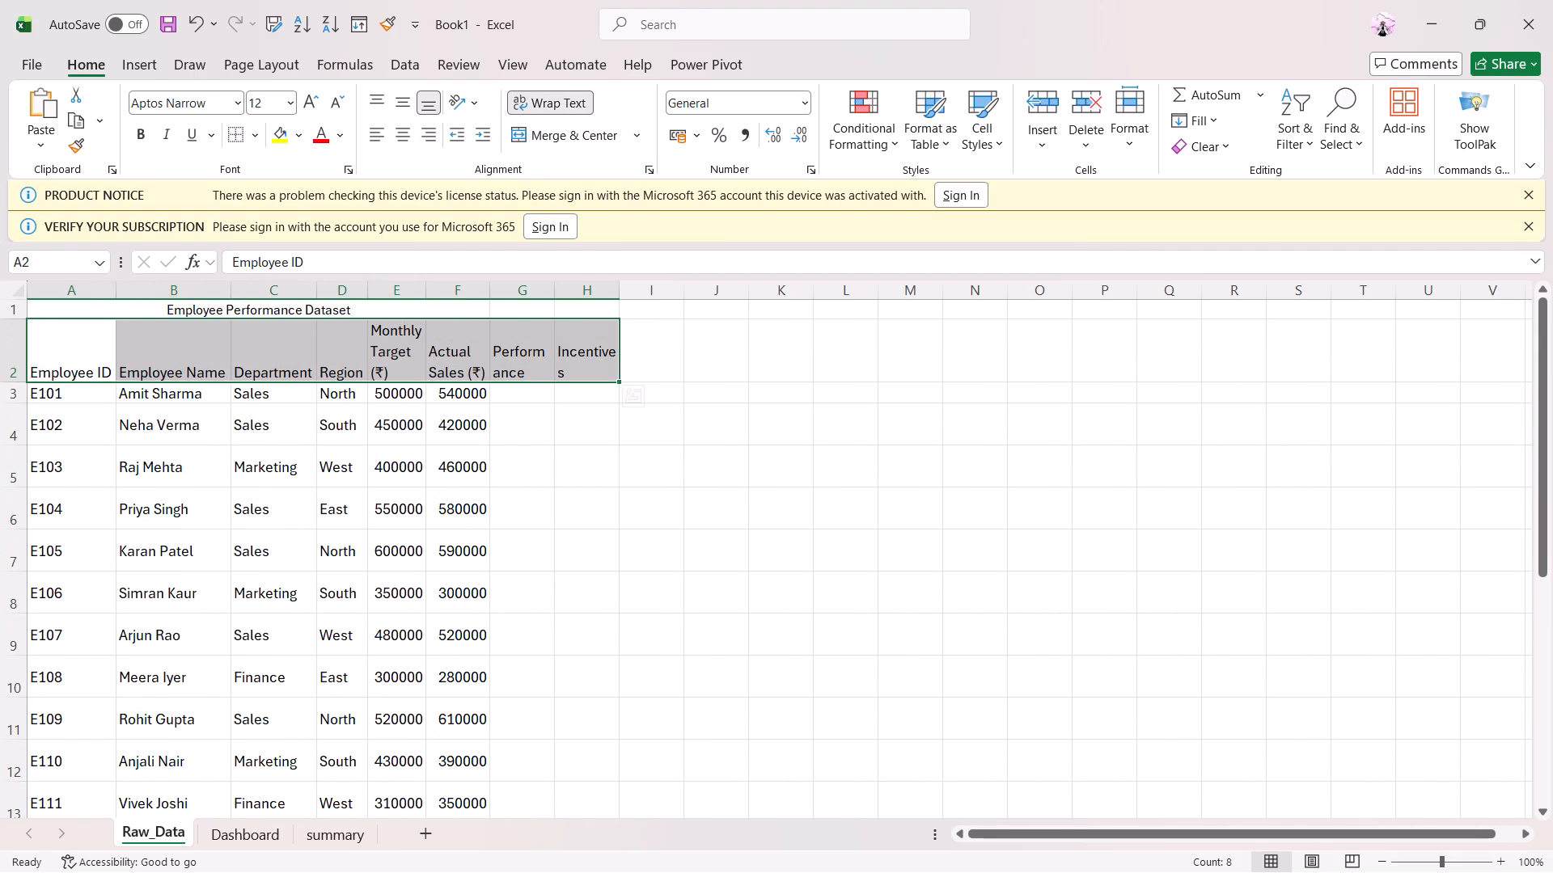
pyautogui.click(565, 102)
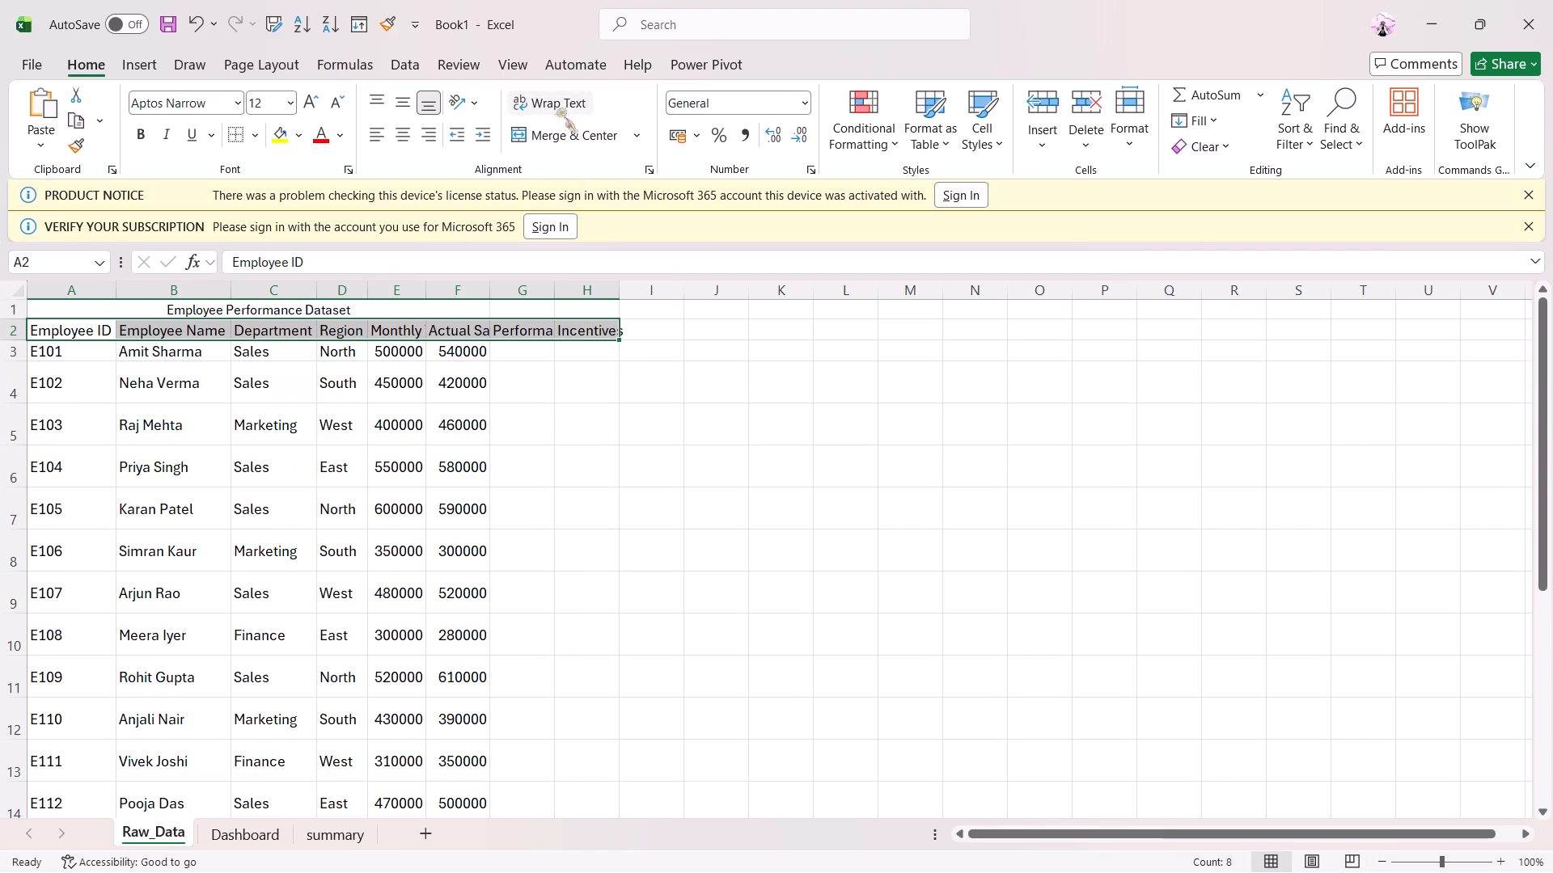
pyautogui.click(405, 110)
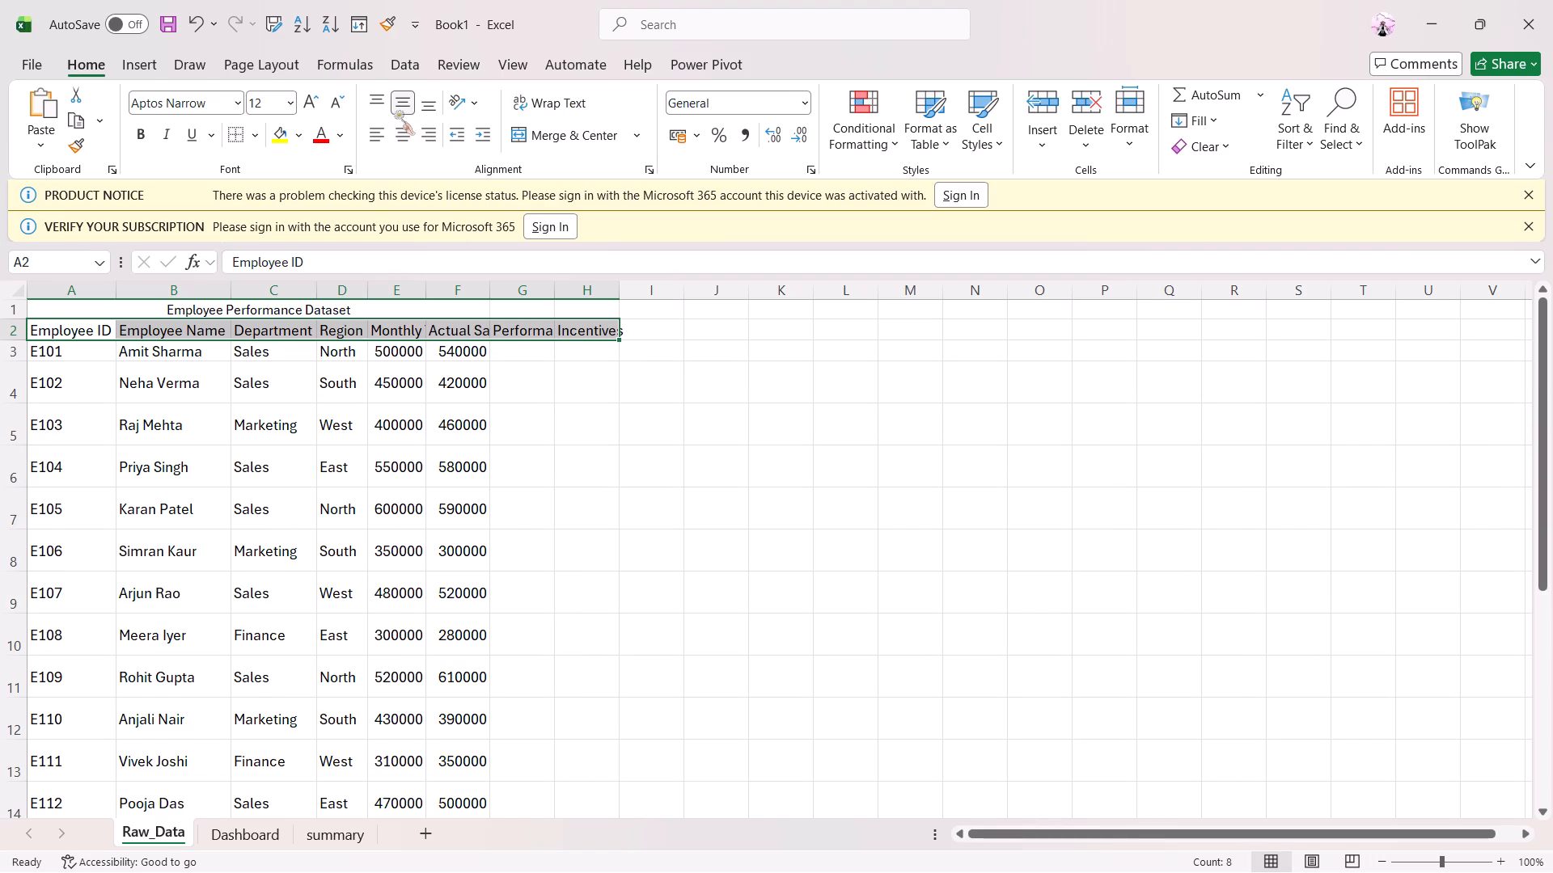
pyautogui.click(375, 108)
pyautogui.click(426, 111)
# Autofit columns D through H, from Region to Incentives, to their contents.
pyautogui.doubleClick(367, 288)
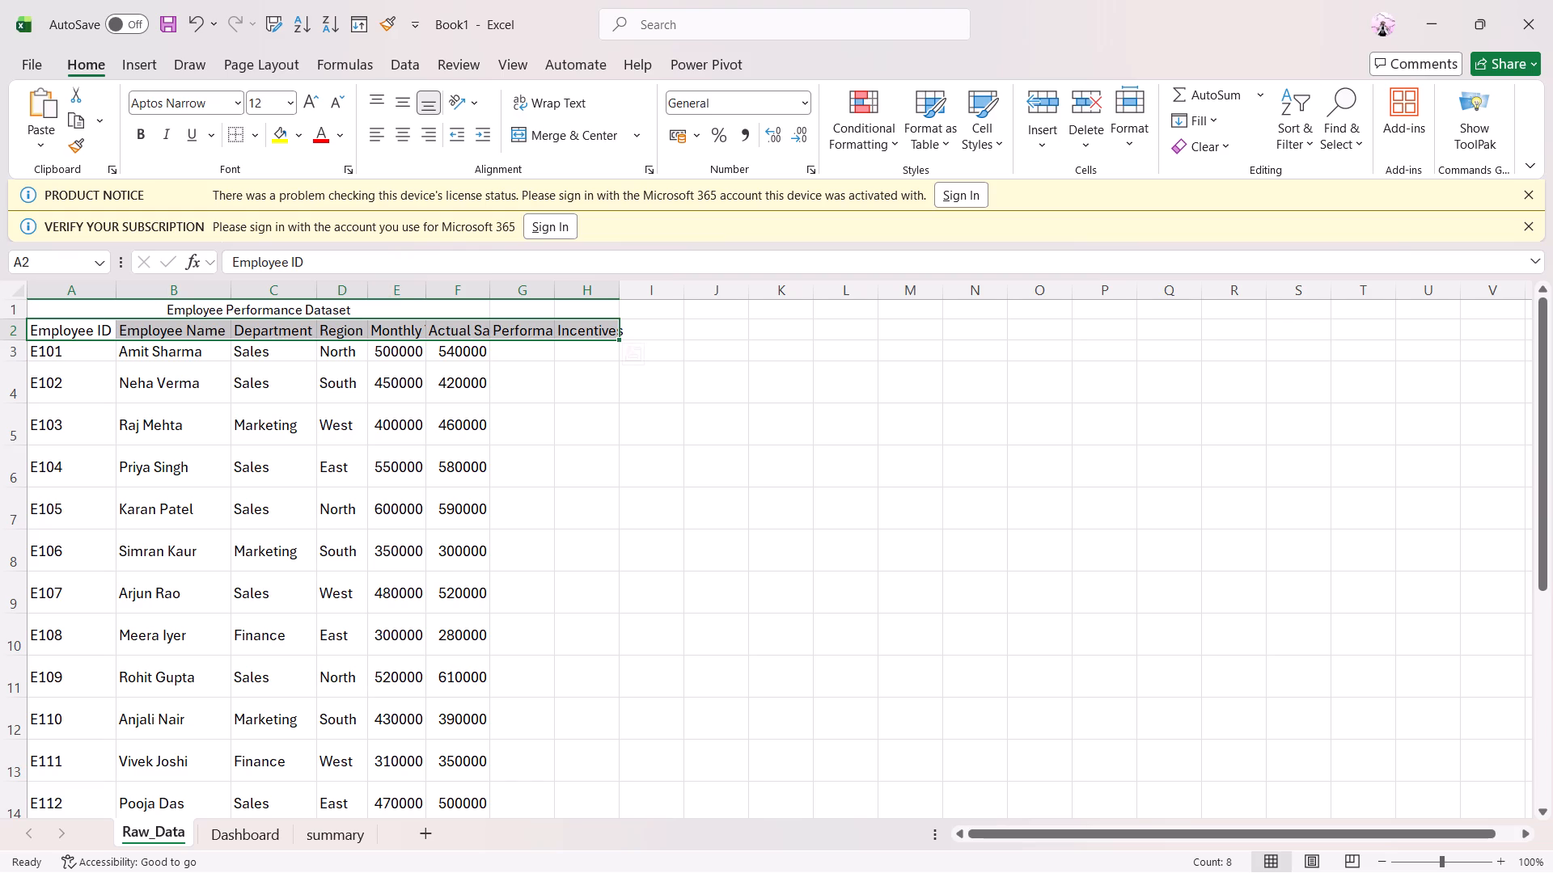
pyautogui.doubleClick(428, 285)
pyautogui.doubleClick(546, 296)
pyautogui.doubleClick(655, 291)
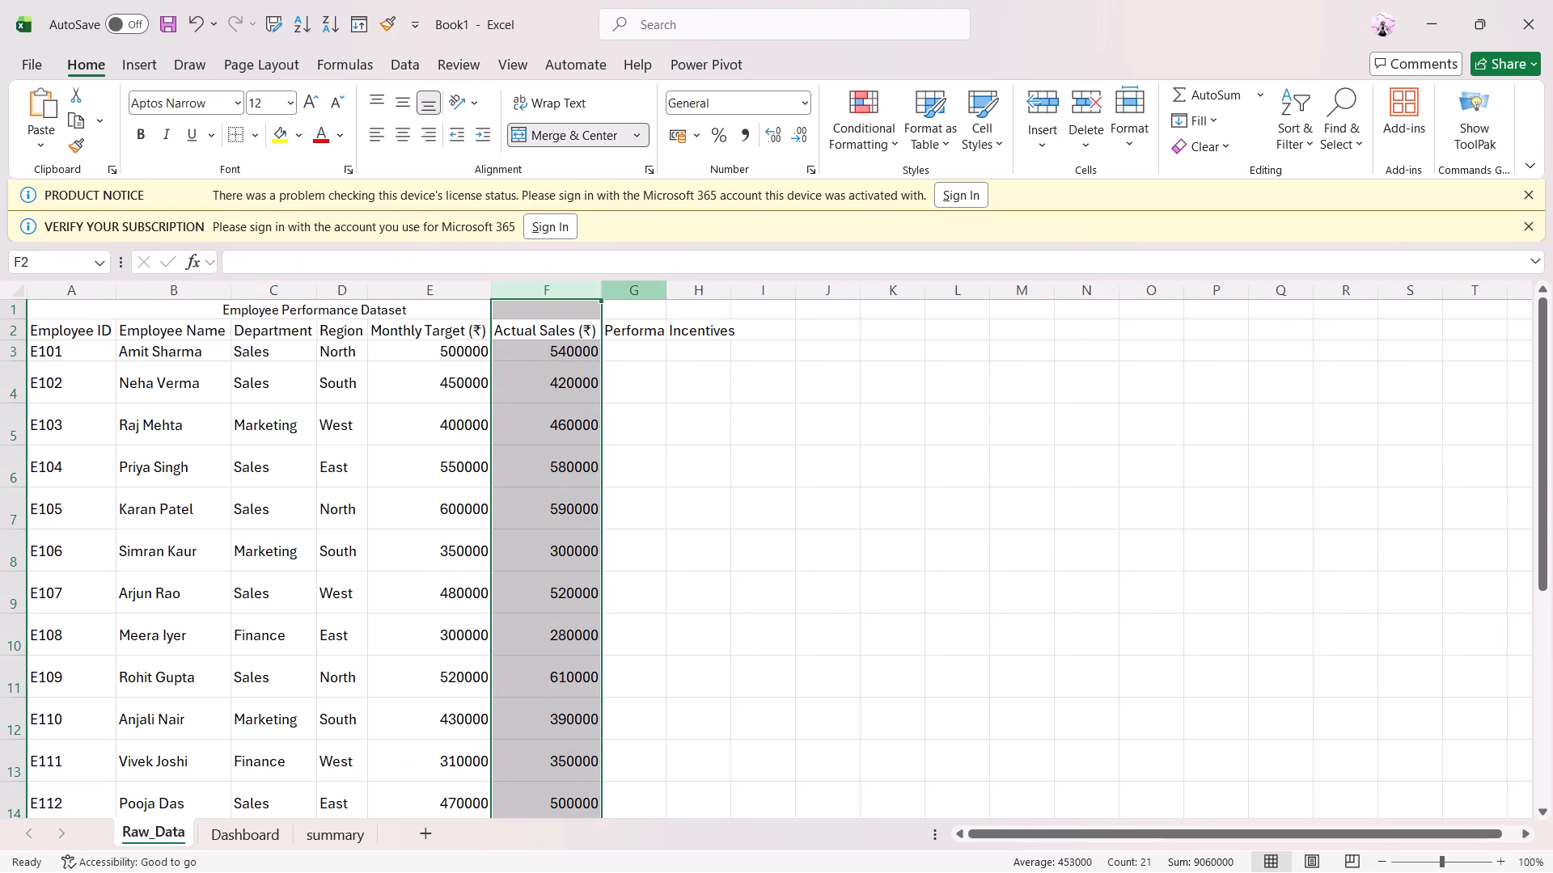
pyautogui.doubleClick(734, 293)
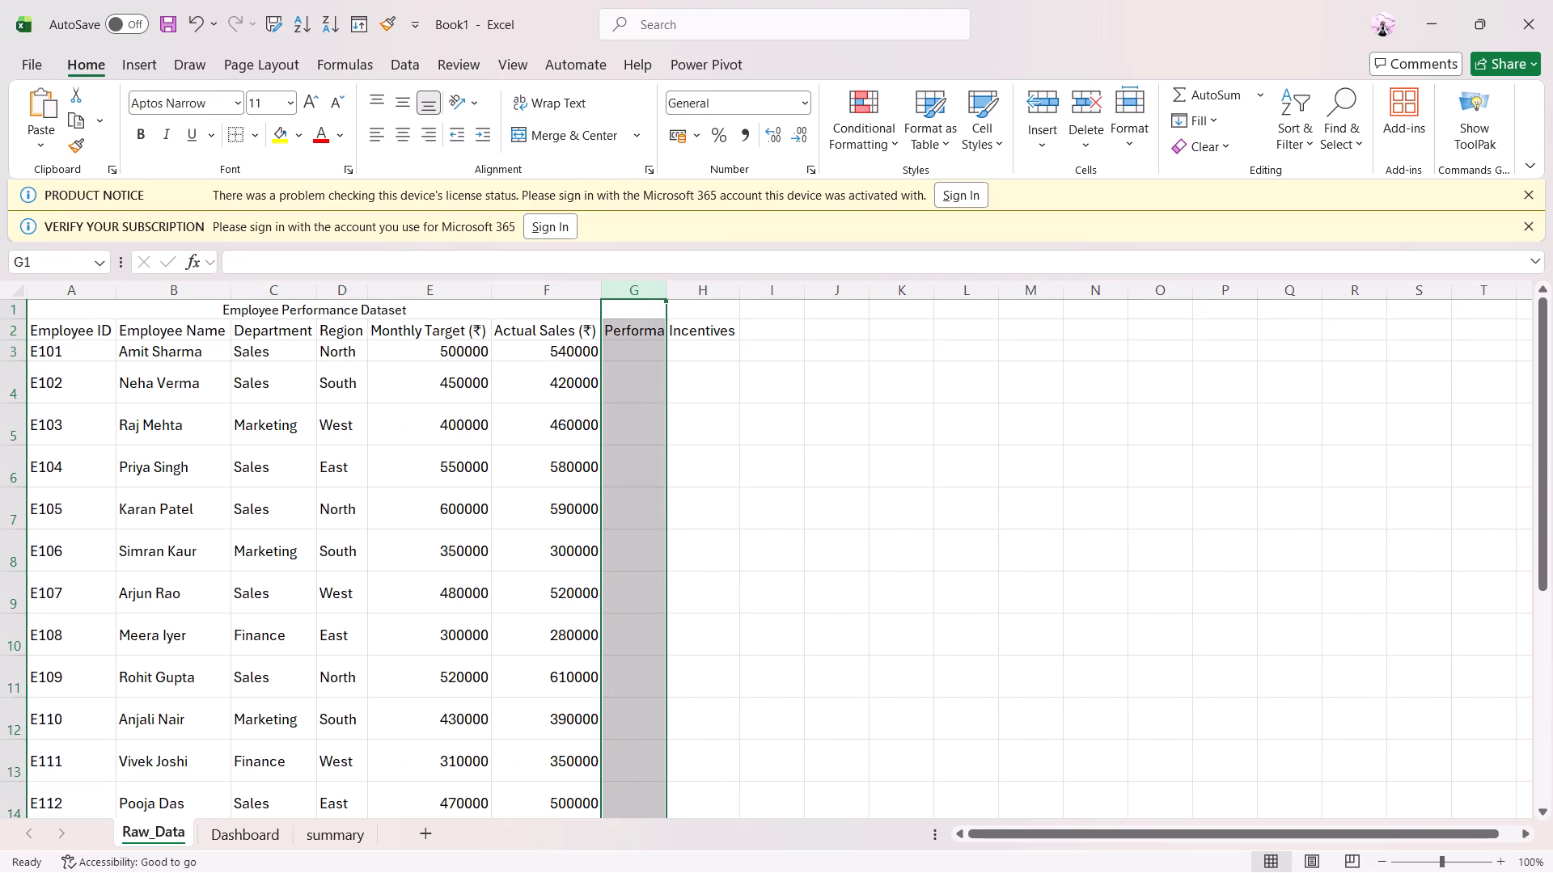
pyautogui.doubleClick(666, 296)
pyautogui.click(869, 419)
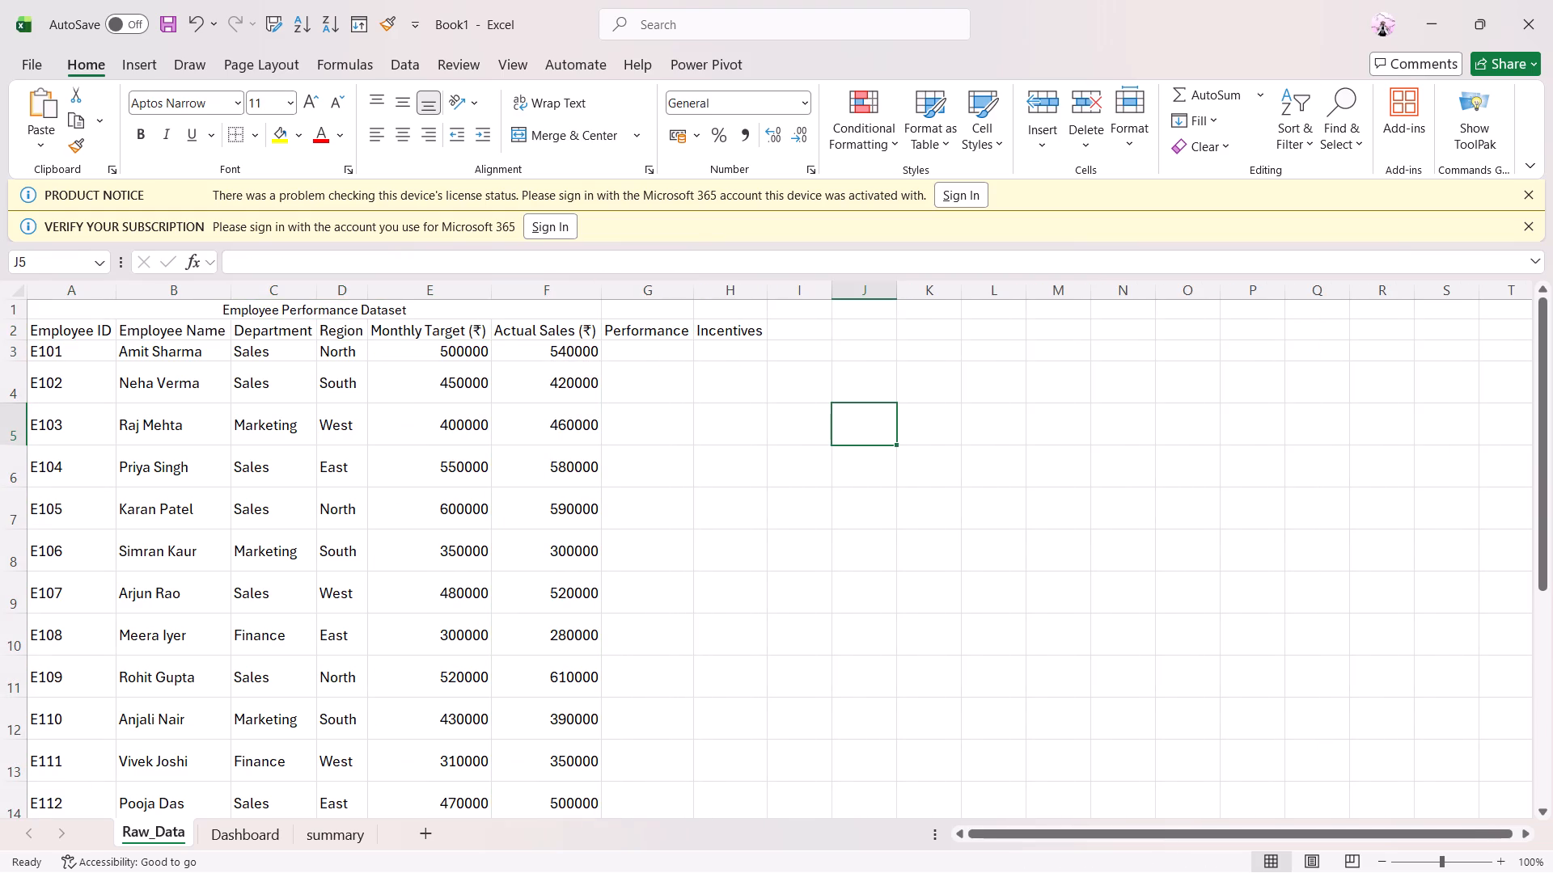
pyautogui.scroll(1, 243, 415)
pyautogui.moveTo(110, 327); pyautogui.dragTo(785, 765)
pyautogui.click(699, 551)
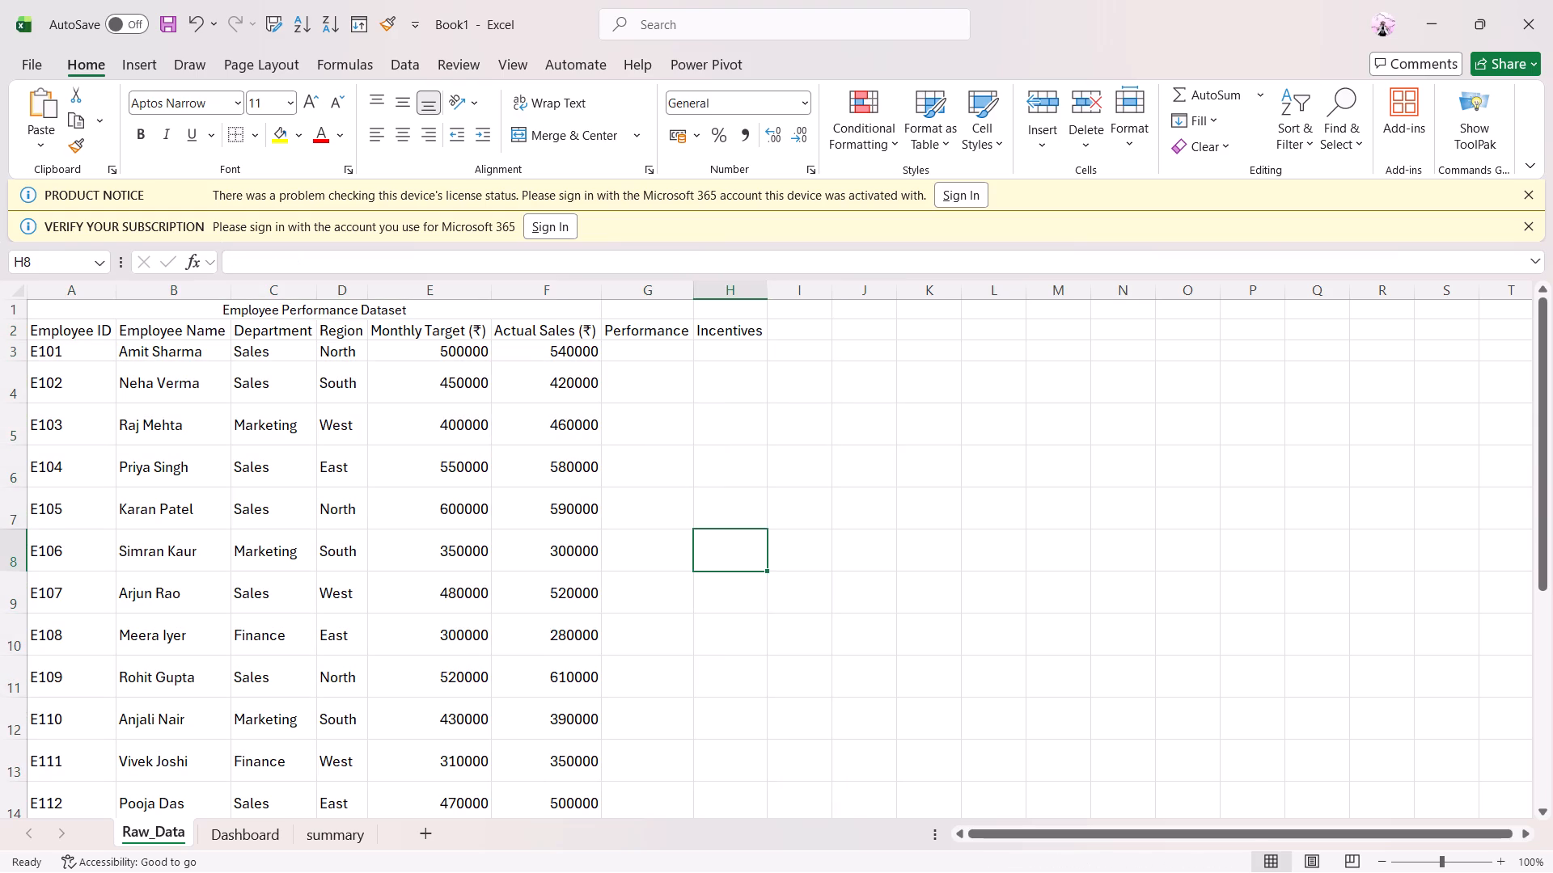
pyautogui.click(640, 351)
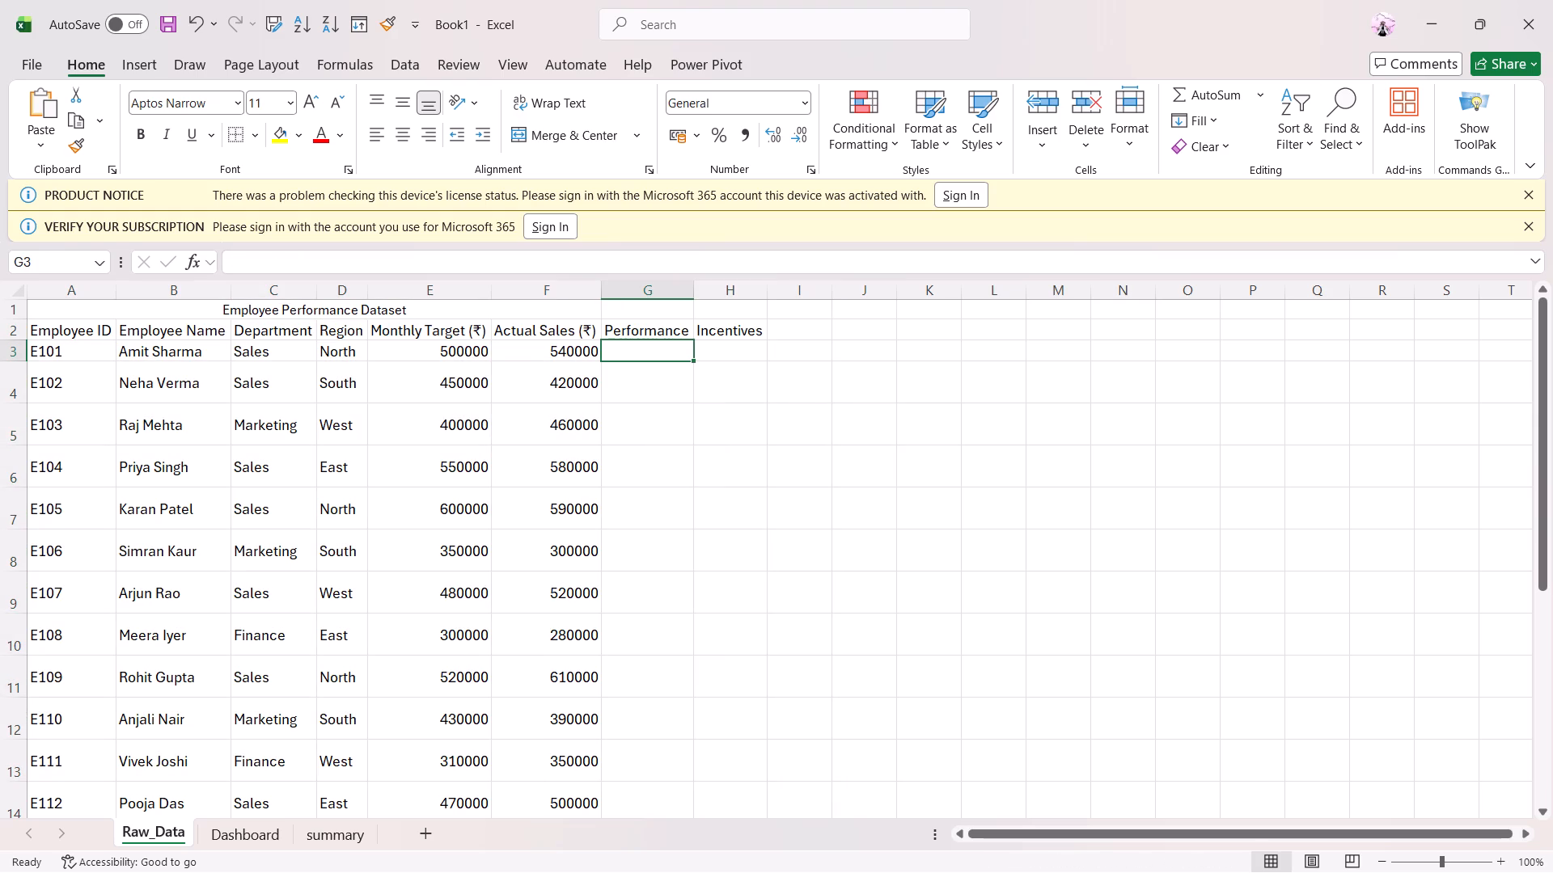
pyautogui.doubleClick(644, 352)
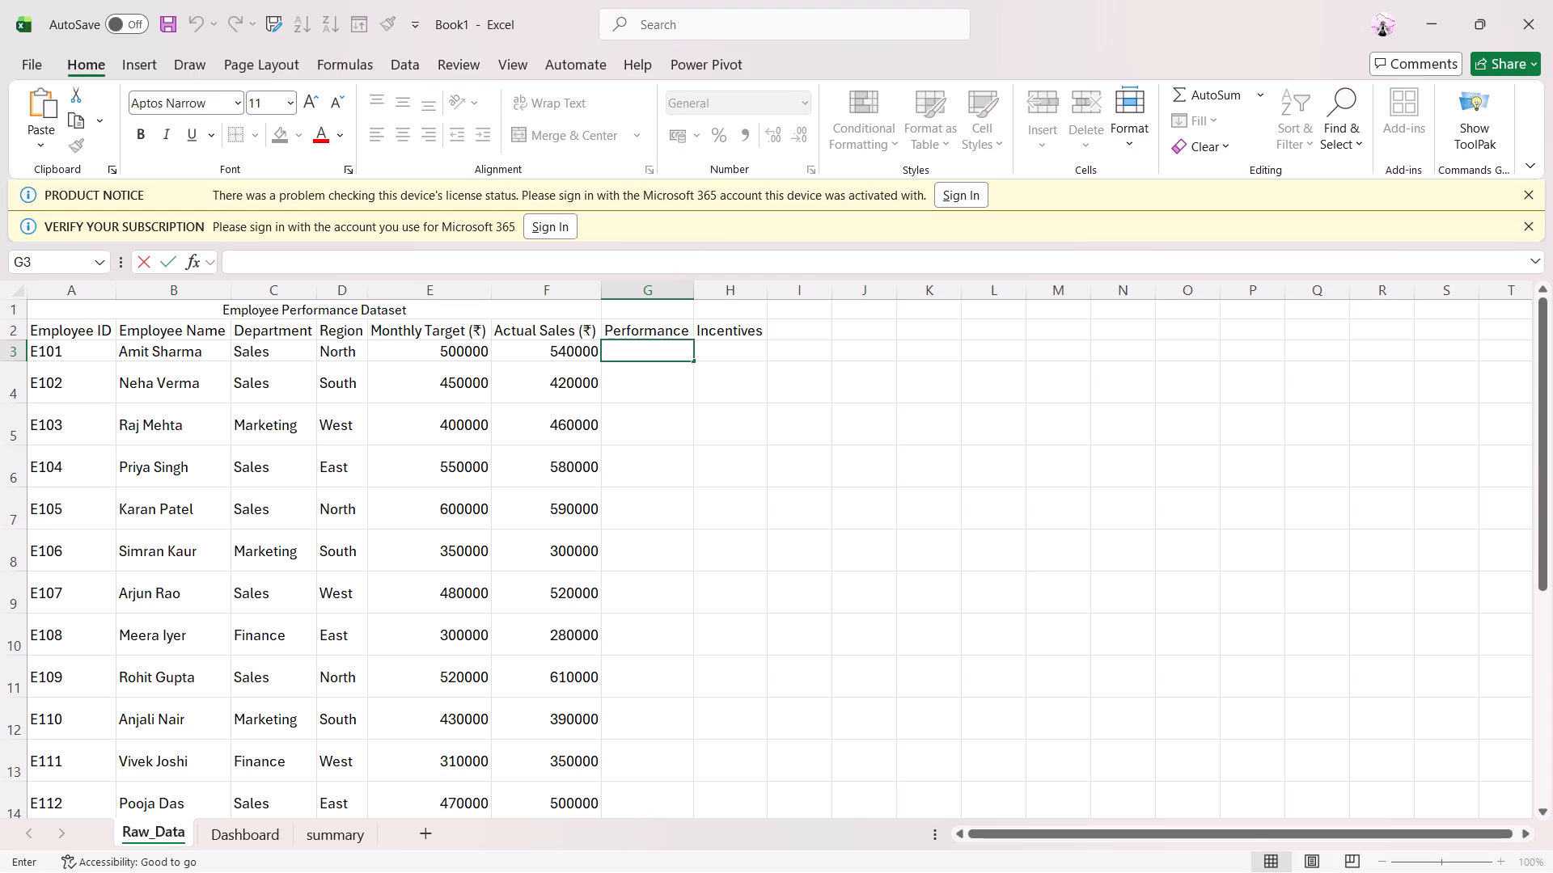
pyautogui.press('=')
pyautogui.click(582, 357)
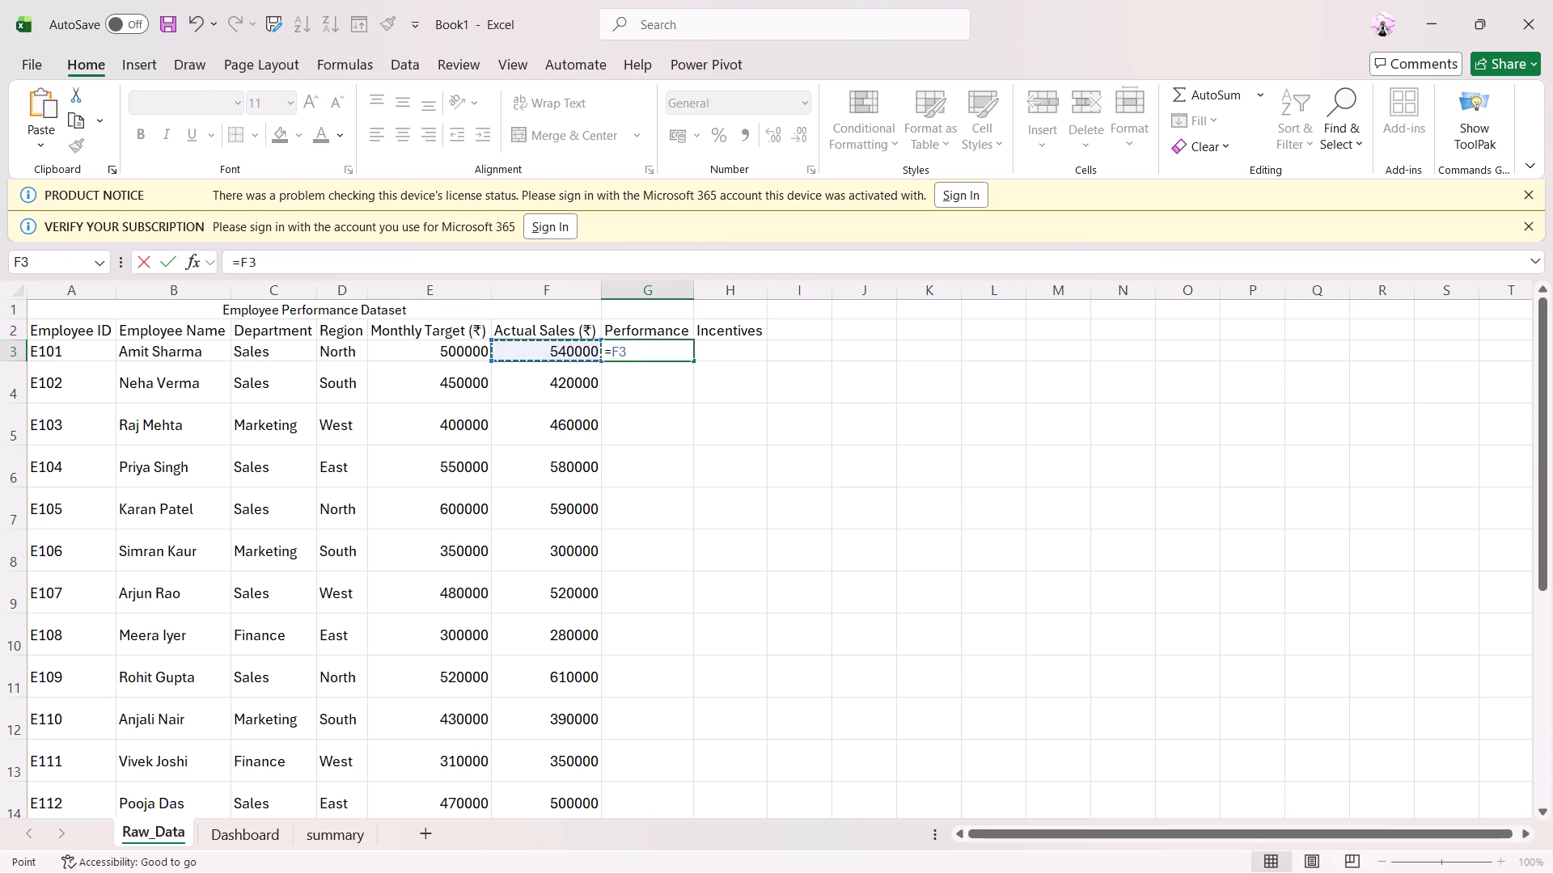
pyautogui.press('/')
pyautogui.click(467, 353)
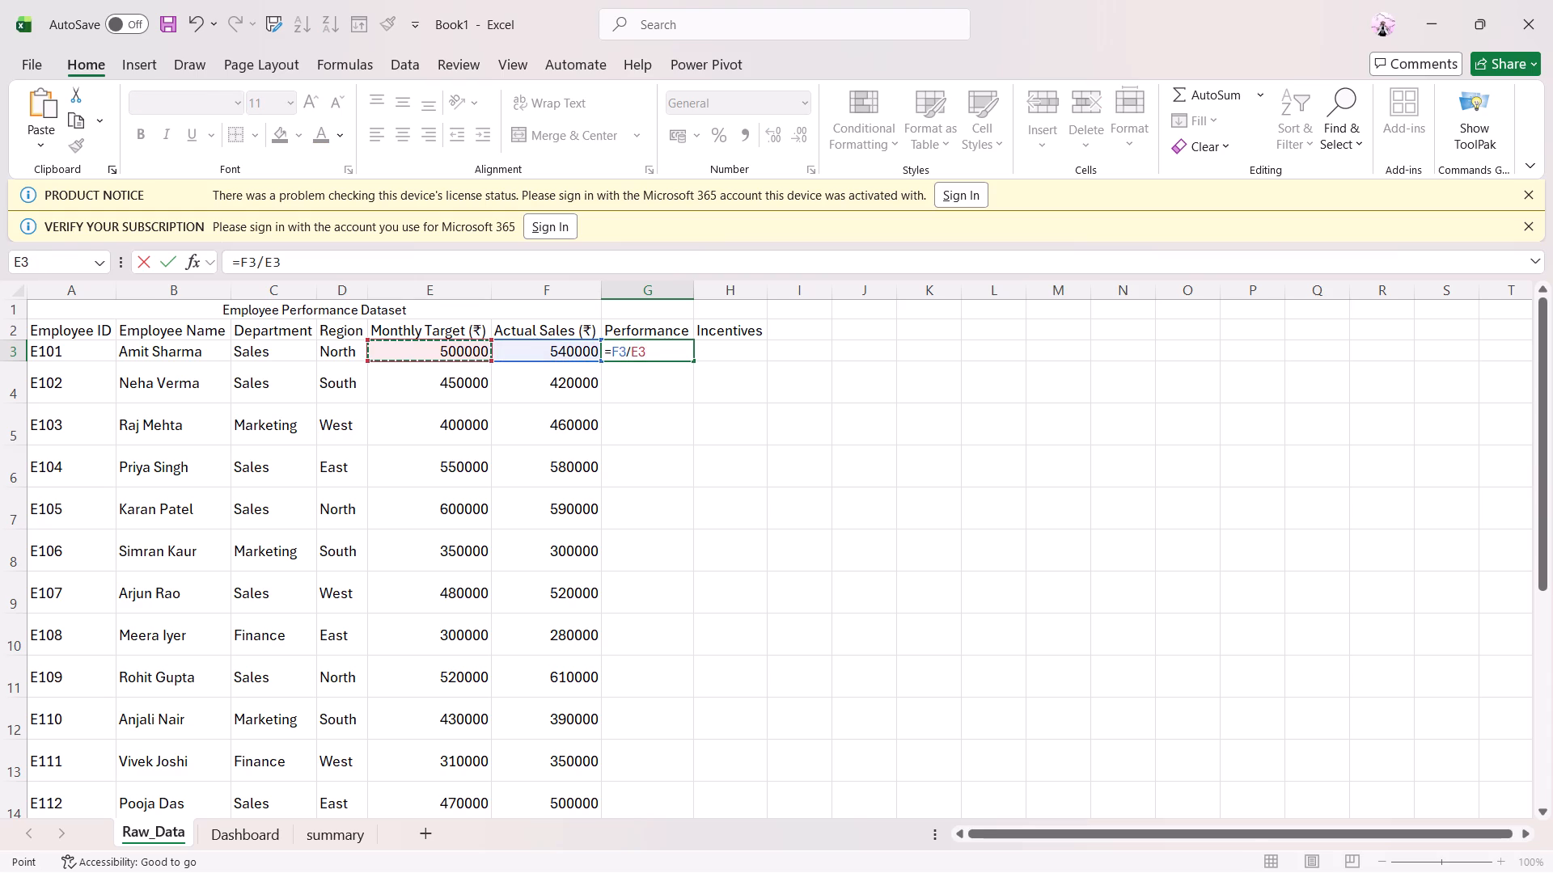
pyautogui.press('Return')
pyautogui.click(681, 353)
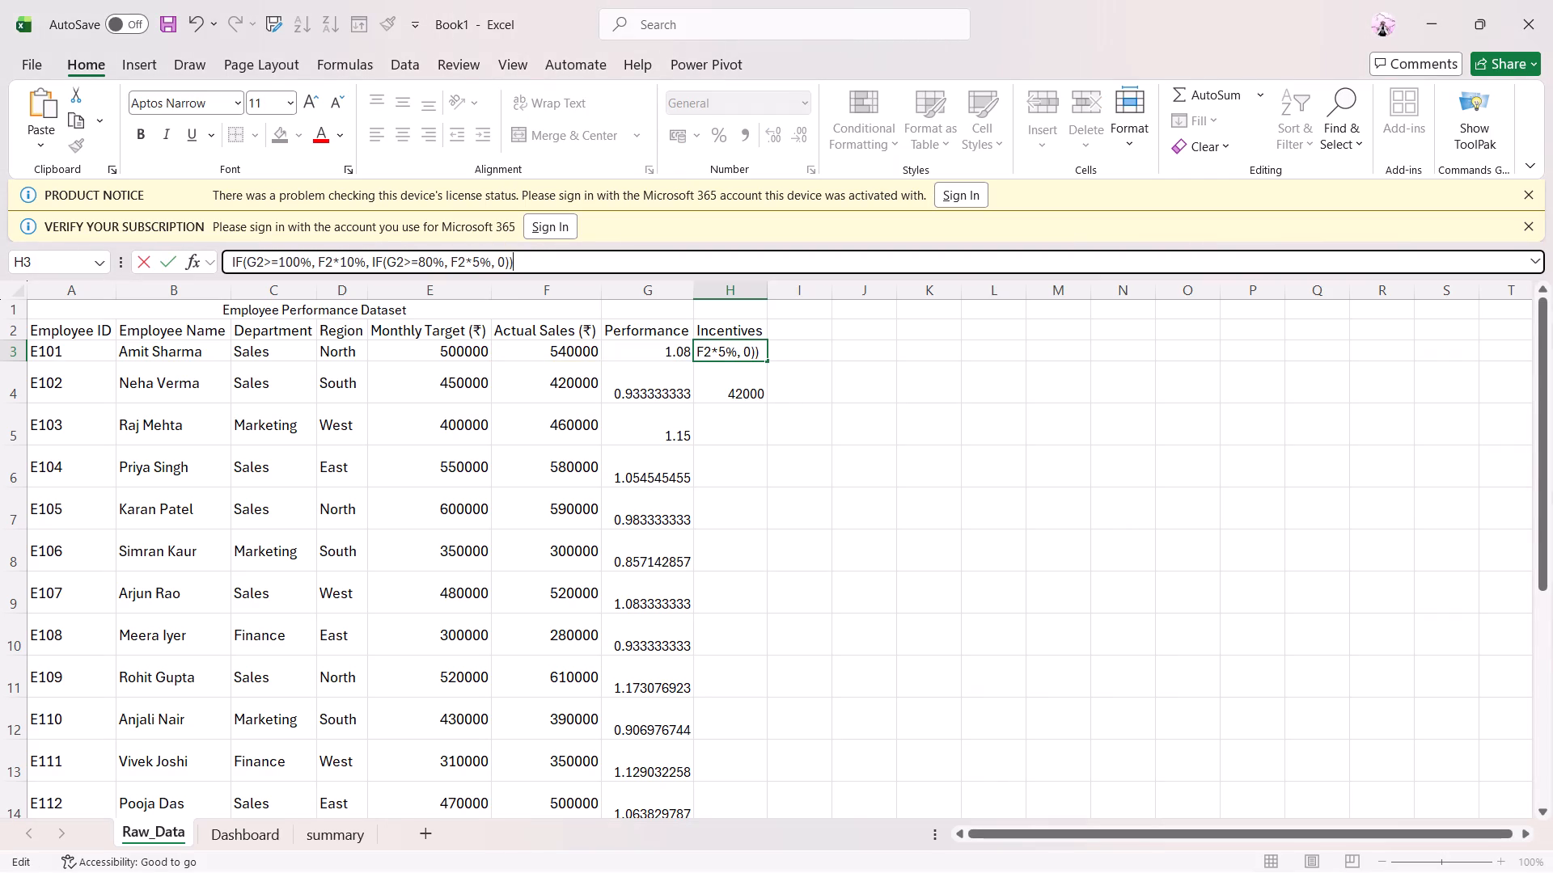
pyautogui.press('Return')
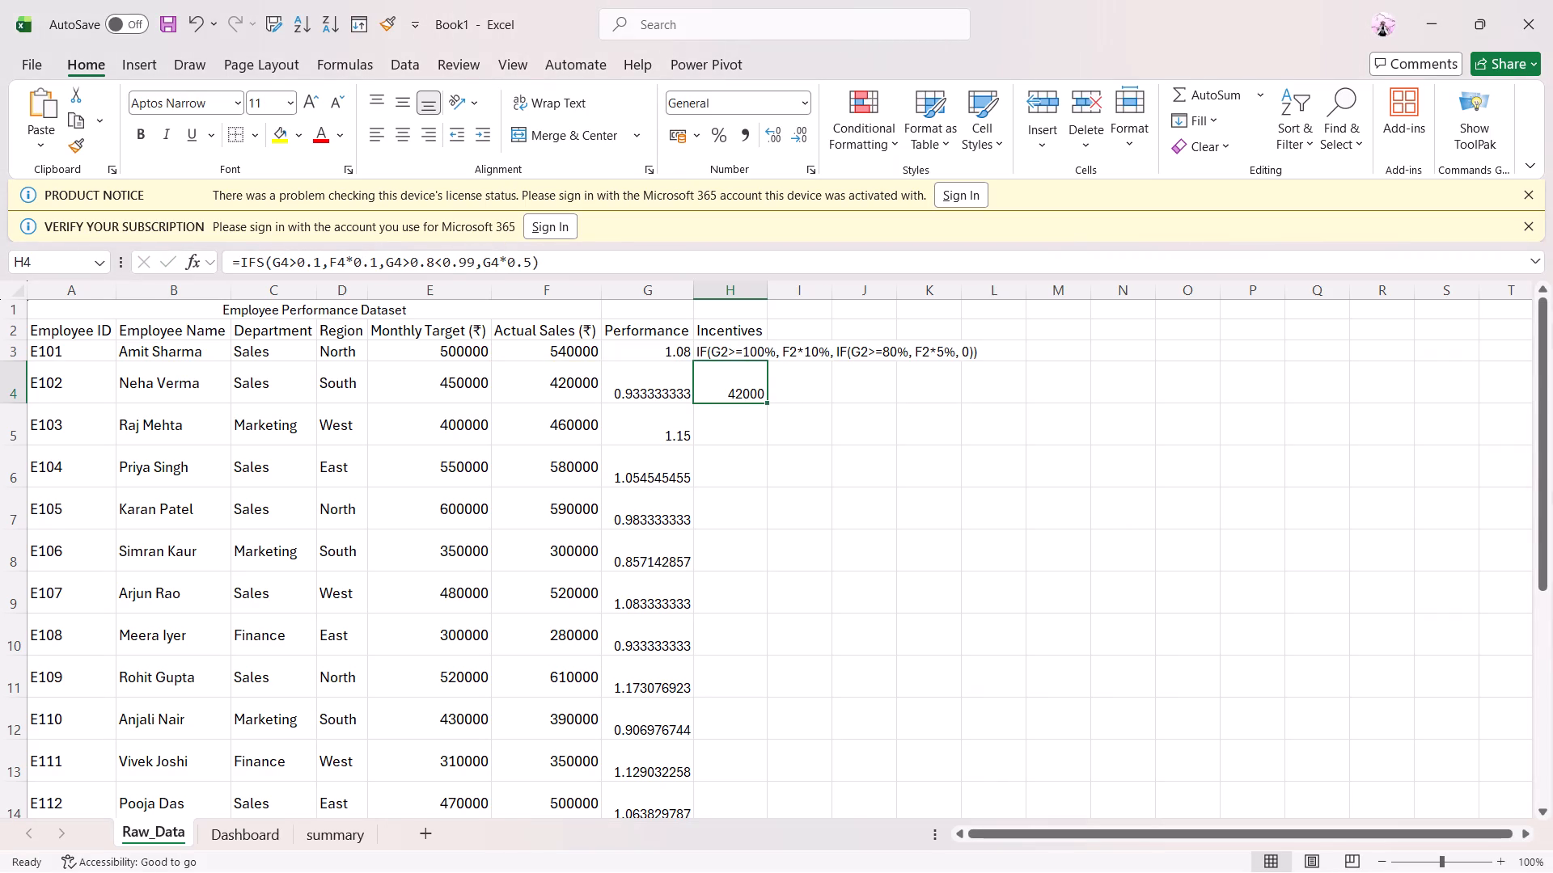
pyautogui.click(730, 352)
pyautogui.click(230, 263)
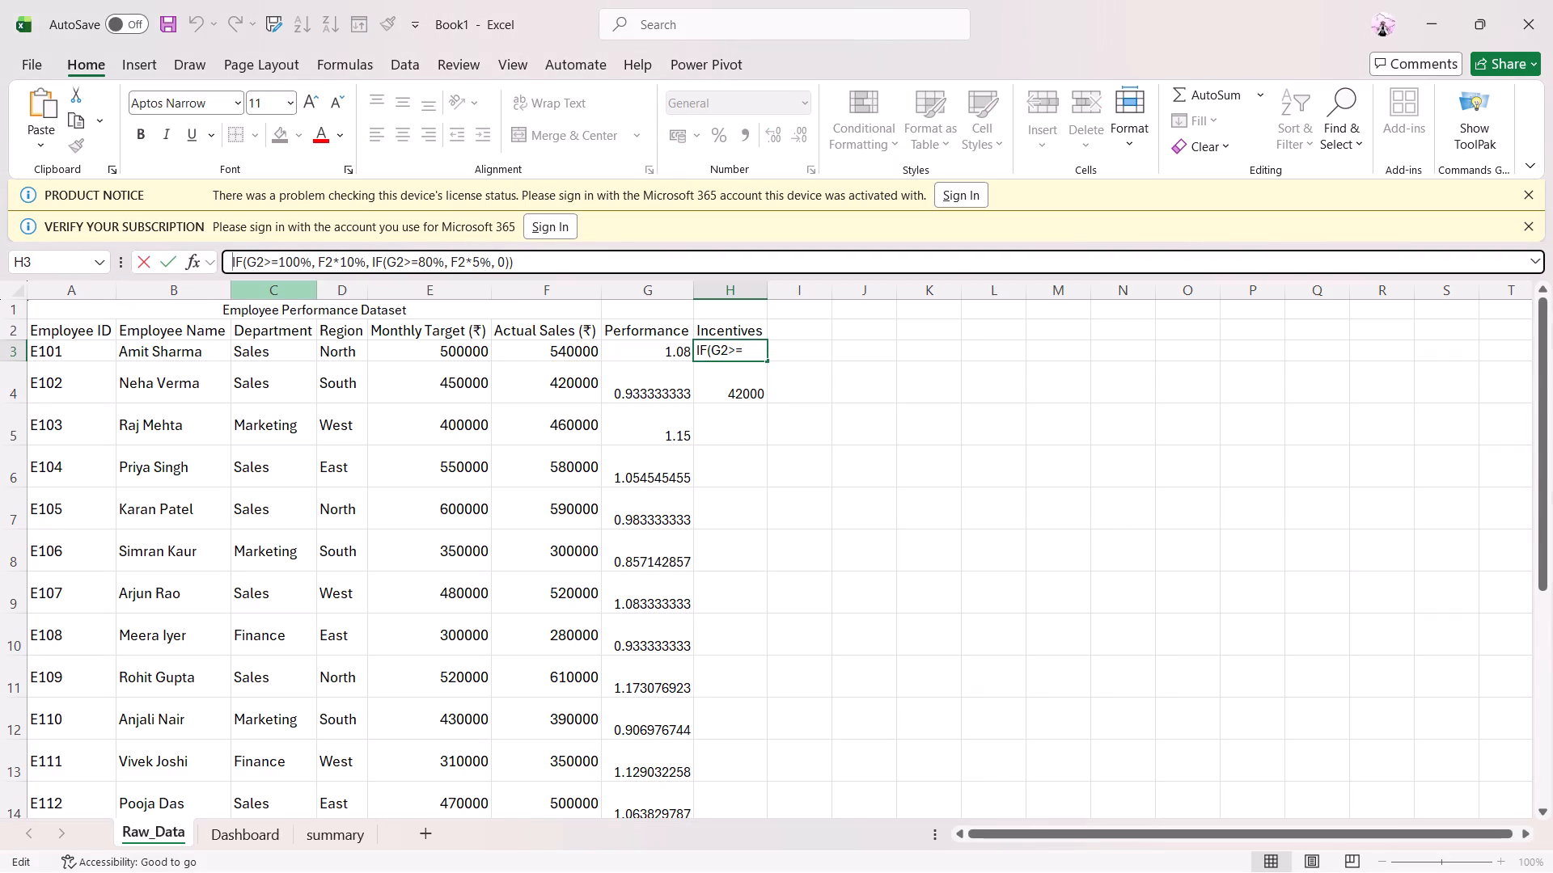
pyautogui.press('=')
pyautogui.press('Return')
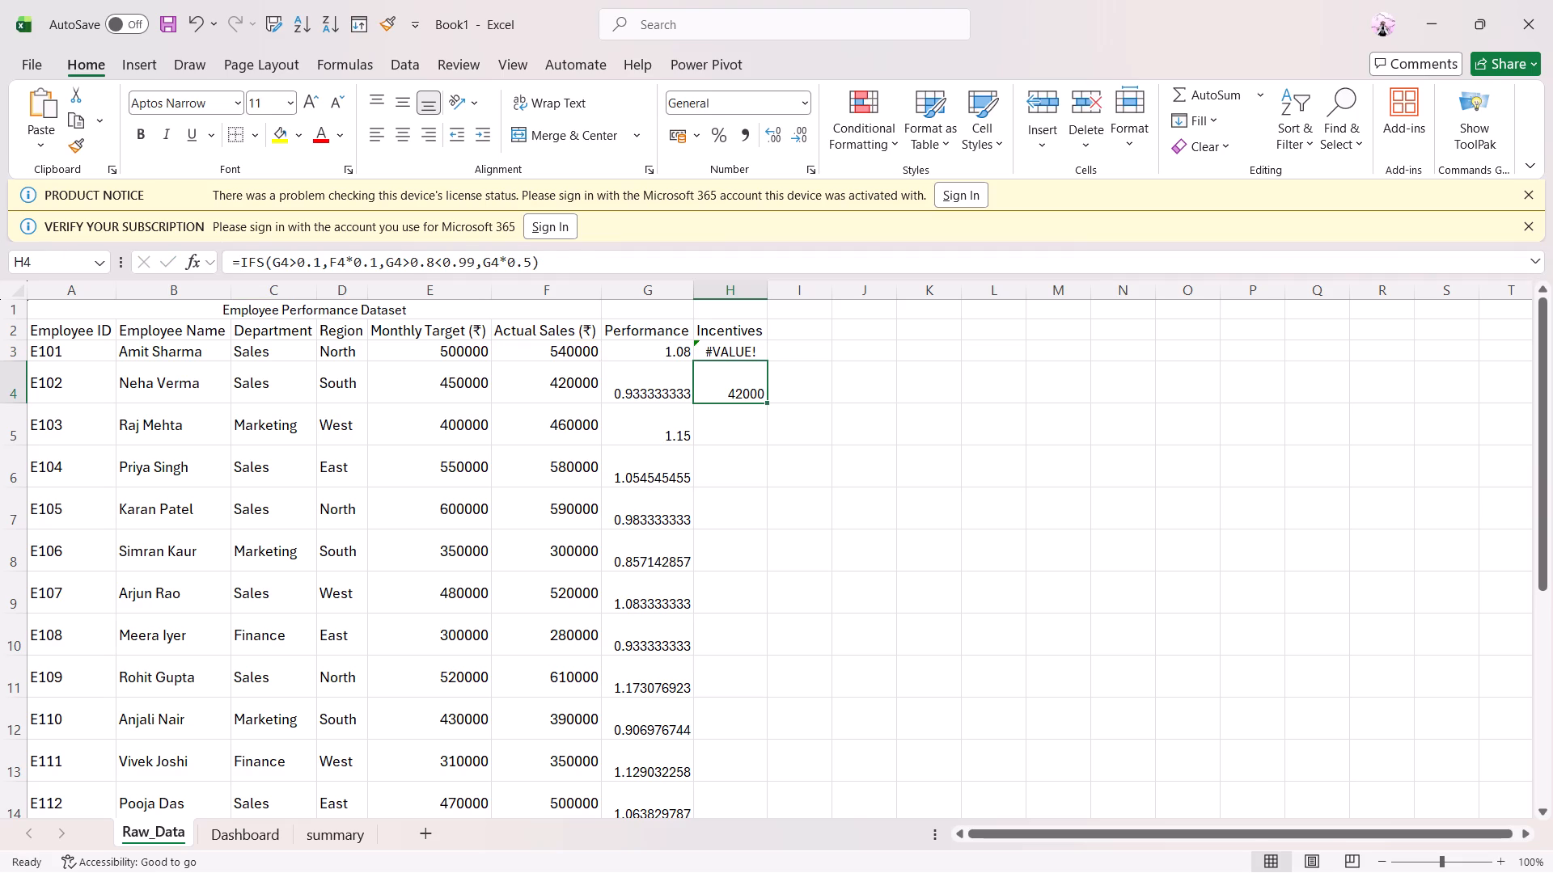
pyautogui.click(759, 352)
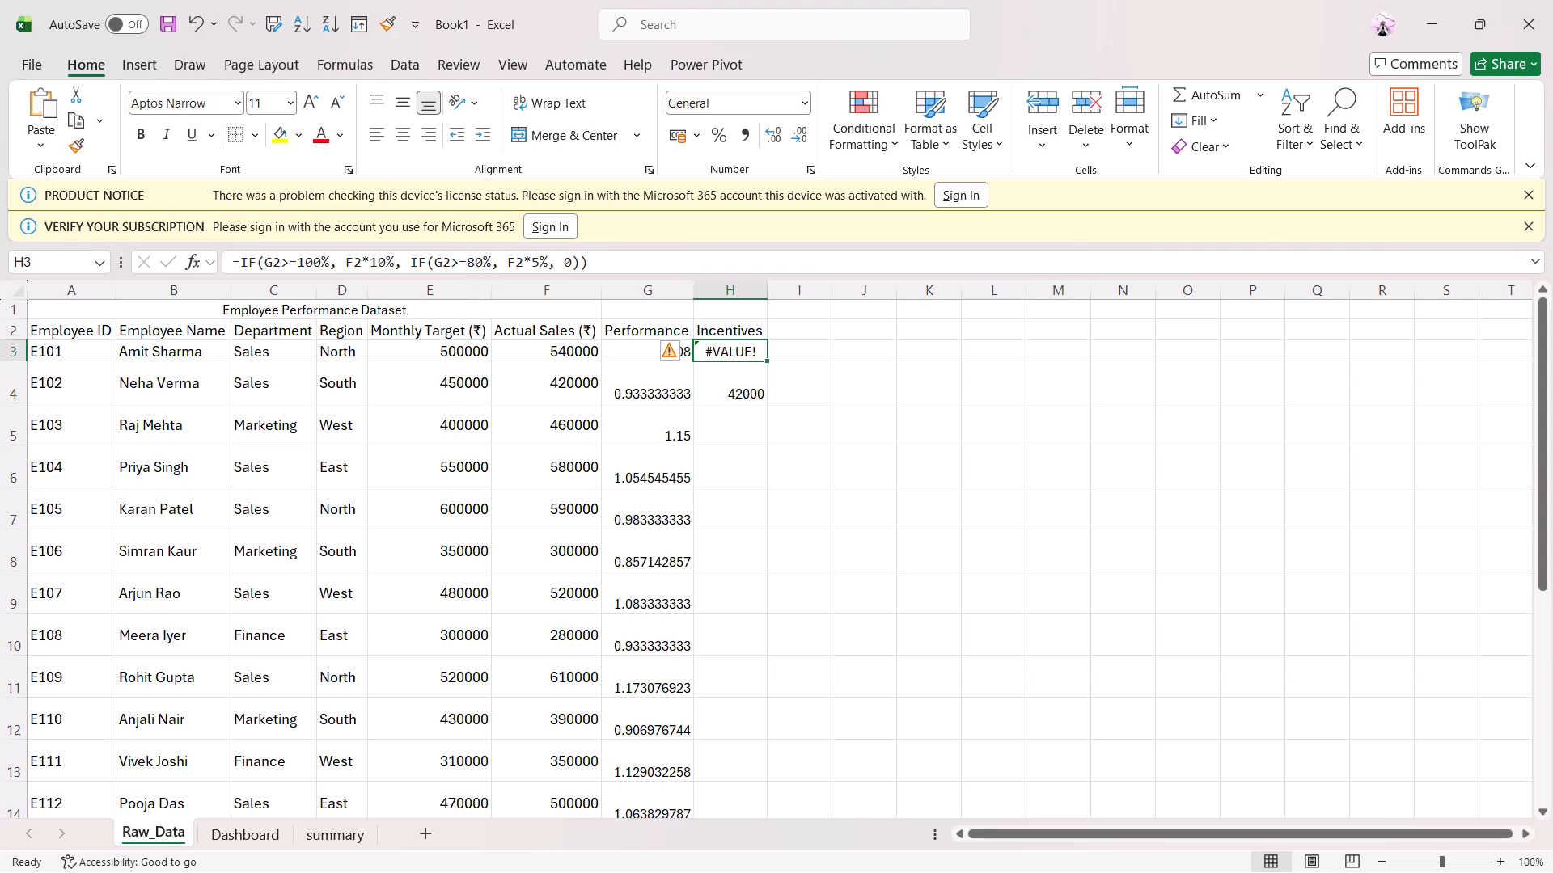
# Format the Performance values in G3:G22 as Percentage with 0 decimal places.
pyautogui.click(950, 433)
pyautogui.moveTo(648, 356); pyautogui.dragTo(657, 872)
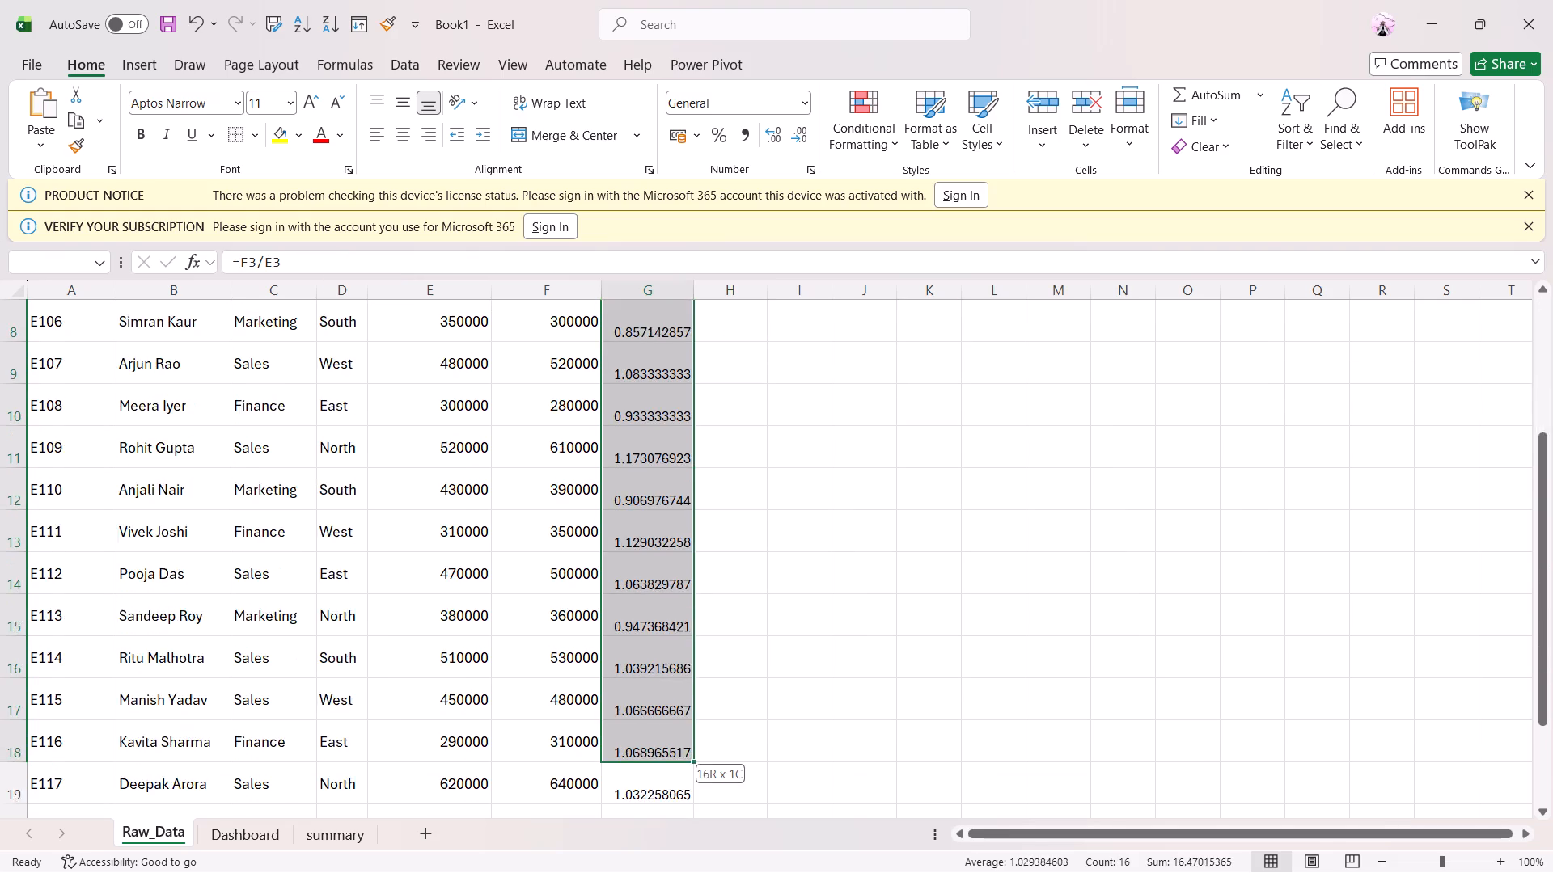
pyautogui.moveTo(657, 872); pyautogui.dragTo(678, 749)
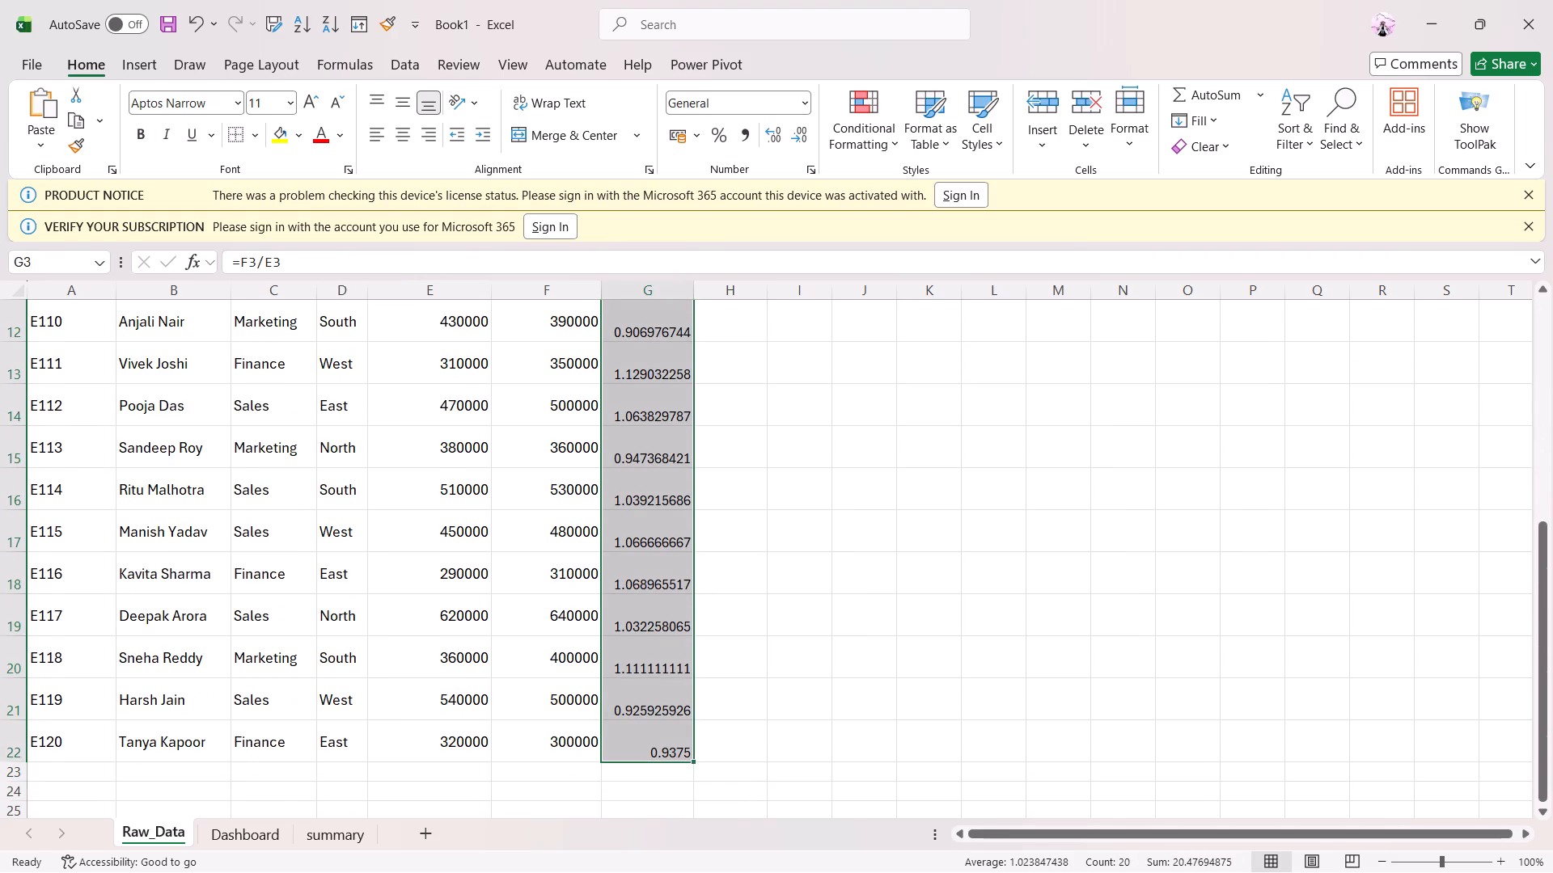
pyautogui.rightClick(624, 430)
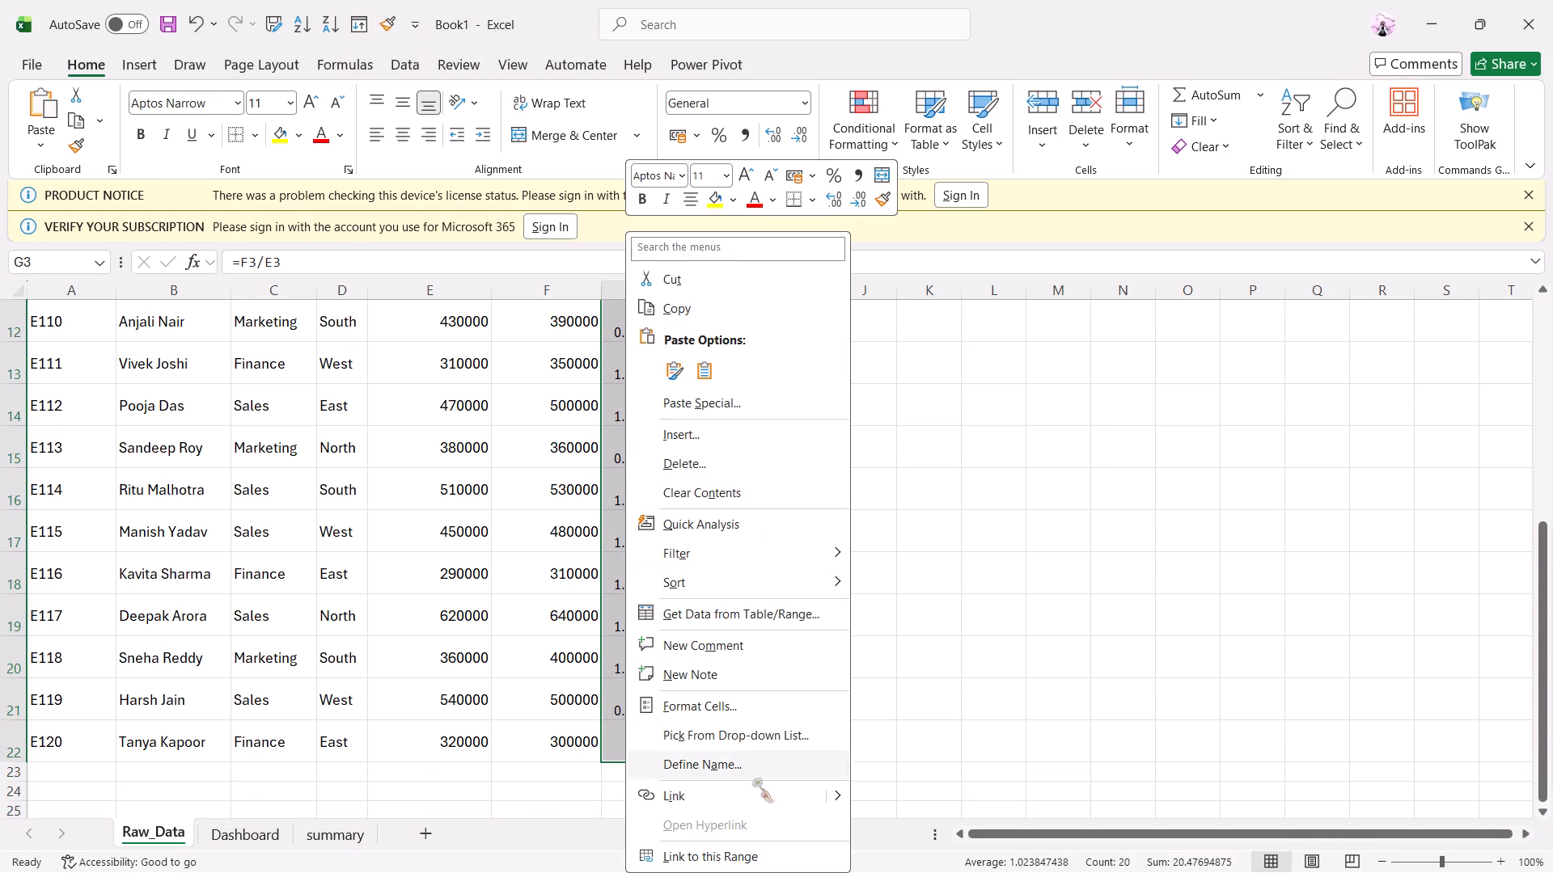
pyautogui.click(751, 705)
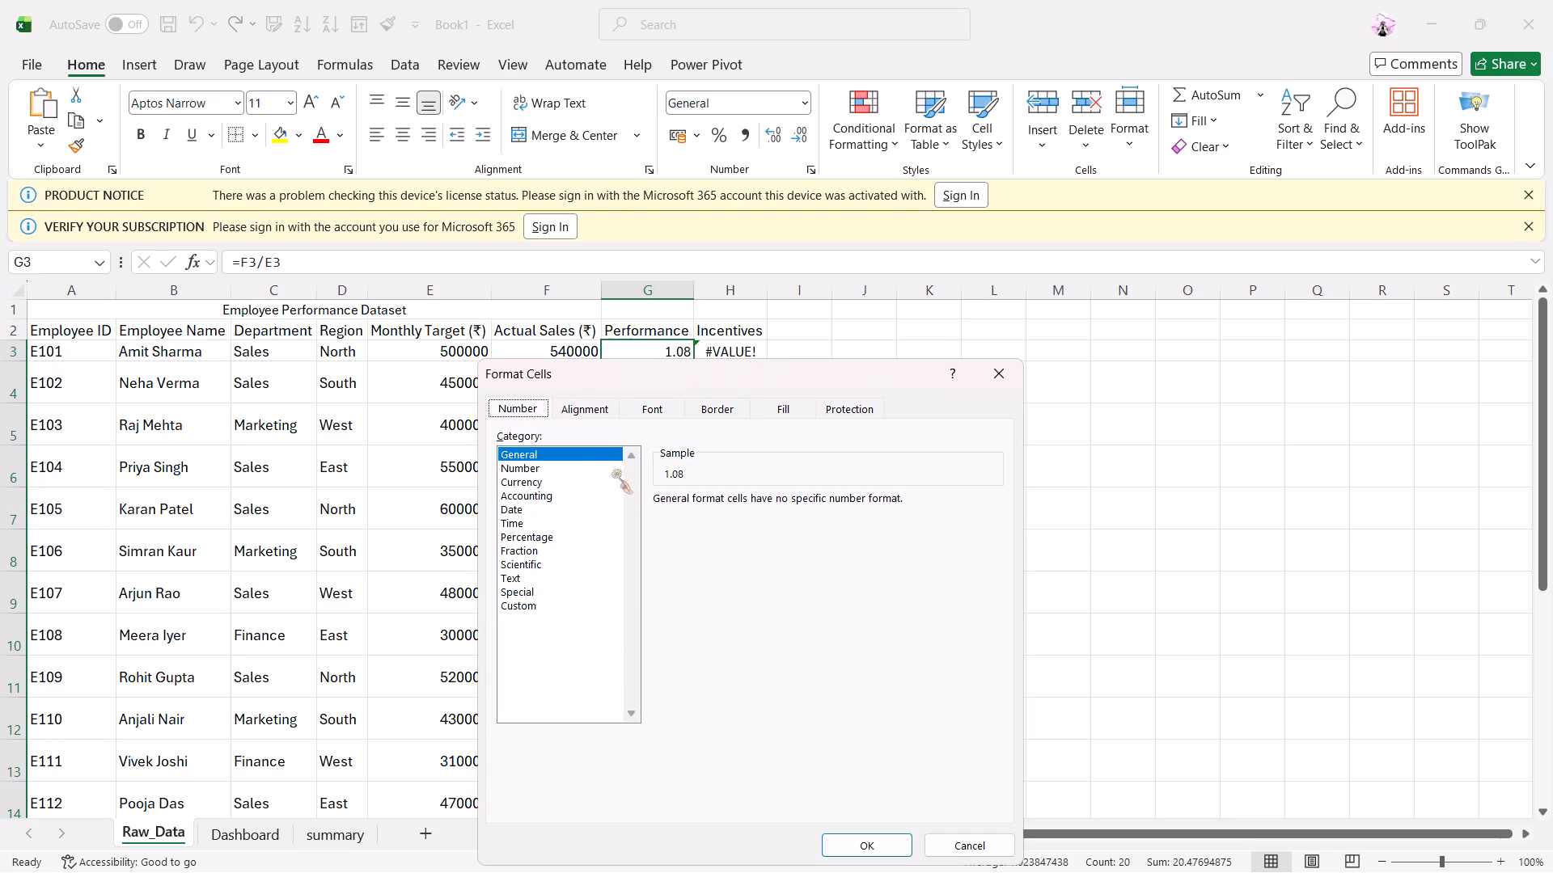
pyautogui.click(577, 465)
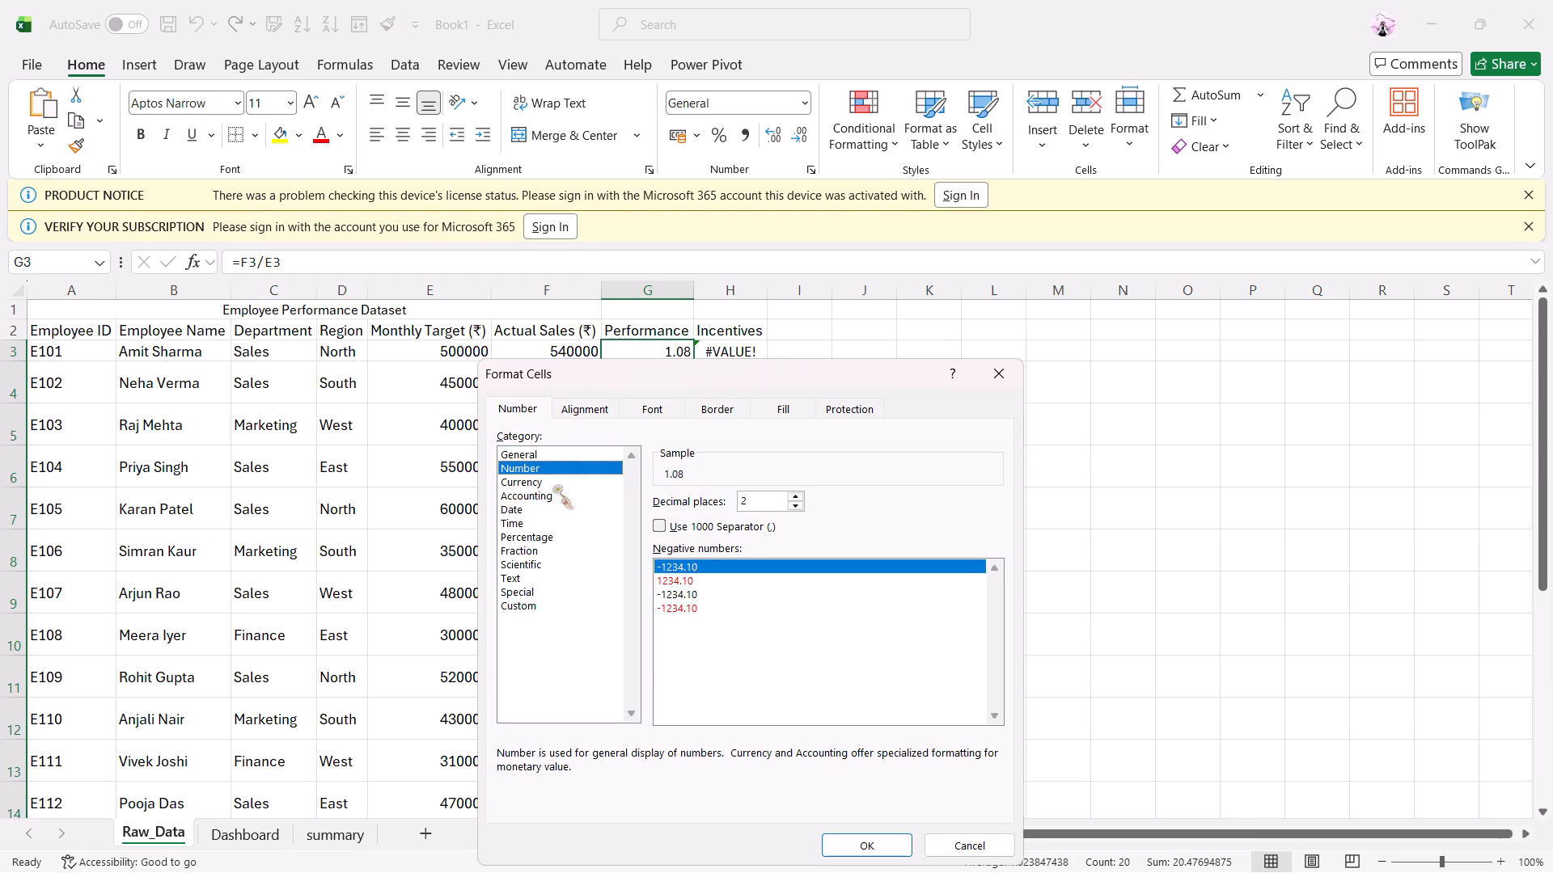
pyautogui.click(540, 533)
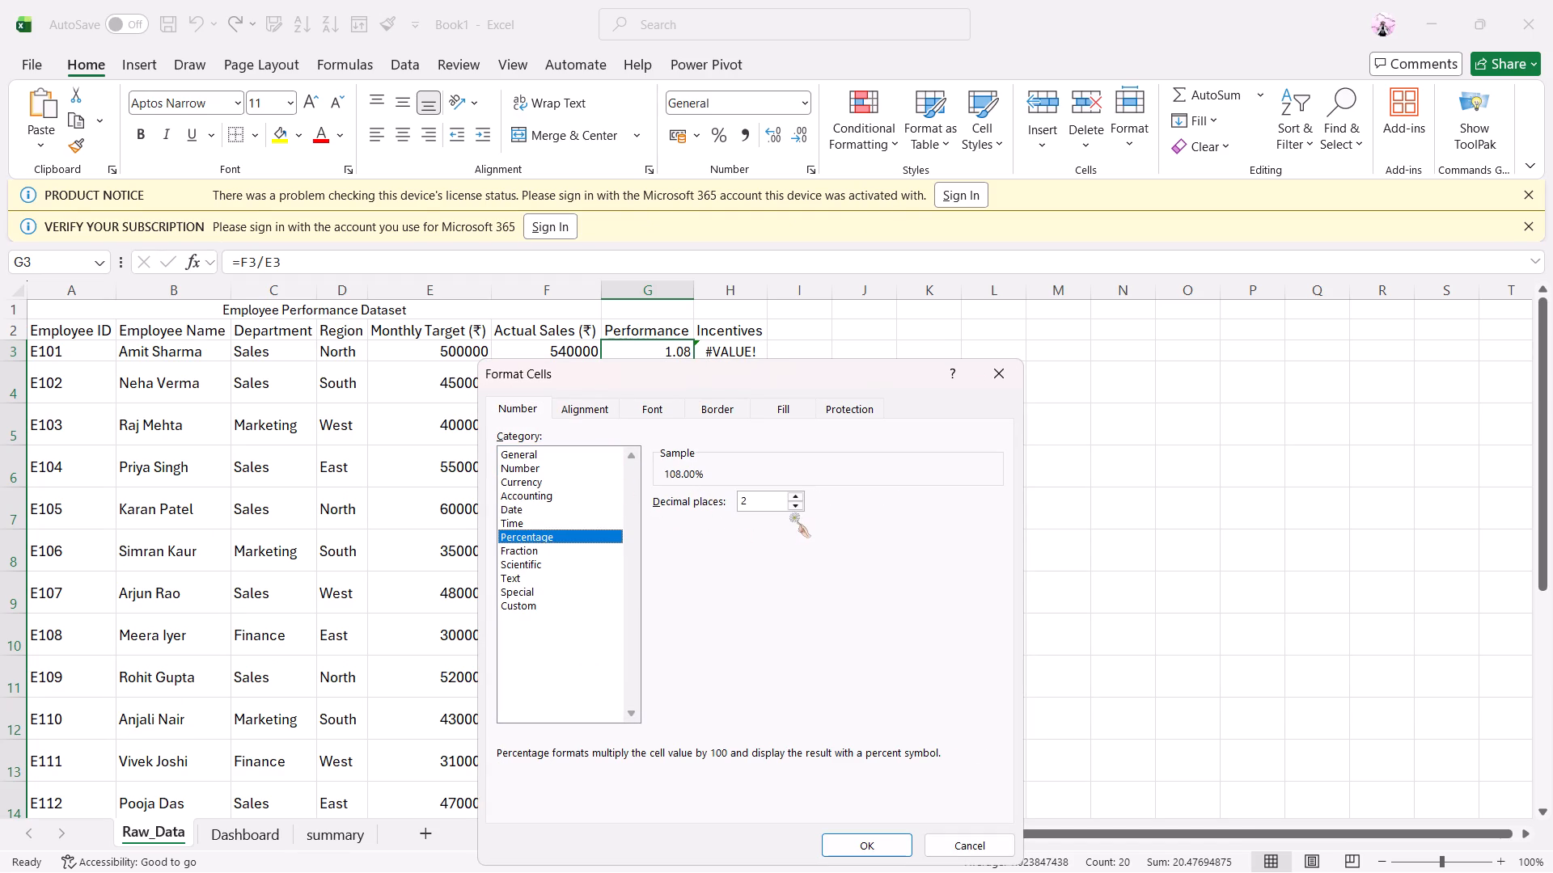
pyautogui.doubleClick(793, 508)
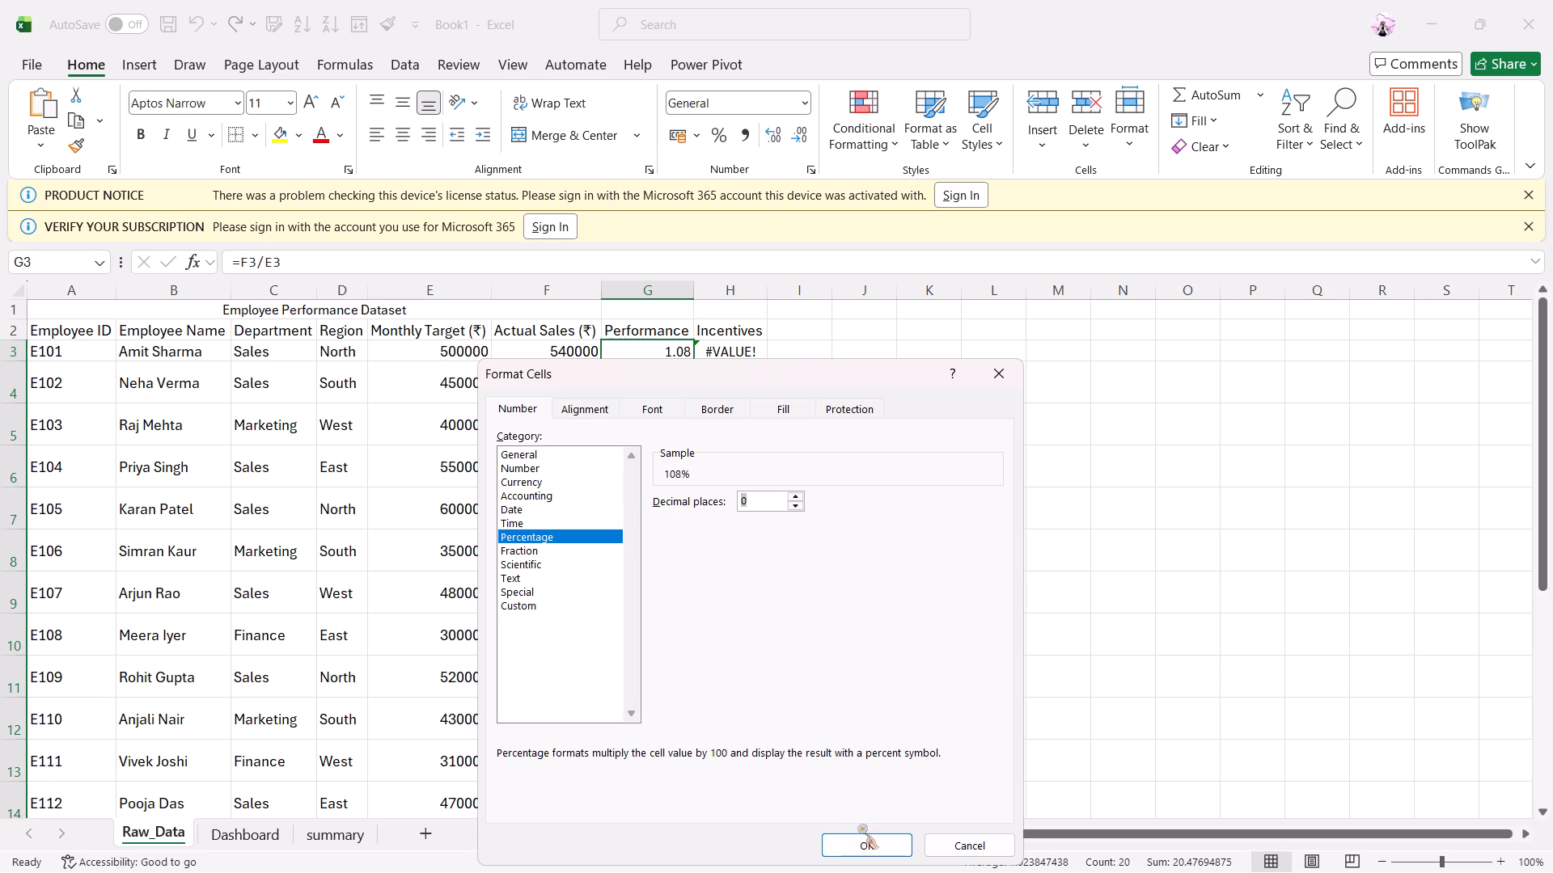
pyautogui.click(875, 847)
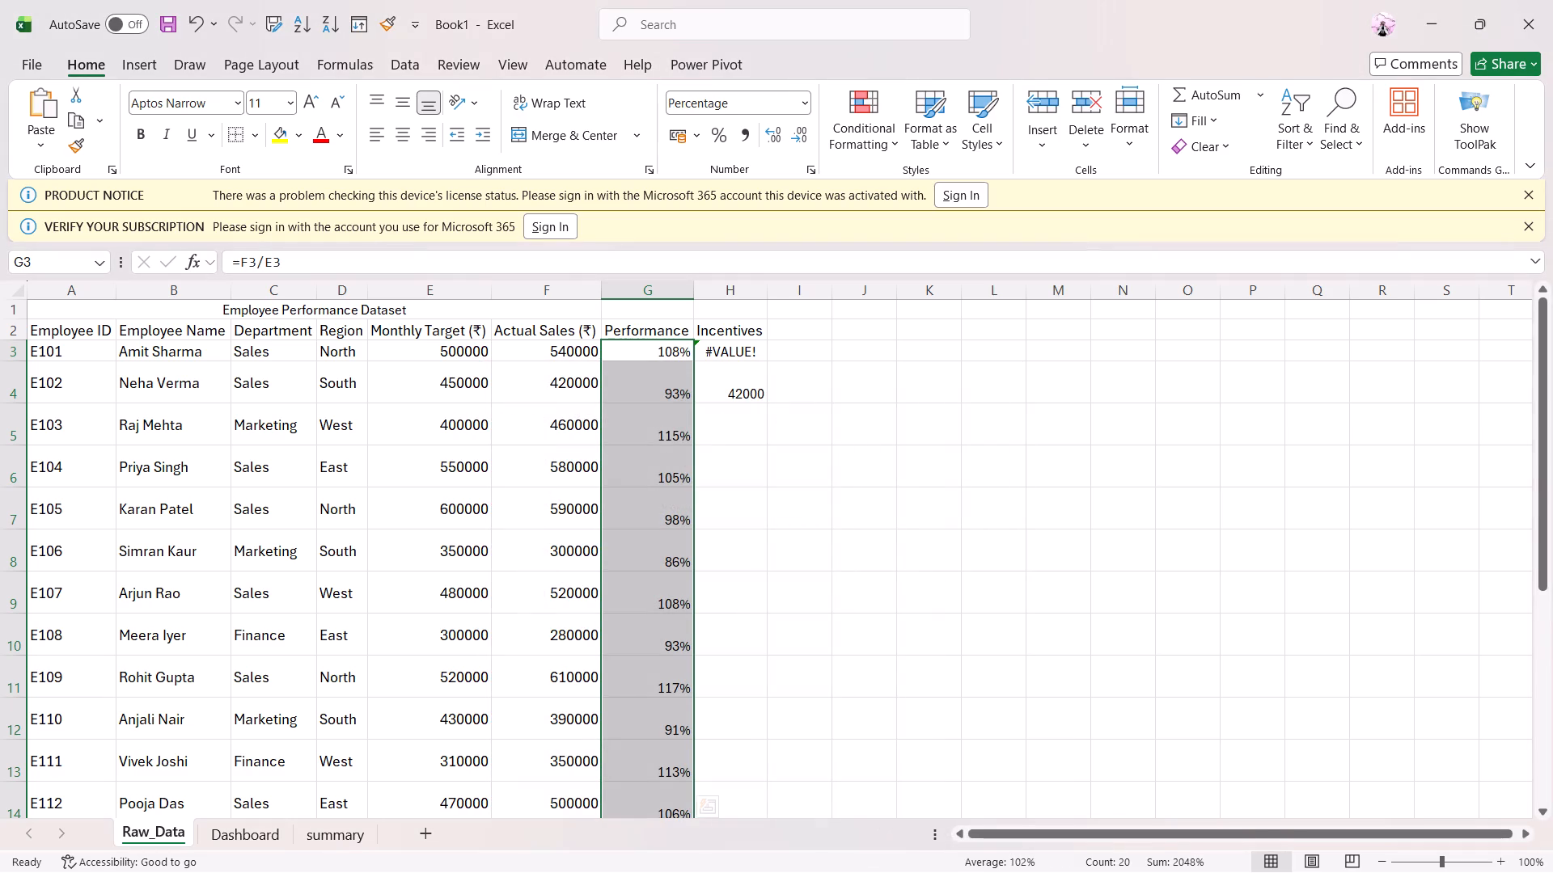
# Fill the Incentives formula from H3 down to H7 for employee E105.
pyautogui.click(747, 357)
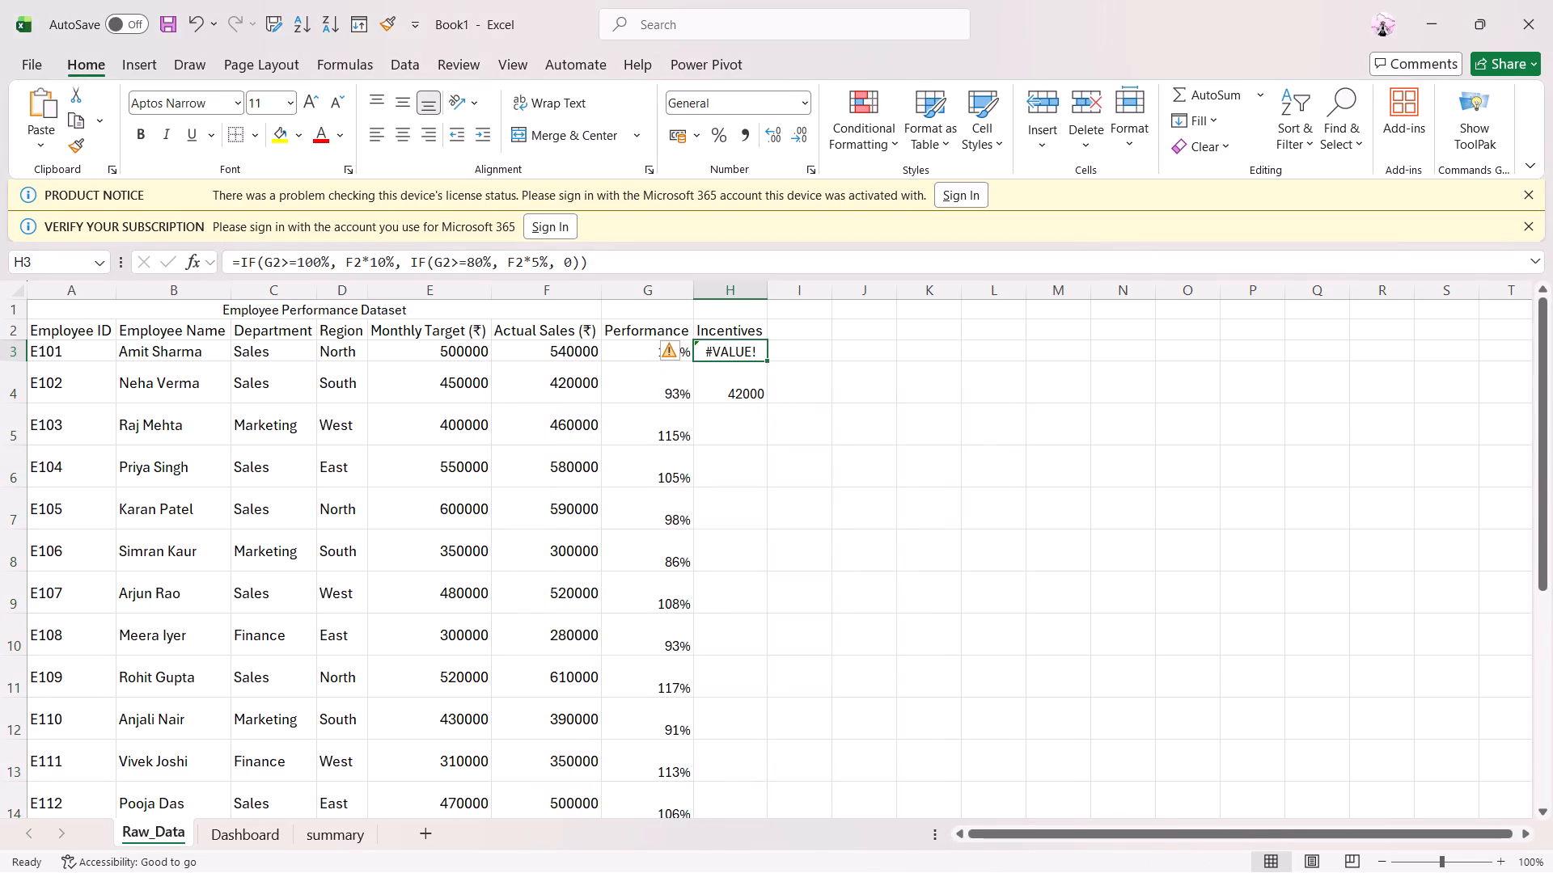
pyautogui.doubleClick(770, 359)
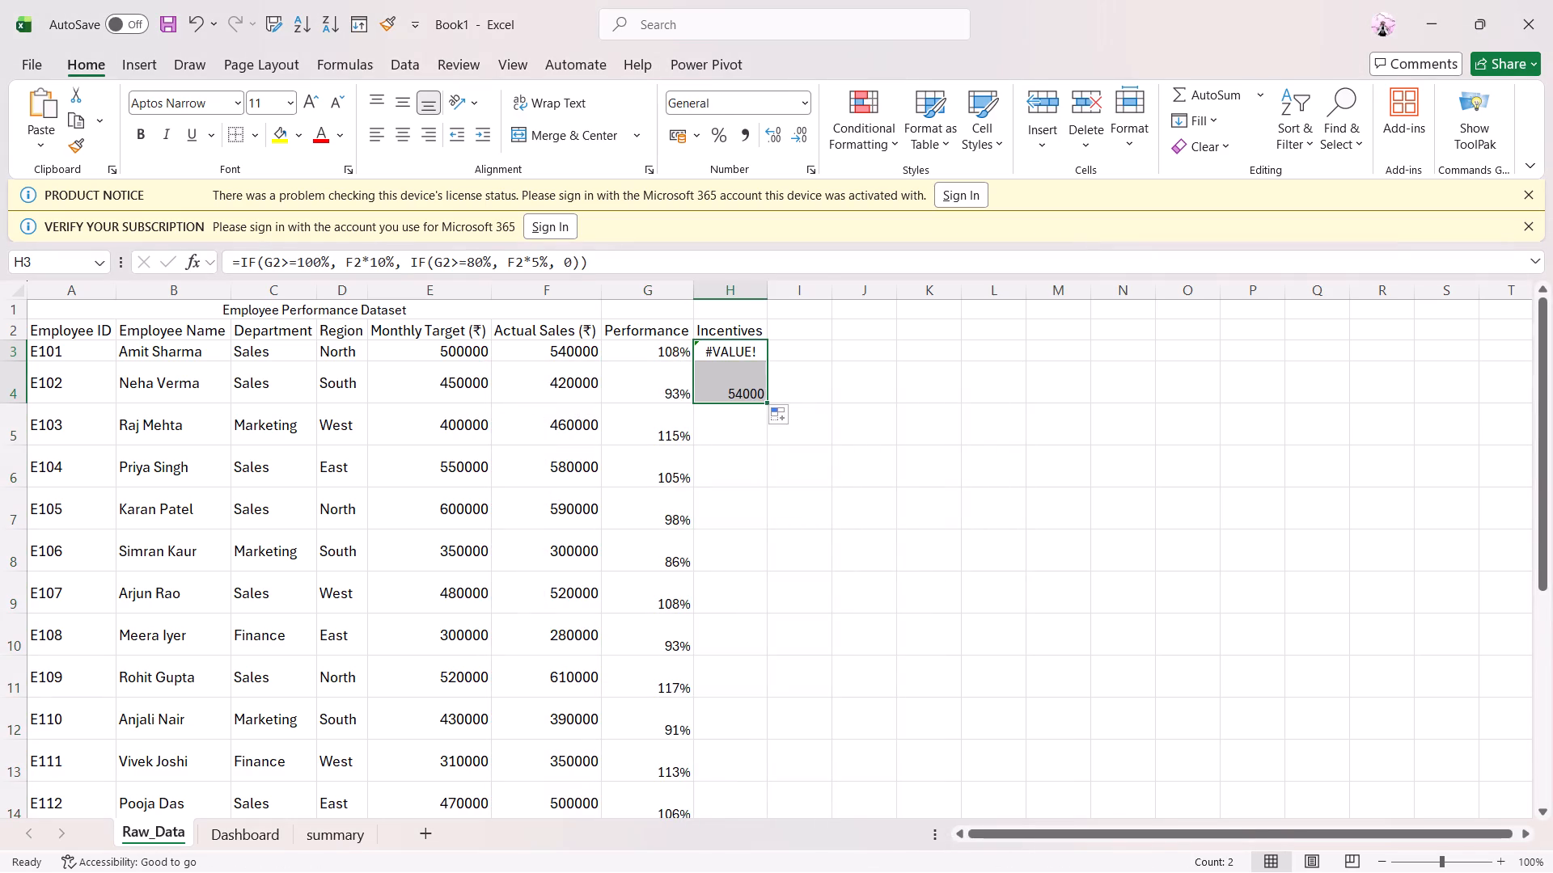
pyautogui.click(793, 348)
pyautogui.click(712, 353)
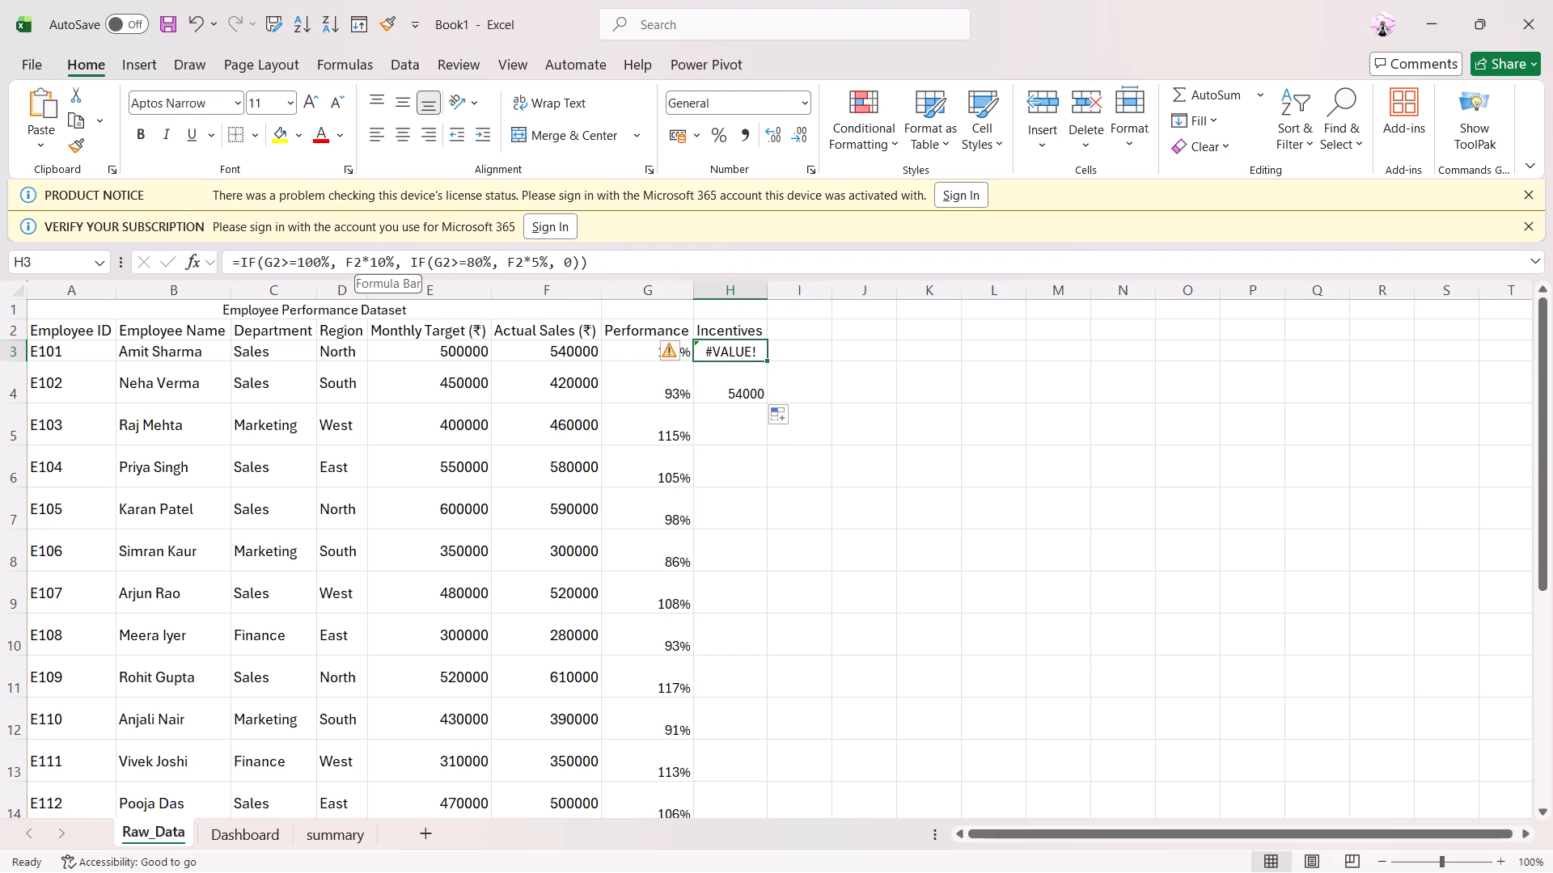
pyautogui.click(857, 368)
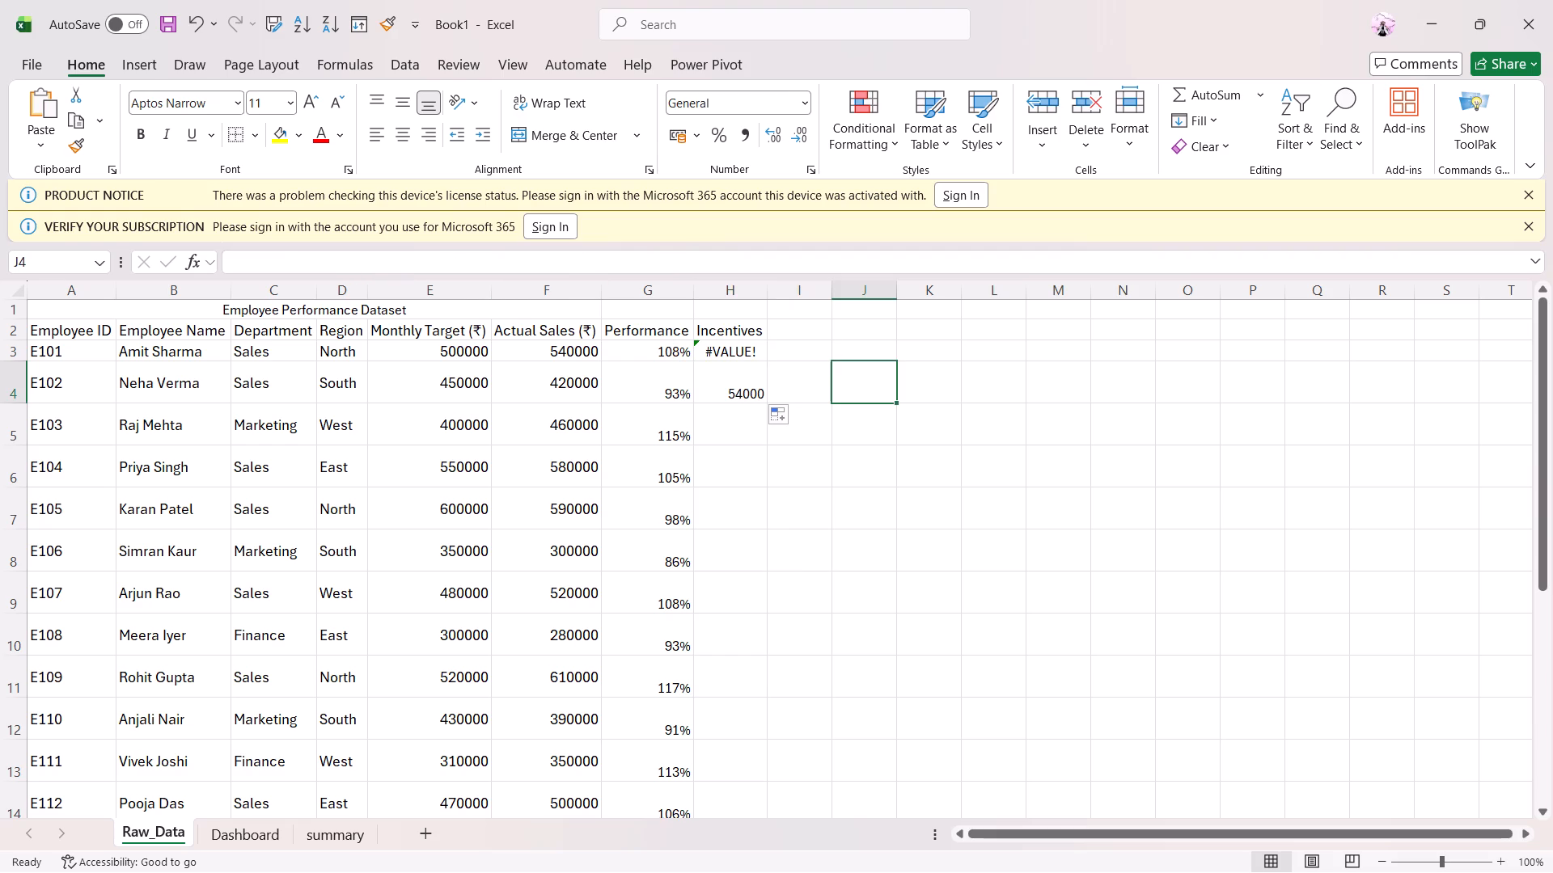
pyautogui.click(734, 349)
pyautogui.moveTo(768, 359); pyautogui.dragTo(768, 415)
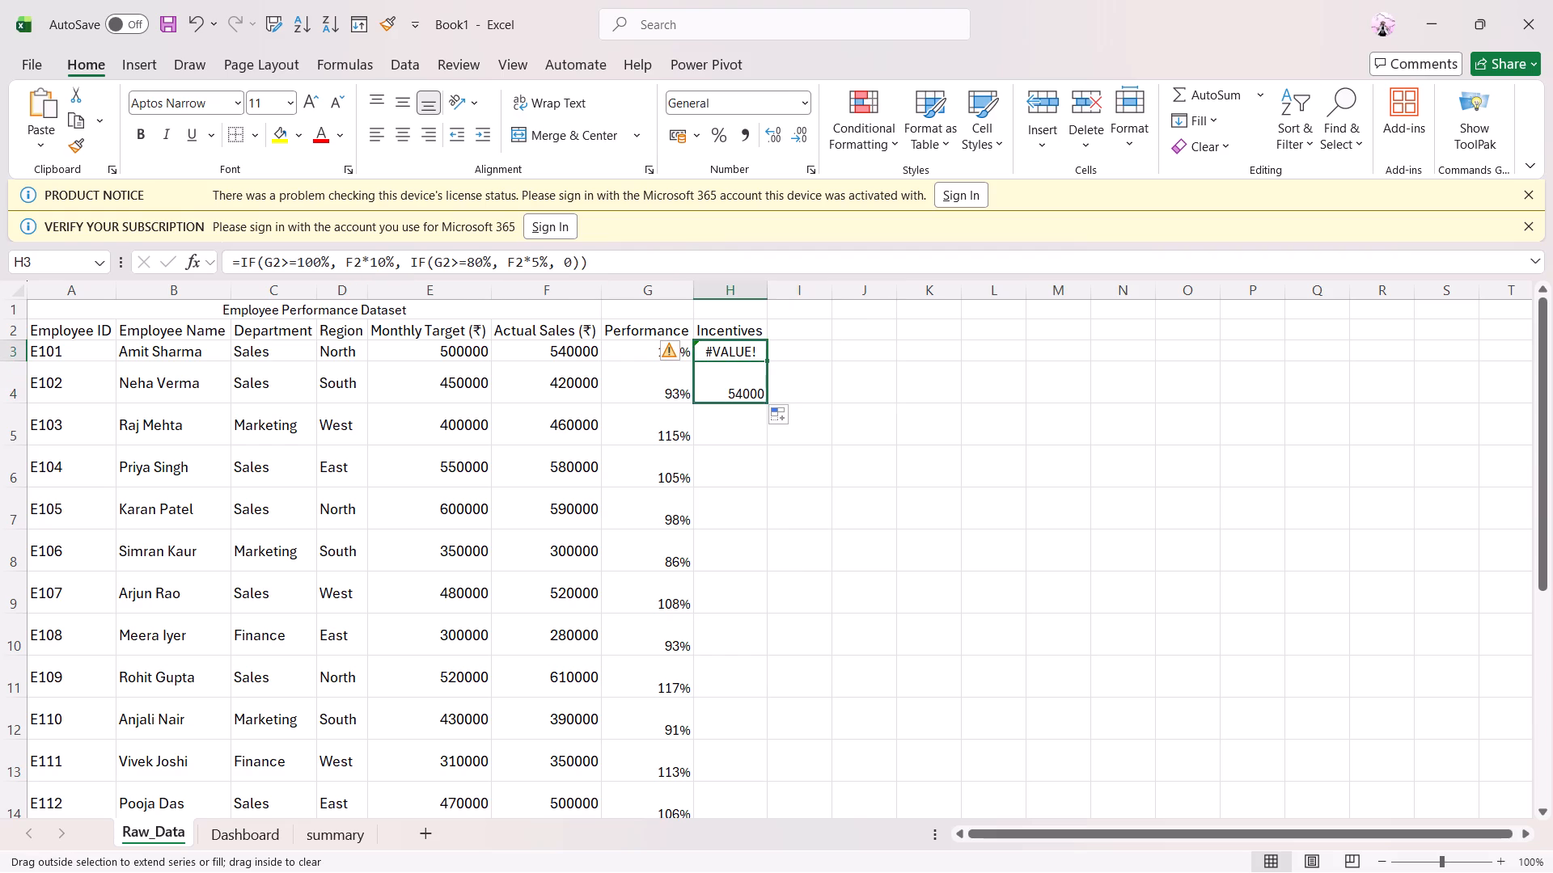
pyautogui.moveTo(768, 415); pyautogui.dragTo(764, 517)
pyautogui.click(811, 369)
# Correct the row references in H3 so the formula reads =IF(G3>=100%, F3*10%, IF(G3>=80%, F3*5%, 0)).
pyautogui.click(730, 352)
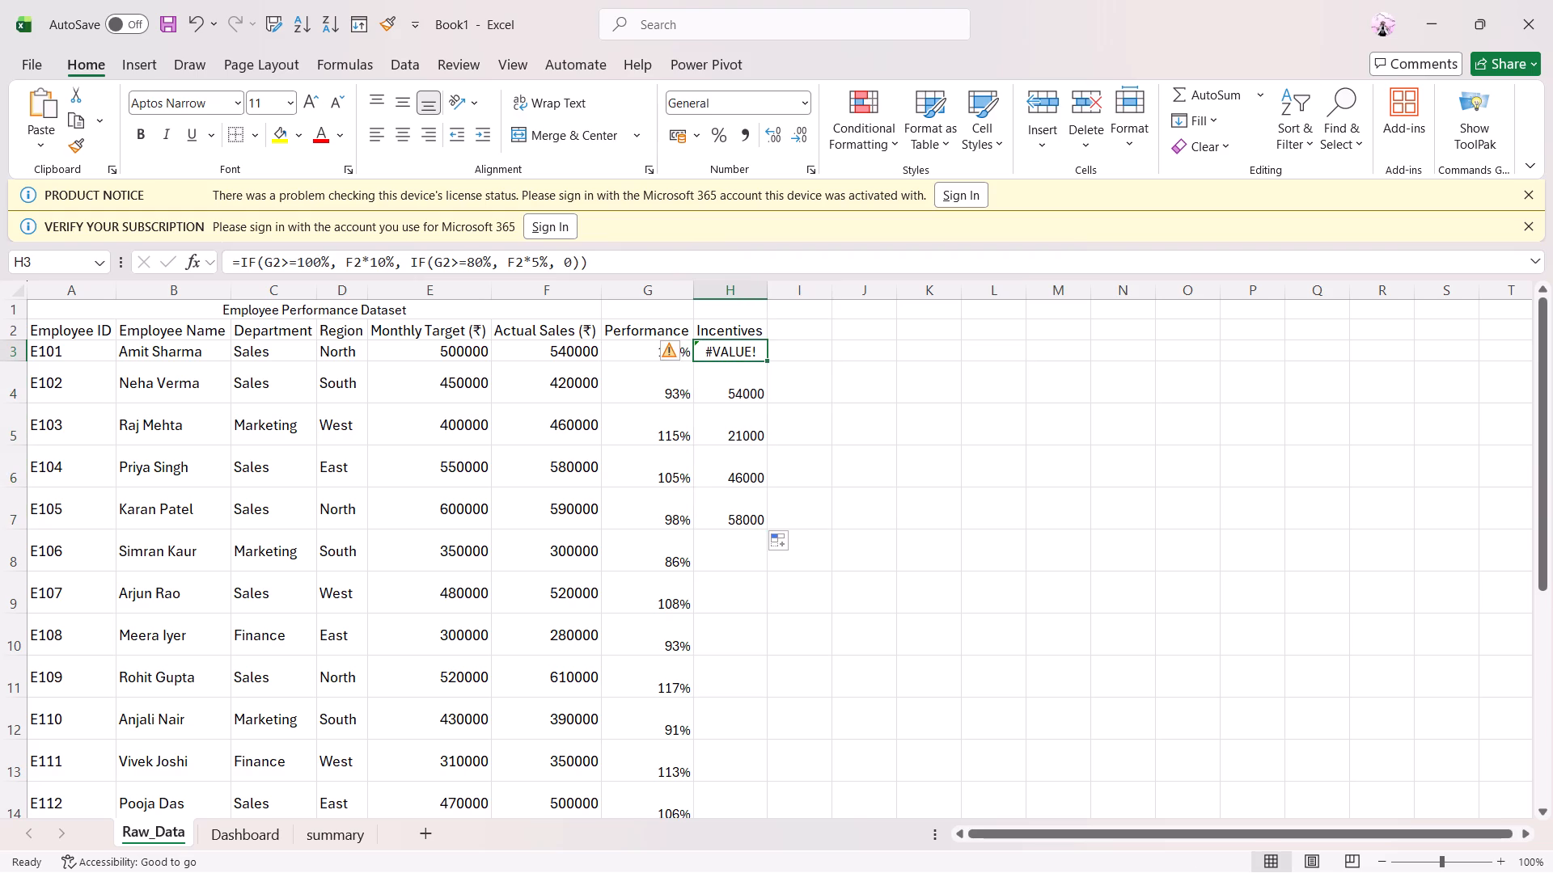
pyautogui.scroll(2, 373, 392)
pyautogui.click(281, 270)
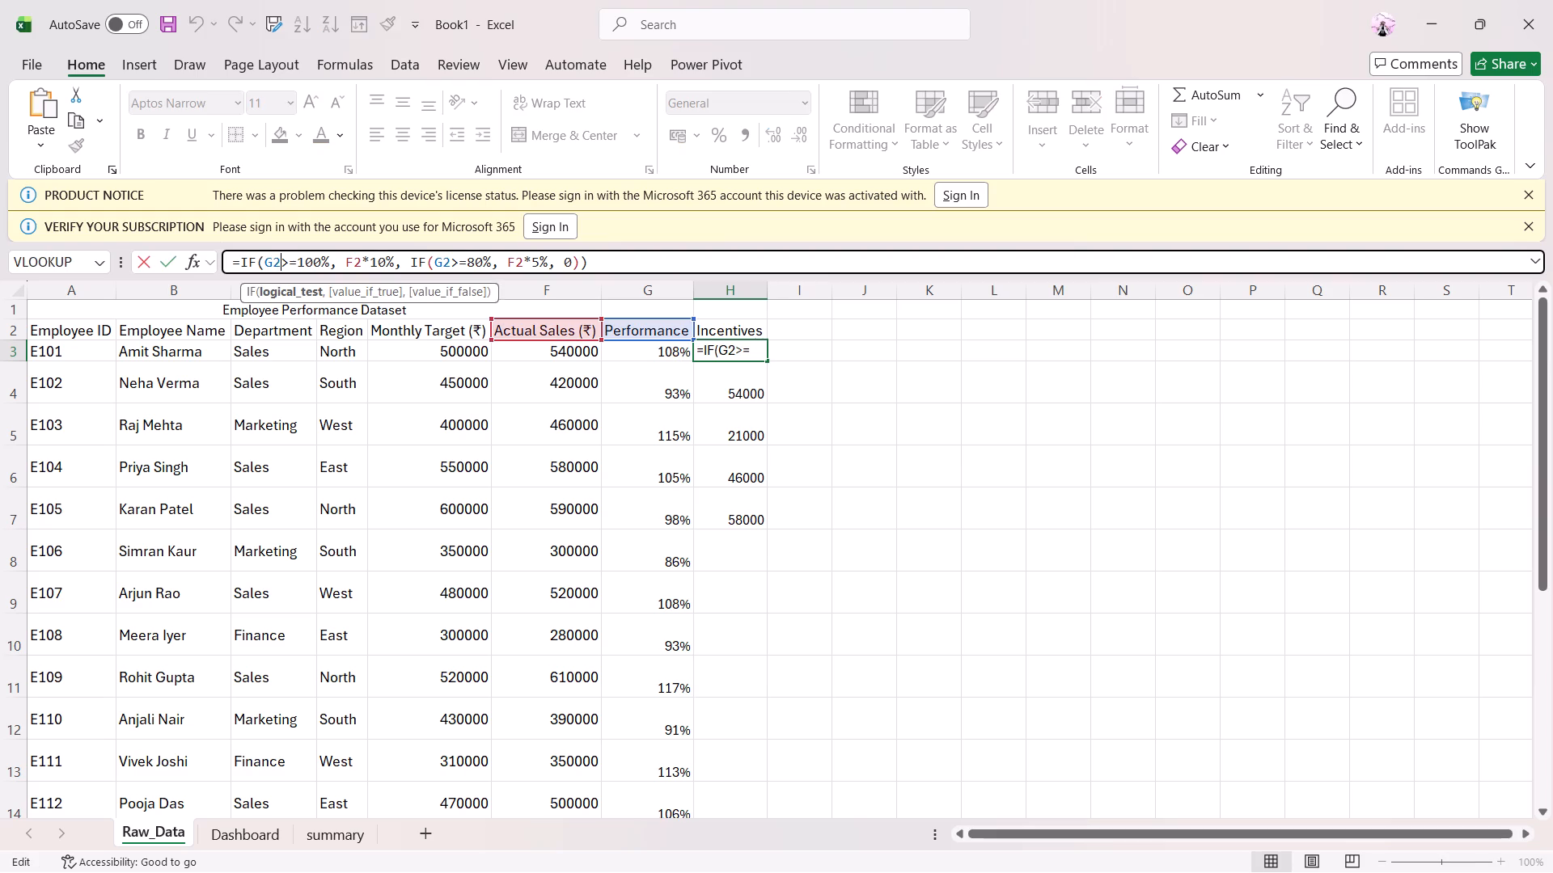
pyautogui.press('BackSpace')
pyautogui.press('3')
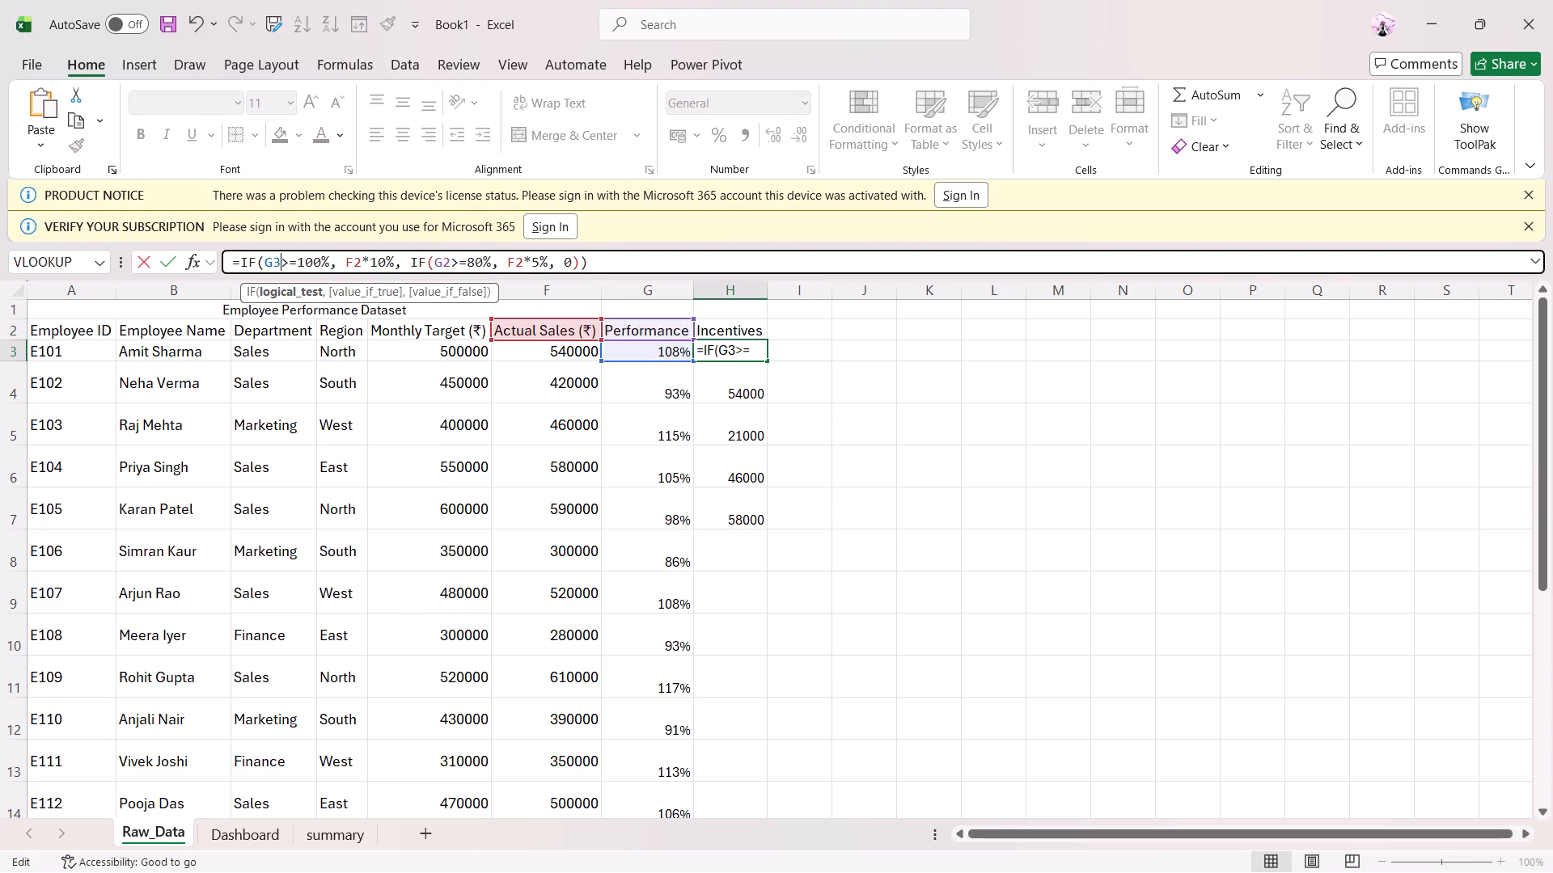
pyautogui.click(362, 260)
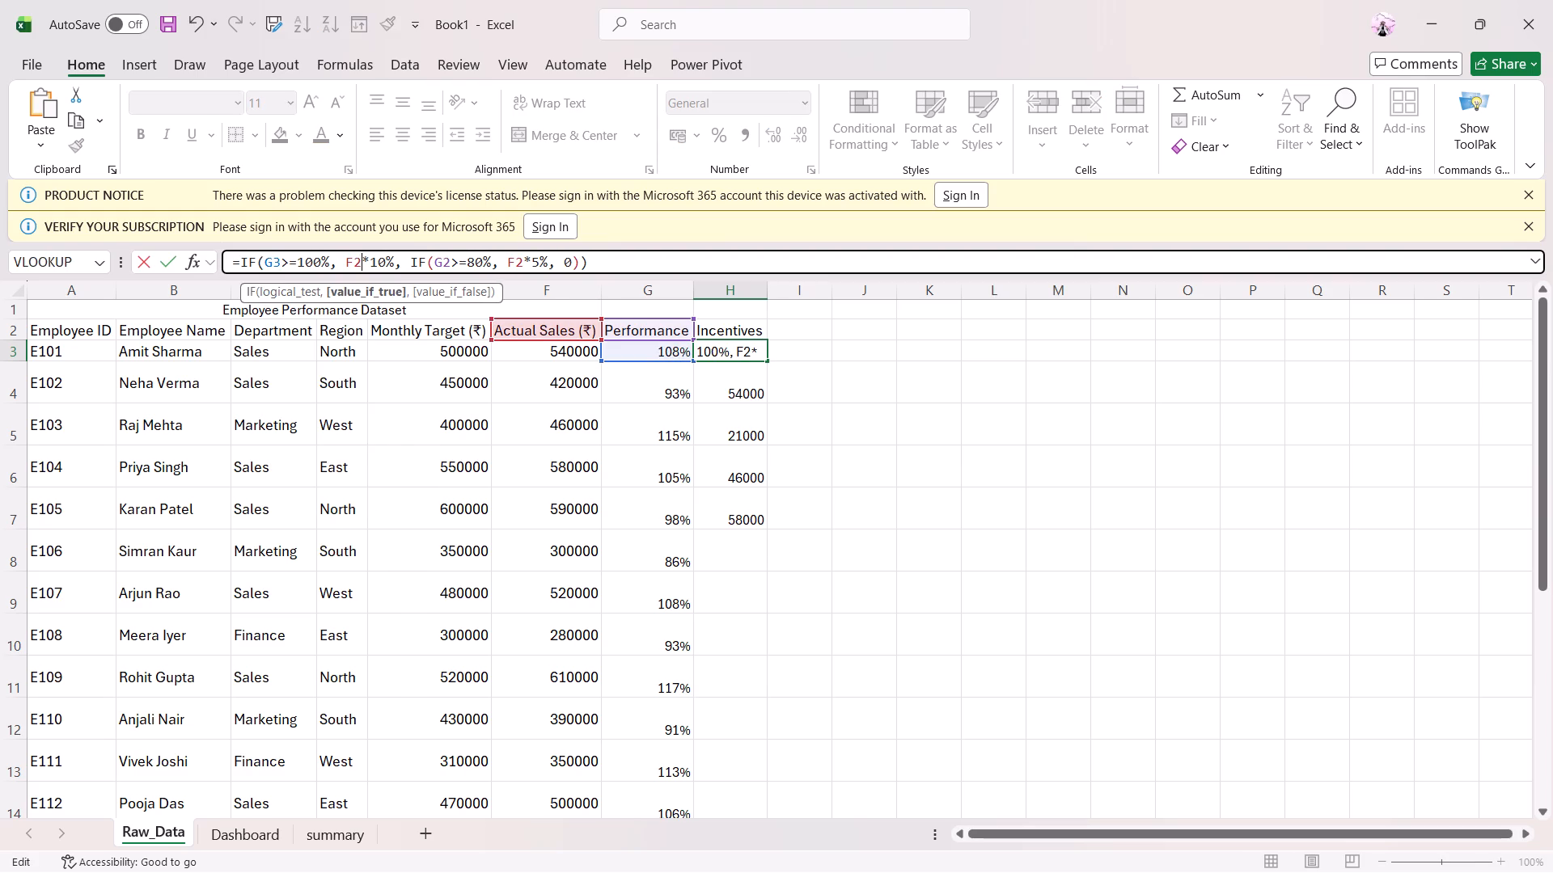
pyautogui.press('BackSpace')
pyautogui.press('3')
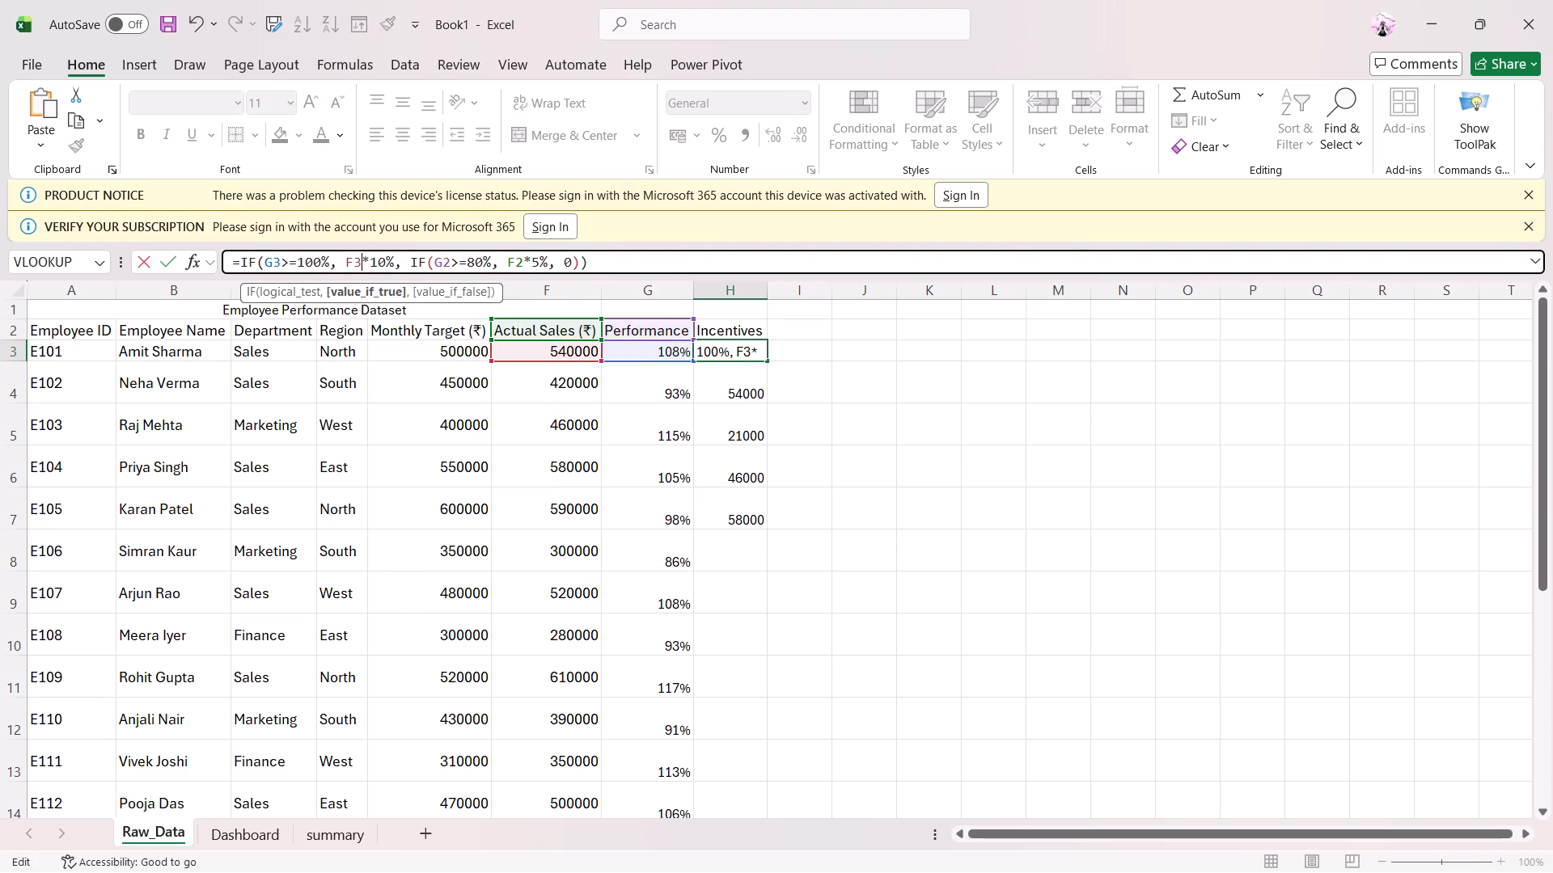
pyautogui.click(450, 261)
pyautogui.press('BackSpace')
pyautogui.press('3')
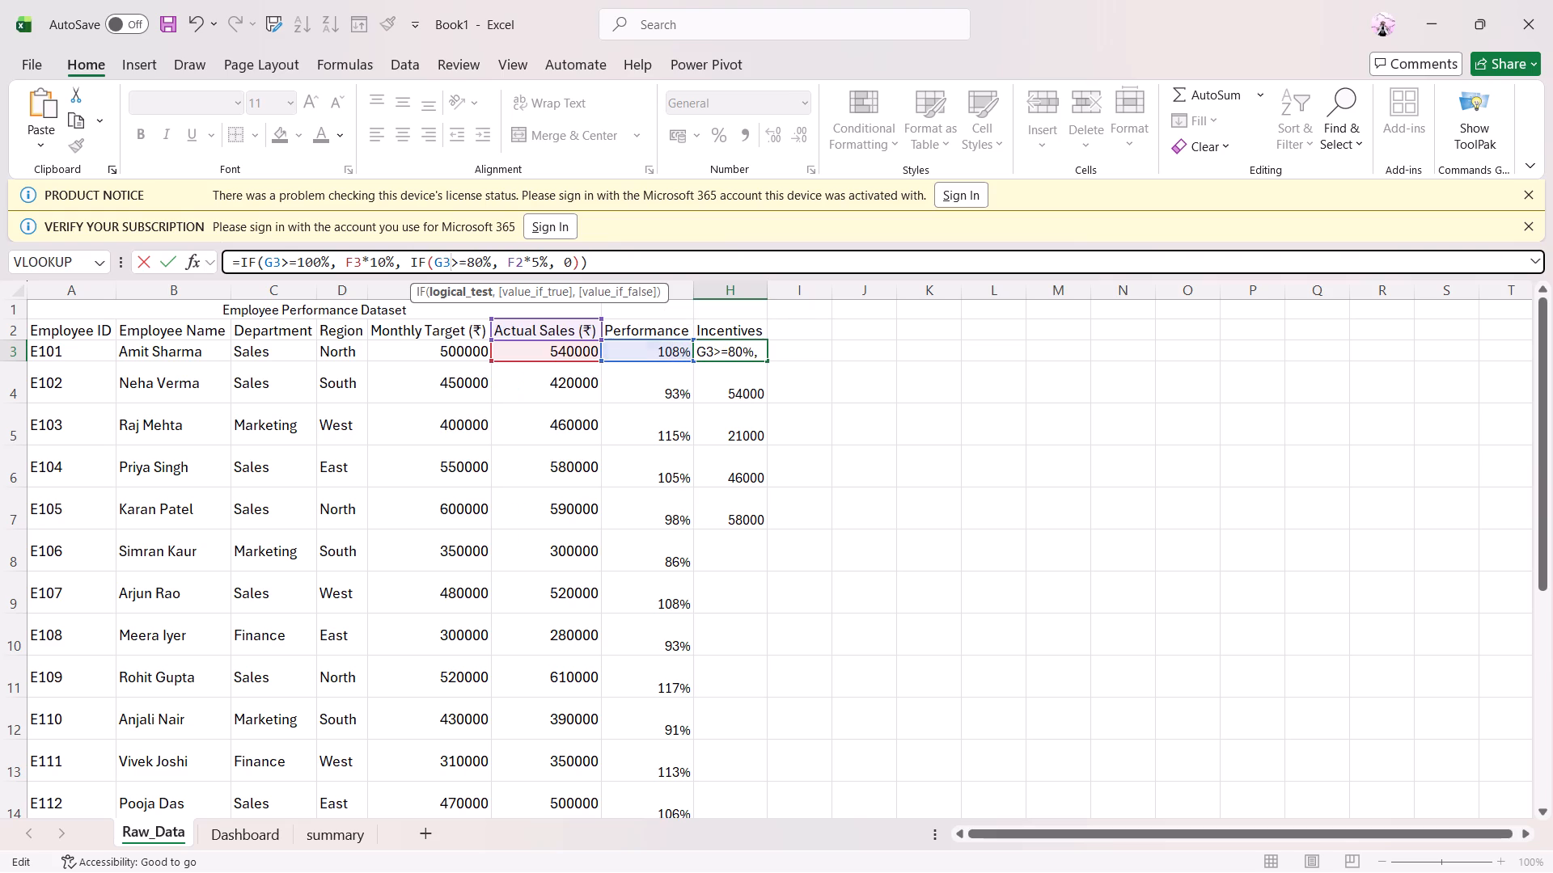
pyautogui.click(523, 259)
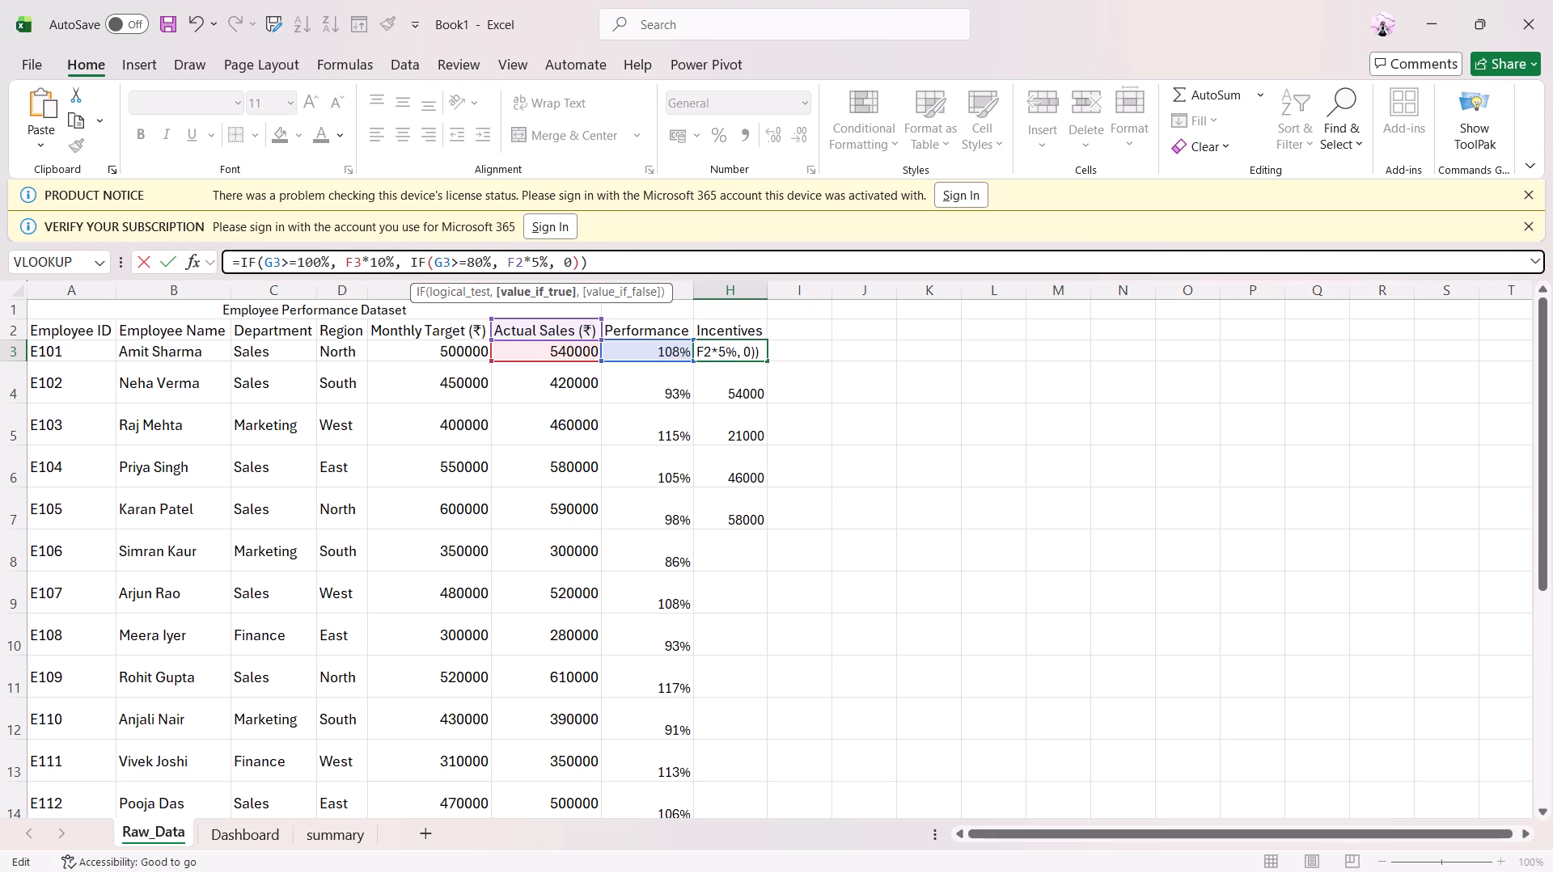
pyautogui.press('BackSpace')
pyautogui.press('3')
pyautogui.press('Return')
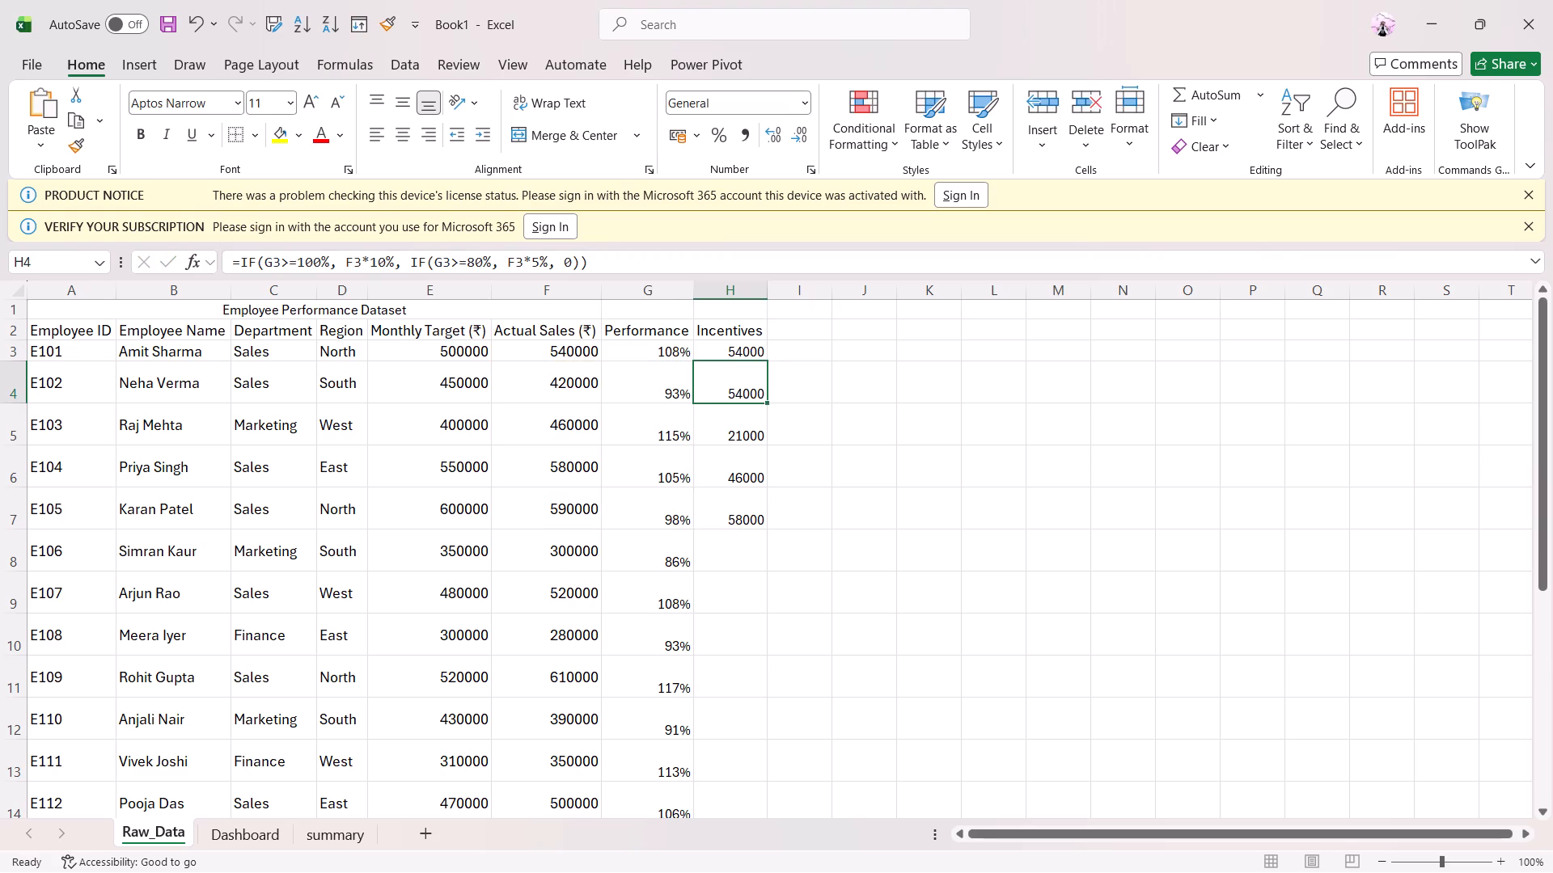
# Fill the corrected Incentives formula from H3 down to H7.
pyautogui.click(762, 353)
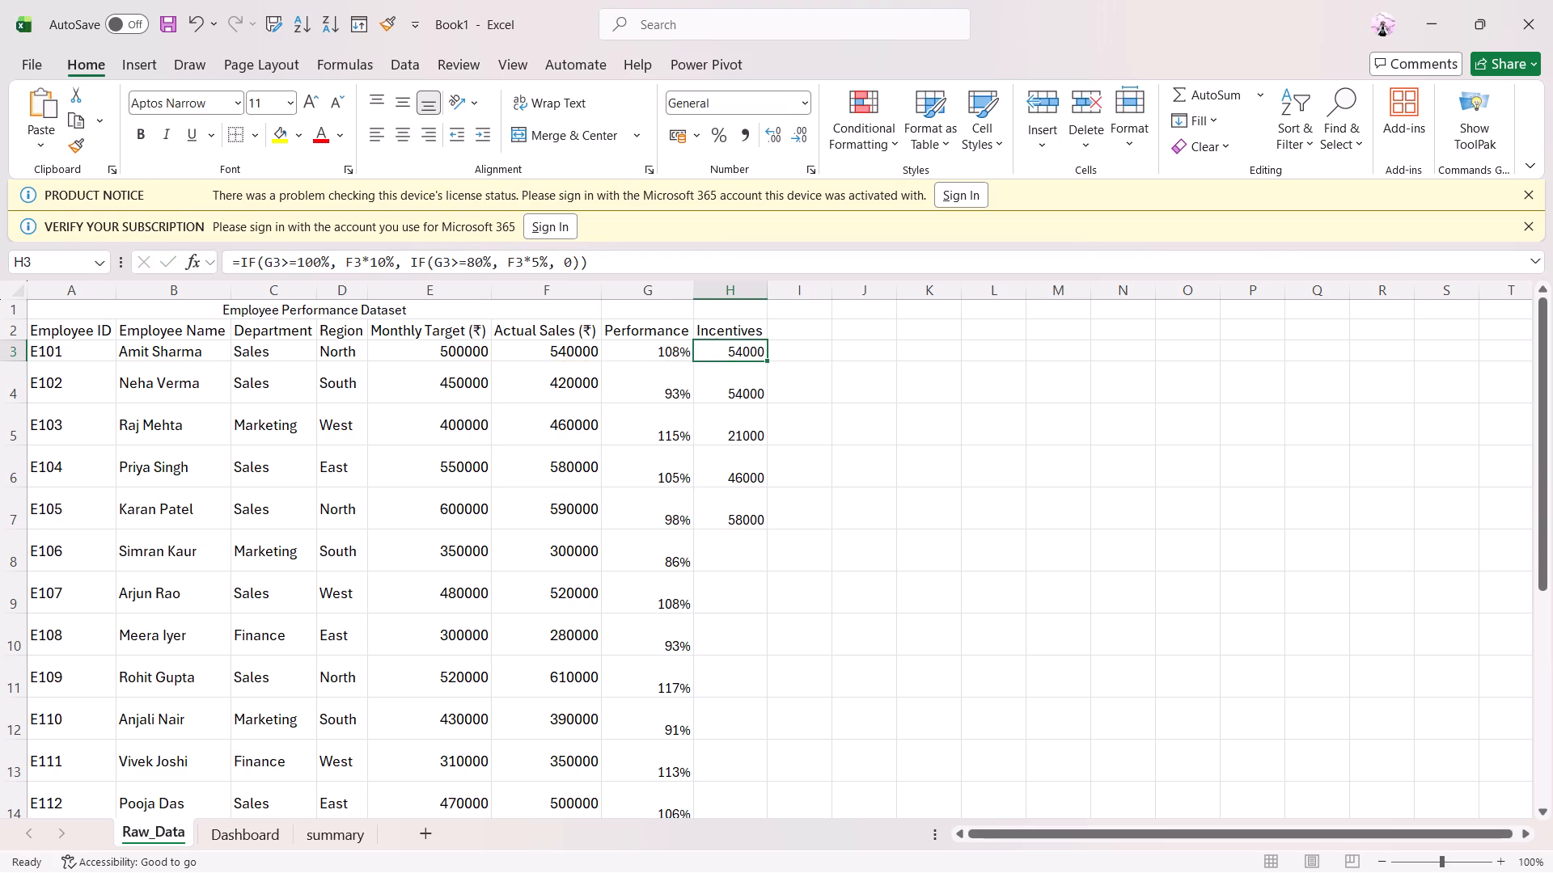
pyautogui.doubleClick(770, 360)
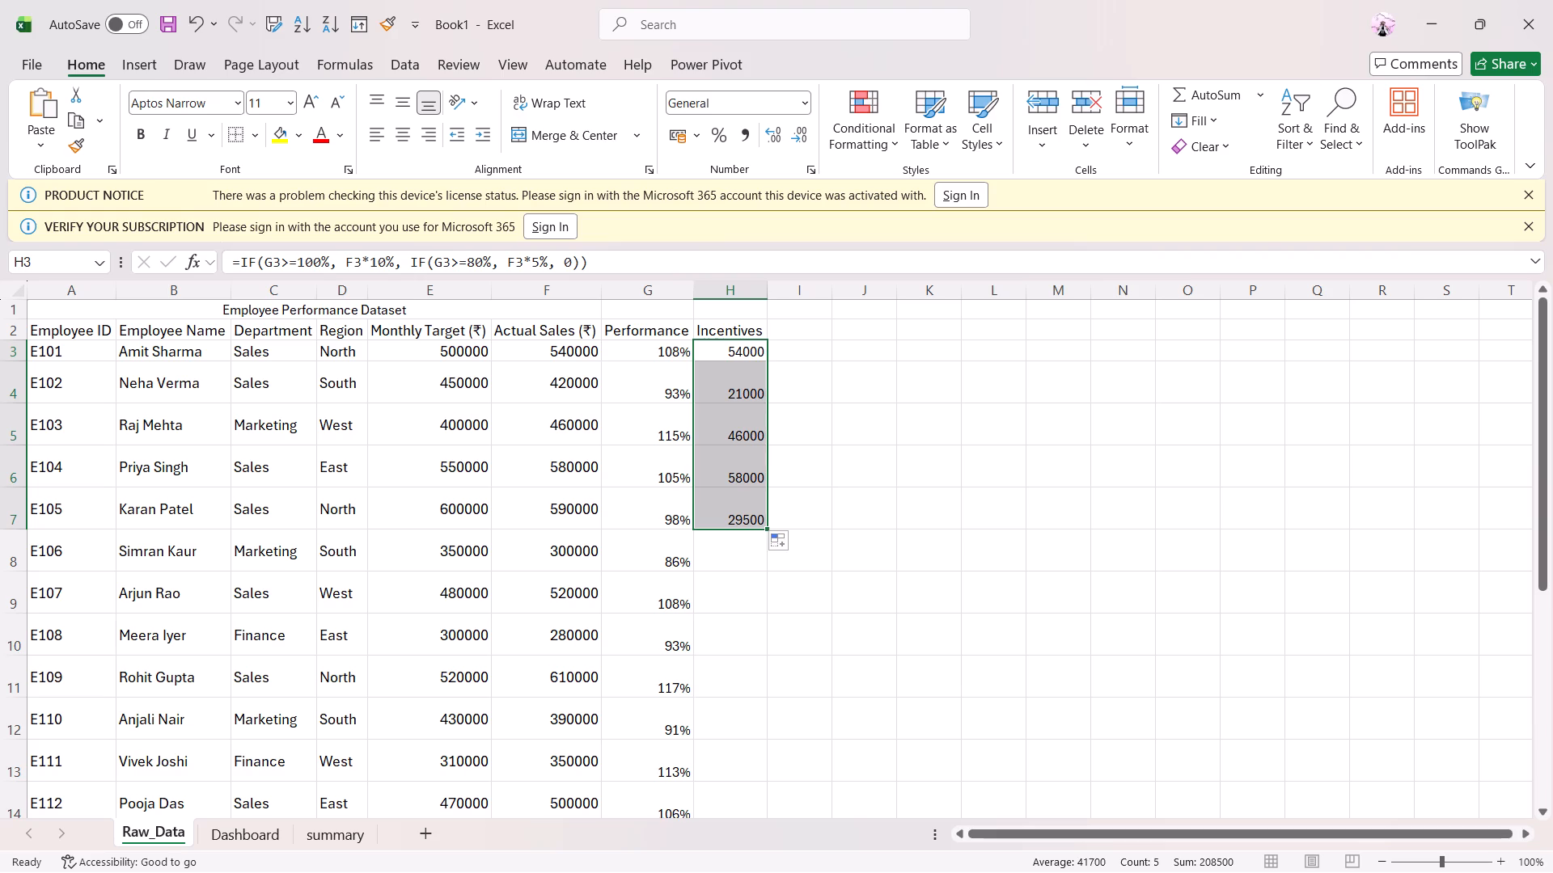
# Fill the Incentives formula down the rest of the column to H22, covering all employees.
pyautogui.doubleClick(768, 526)
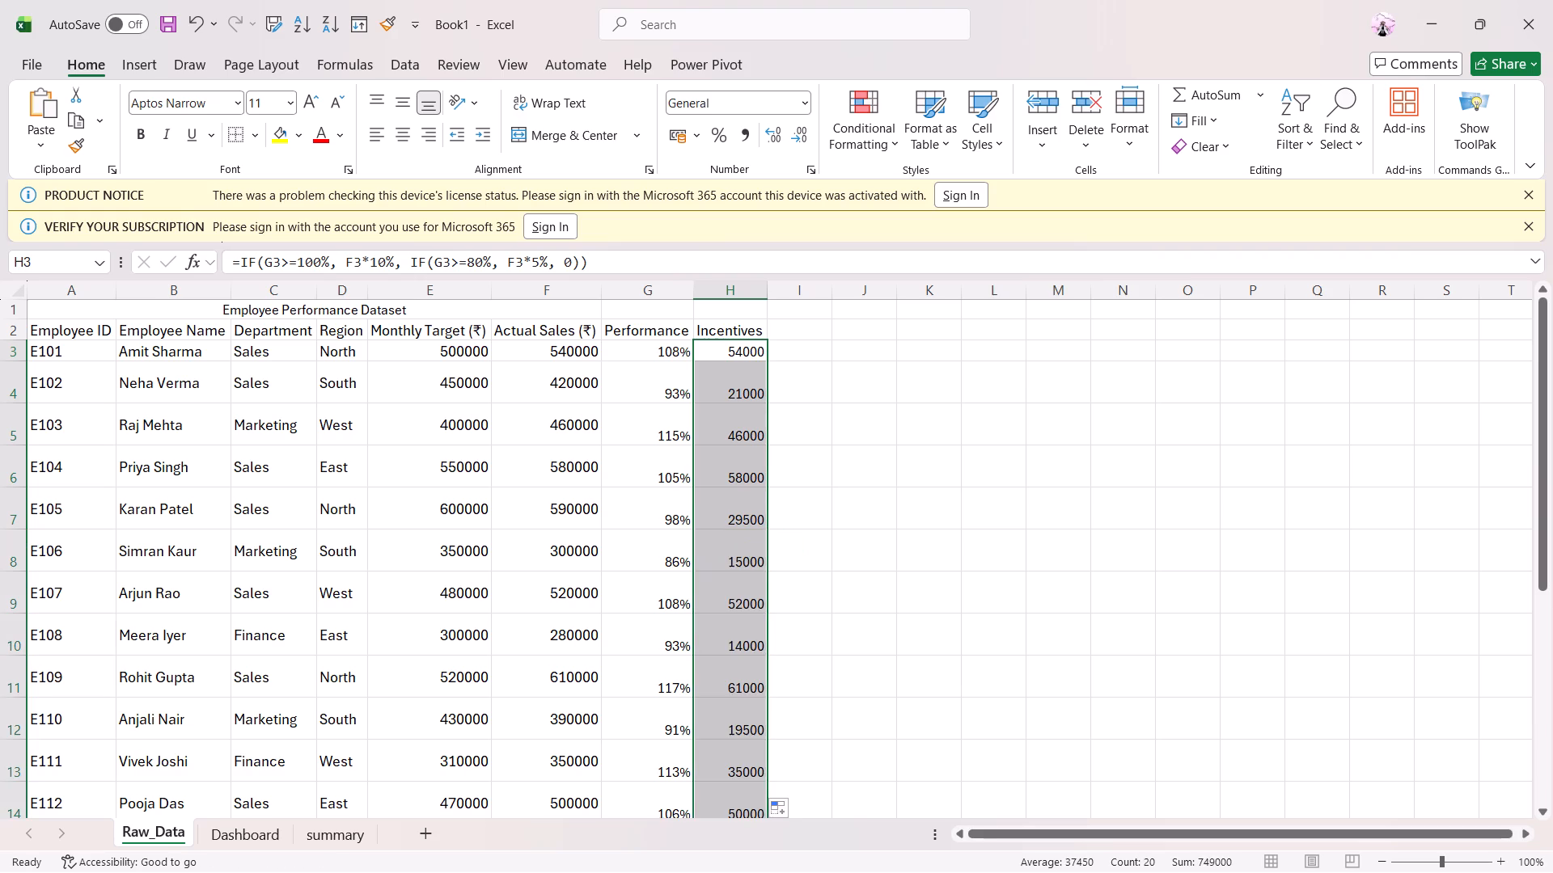
pyautogui.click(901, 490)
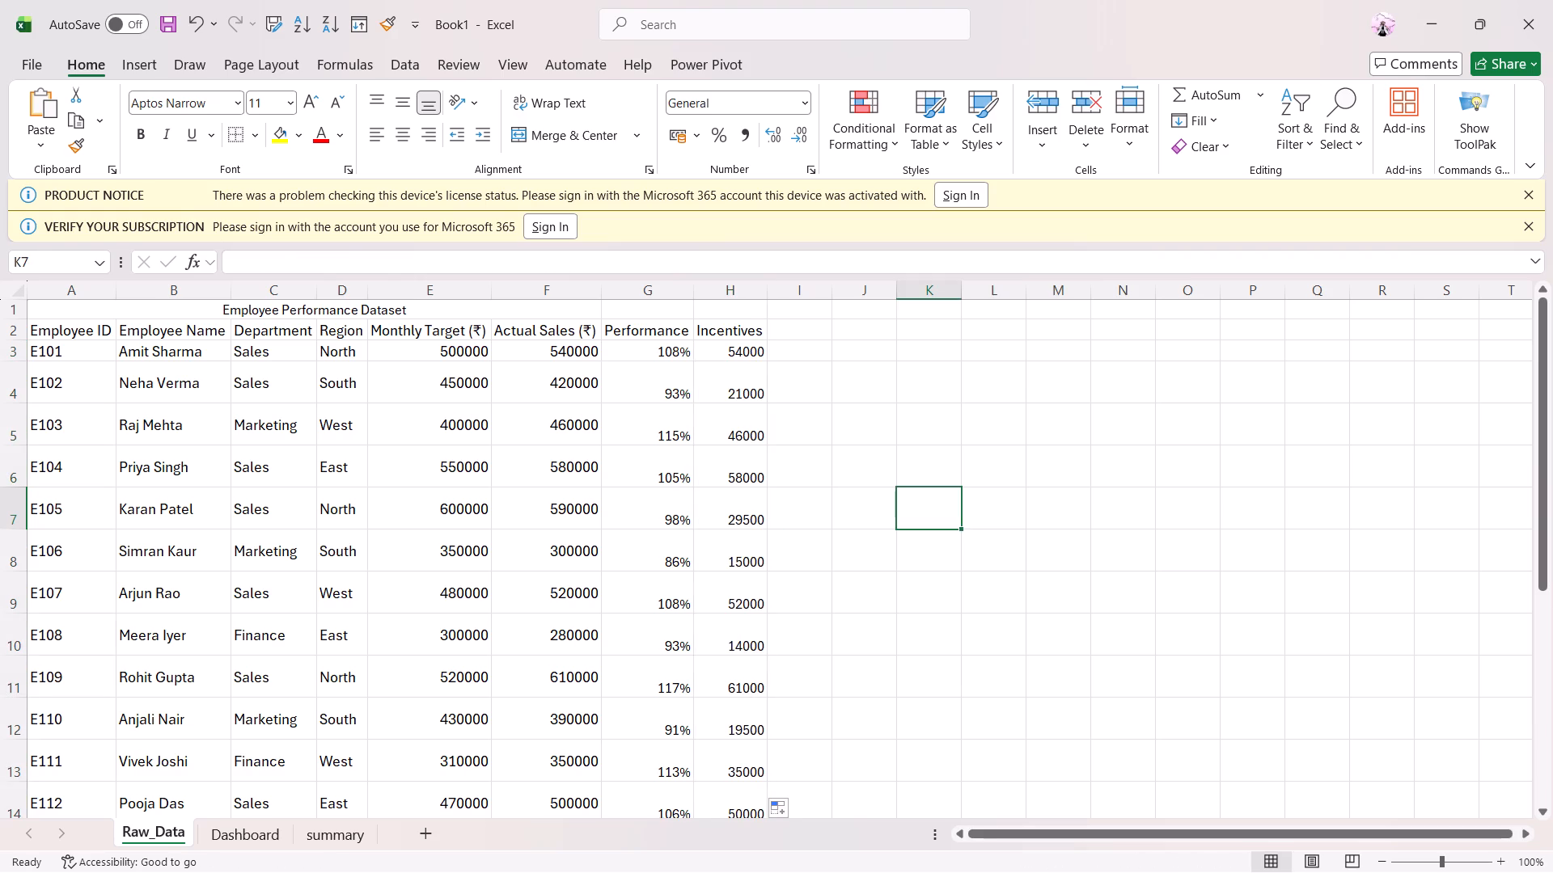
pyautogui.click(757, 352)
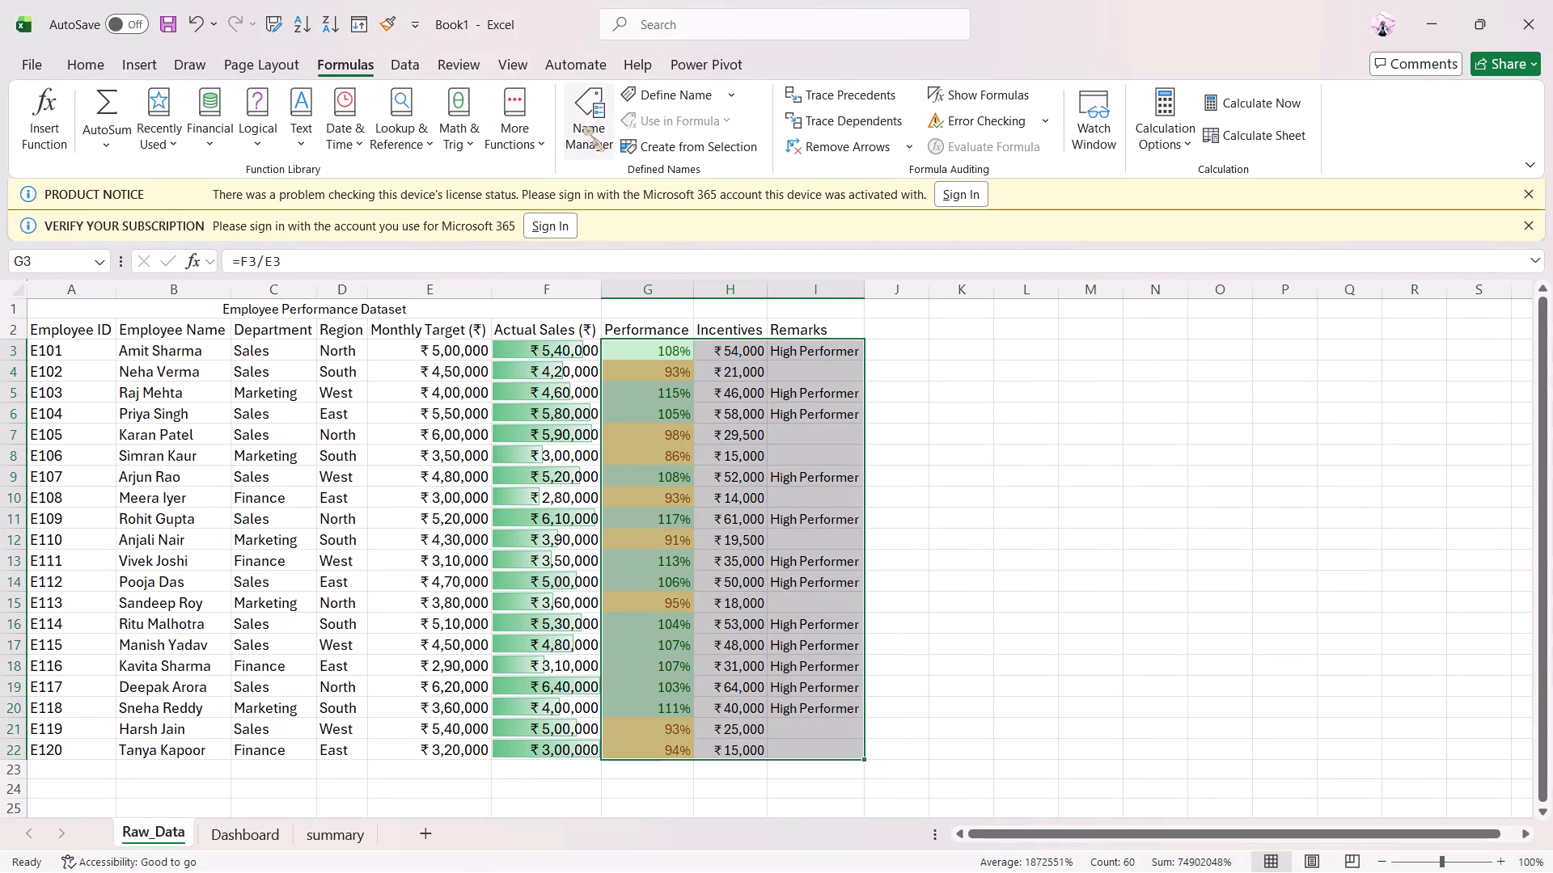
pyautogui.click(582, 129)
pyautogui.click(906, 293)
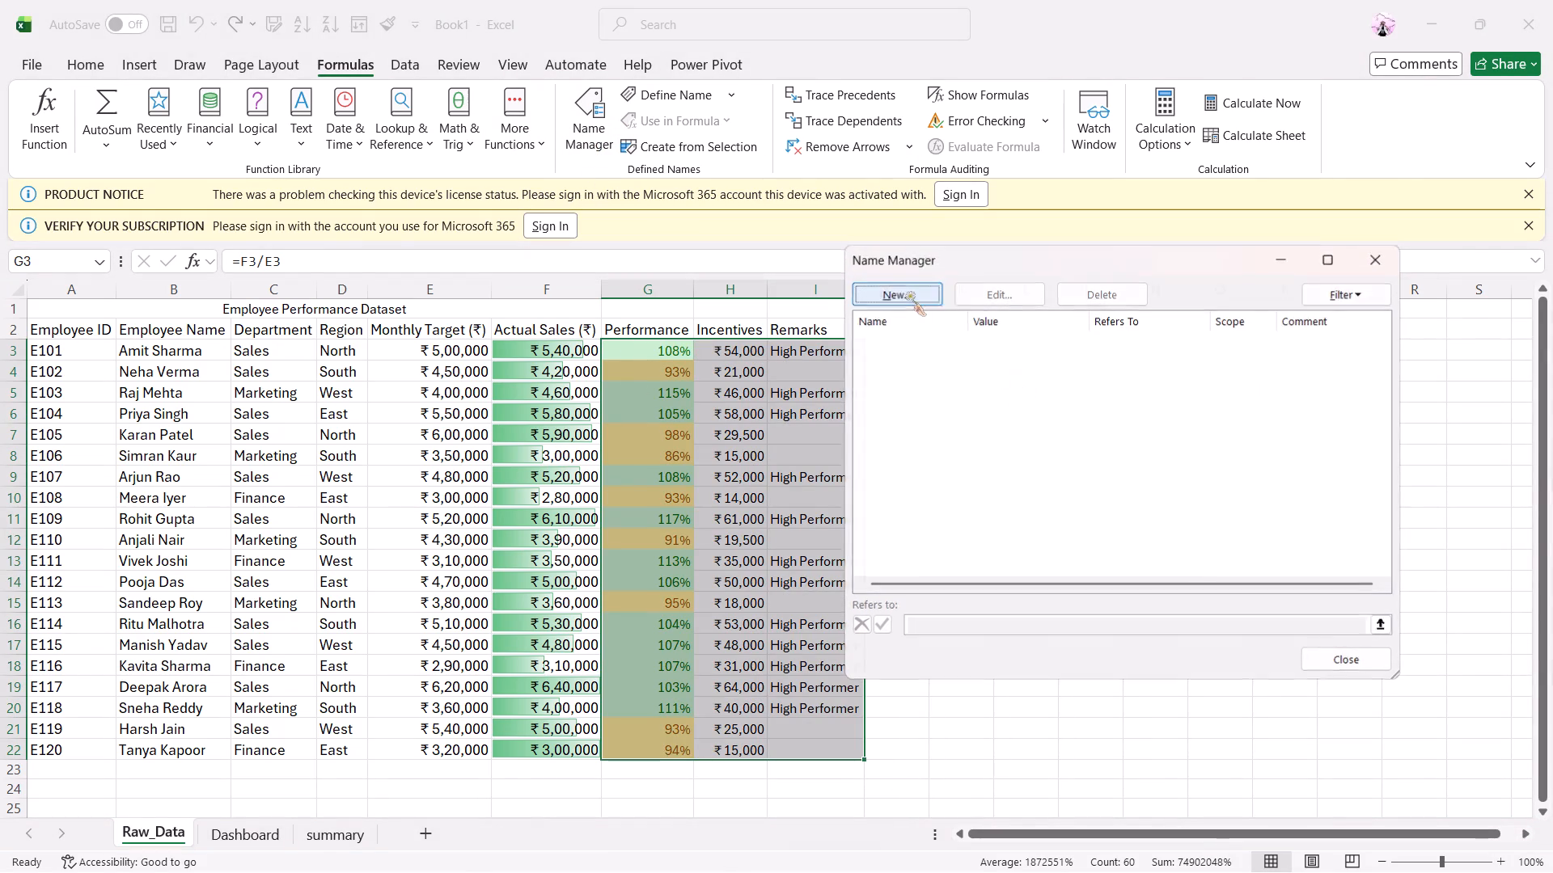
pyautogui.hotkey('ctrl', 'v')
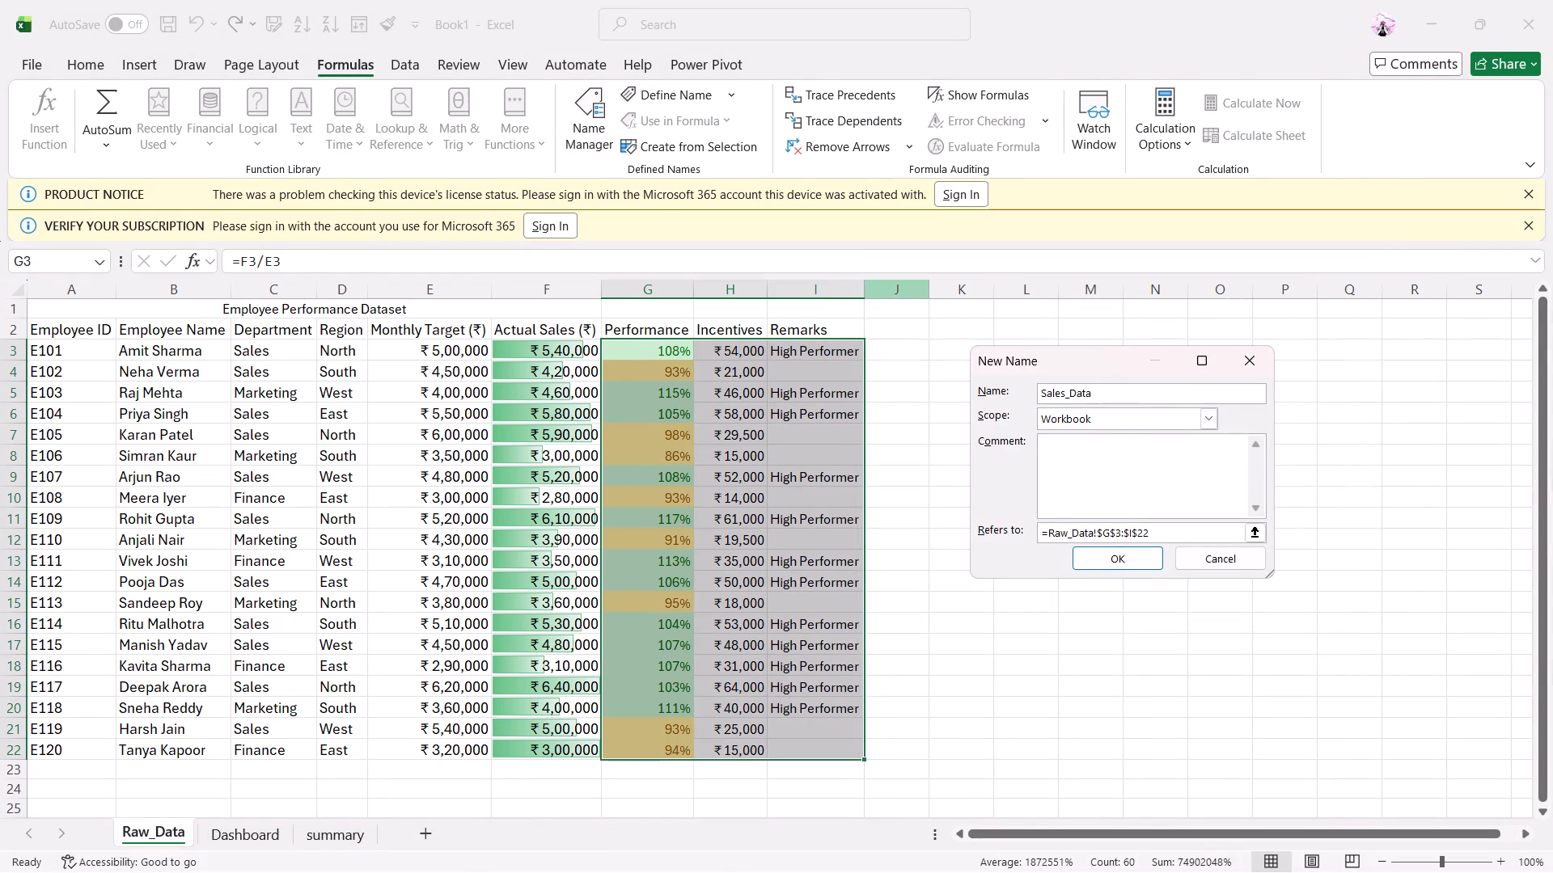
# Copy Gemini's sales formula and set the new name's reference to =OFFSET(Raw_Data!$F$2, 0, 0, COUNTA(Raw_Data!$F:$F)-1, 1).
pyautogui.click(933, 867)
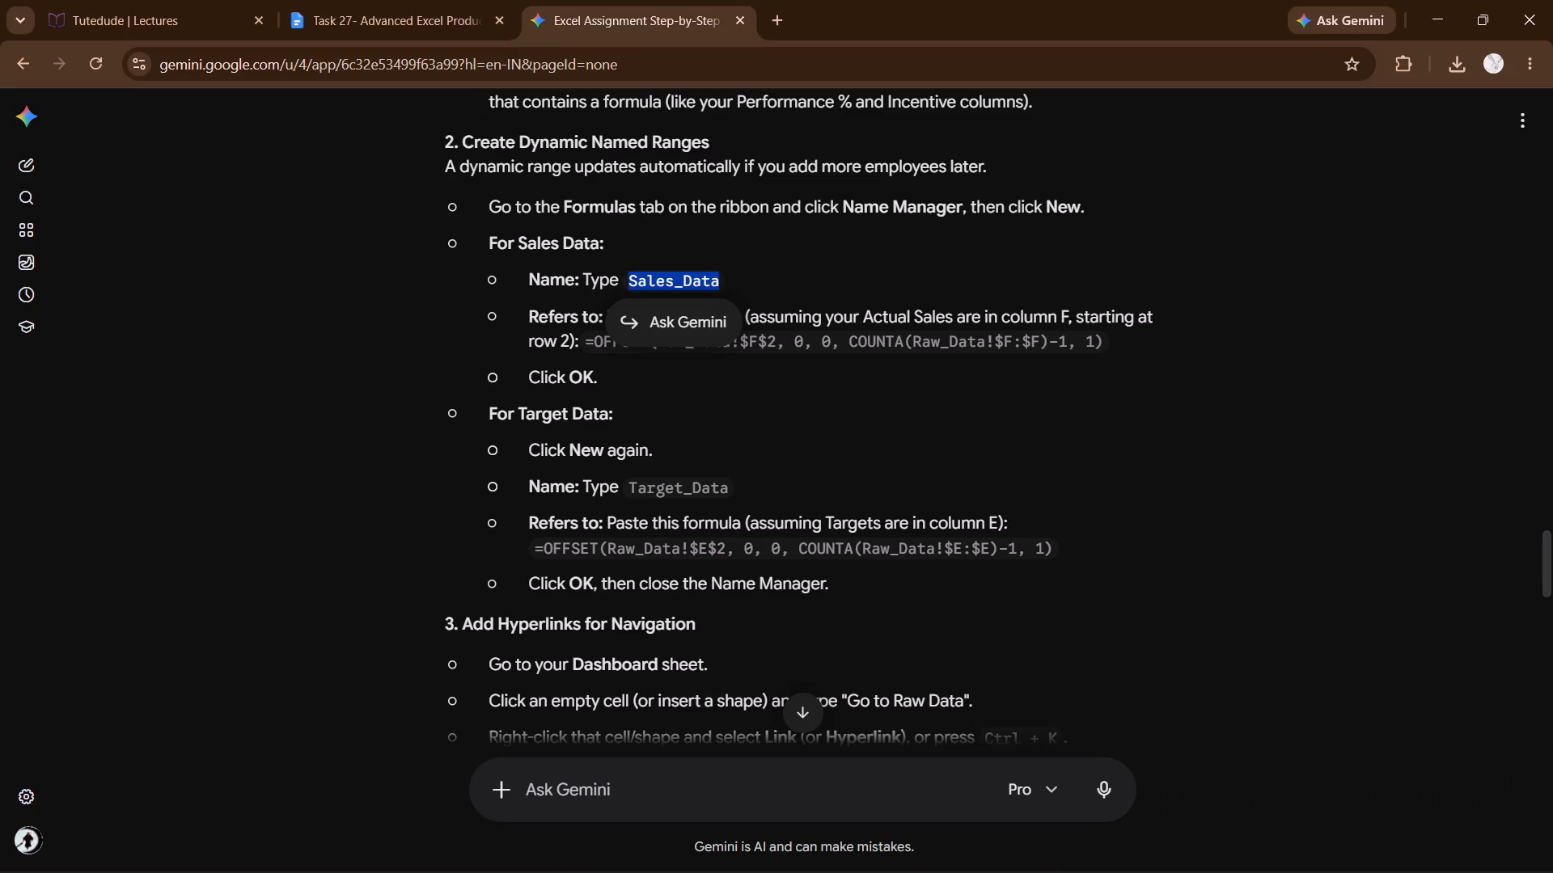
pyautogui.click(769, 424)
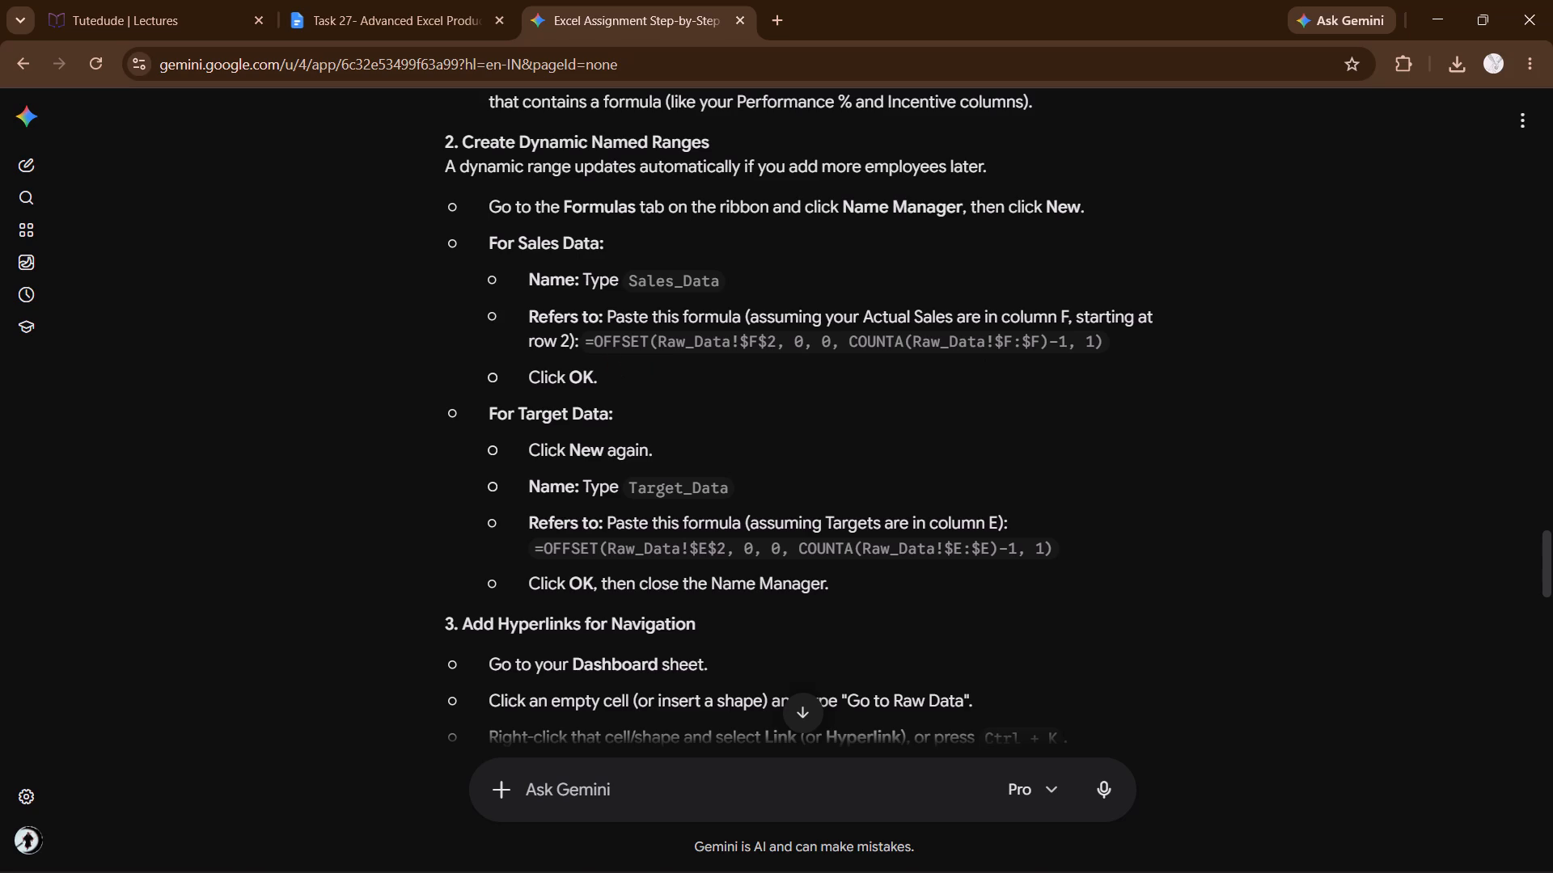
pyautogui.moveTo(586, 344); pyautogui.dragTo(1101, 358)
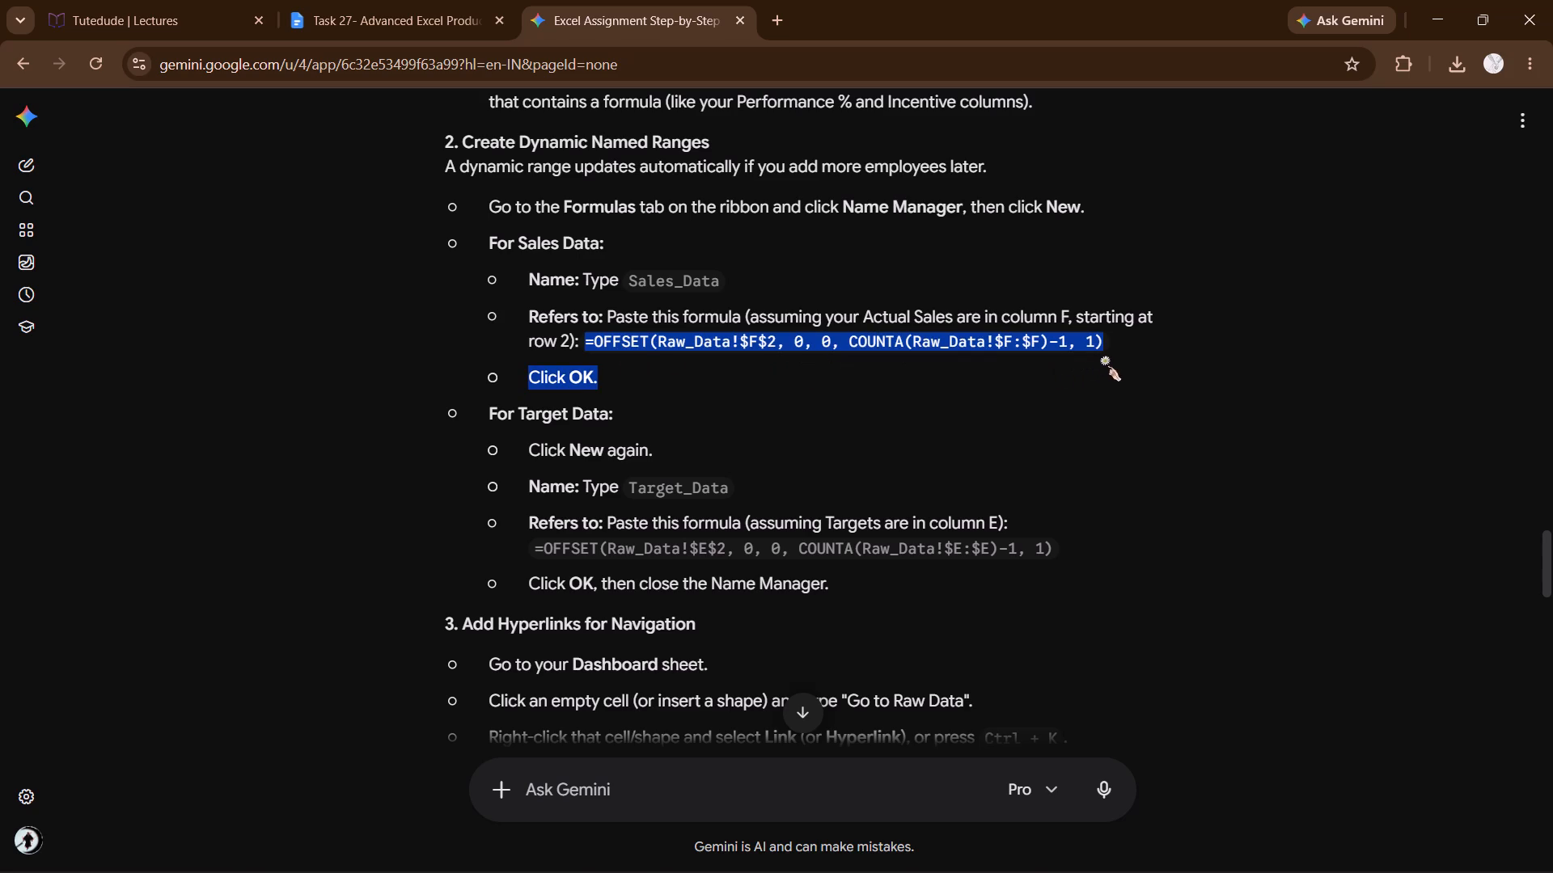
pyautogui.moveTo(1101, 358); pyautogui.dragTo(1102, 350)
pyautogui.hotkey('ctrl', 'c')
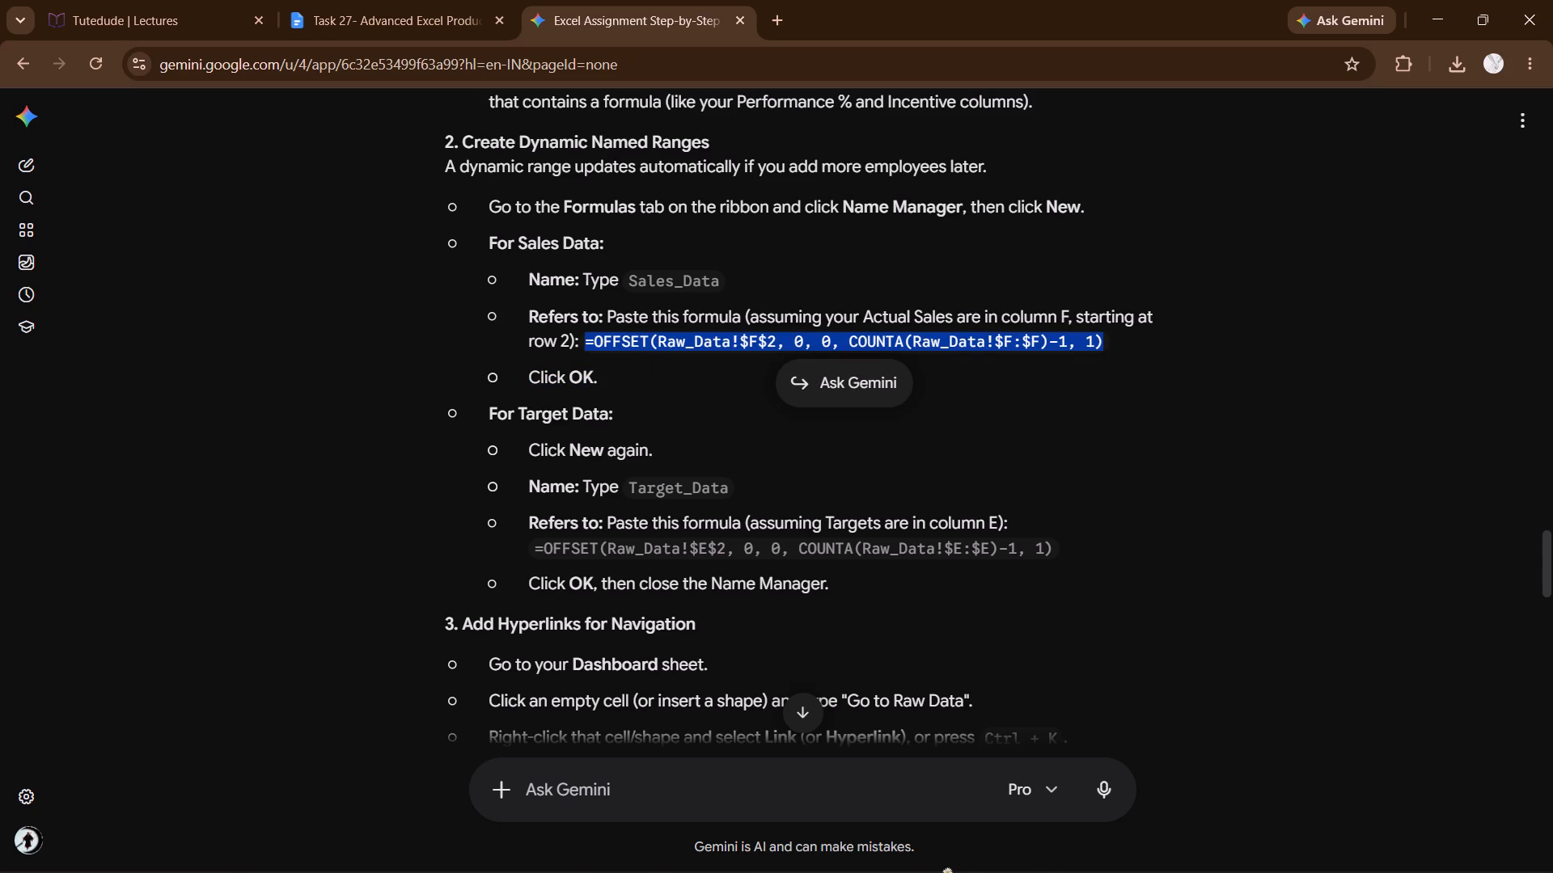
pyautogui.click(1052, 753)
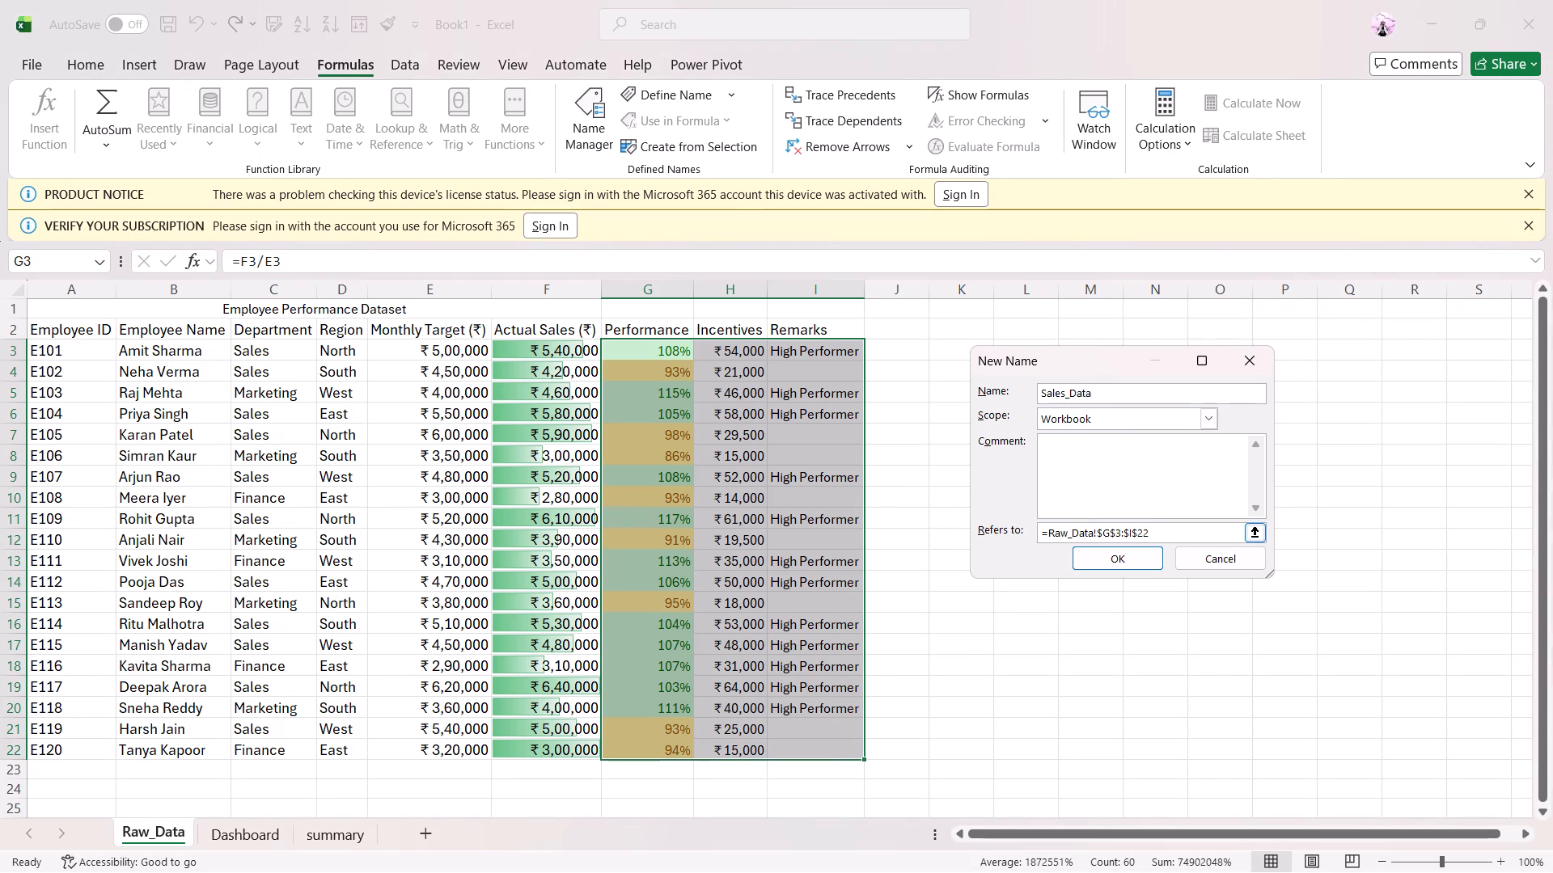
pyautogui.moveTo(1167, 527); pyautogui.dragTo(1047, 539)
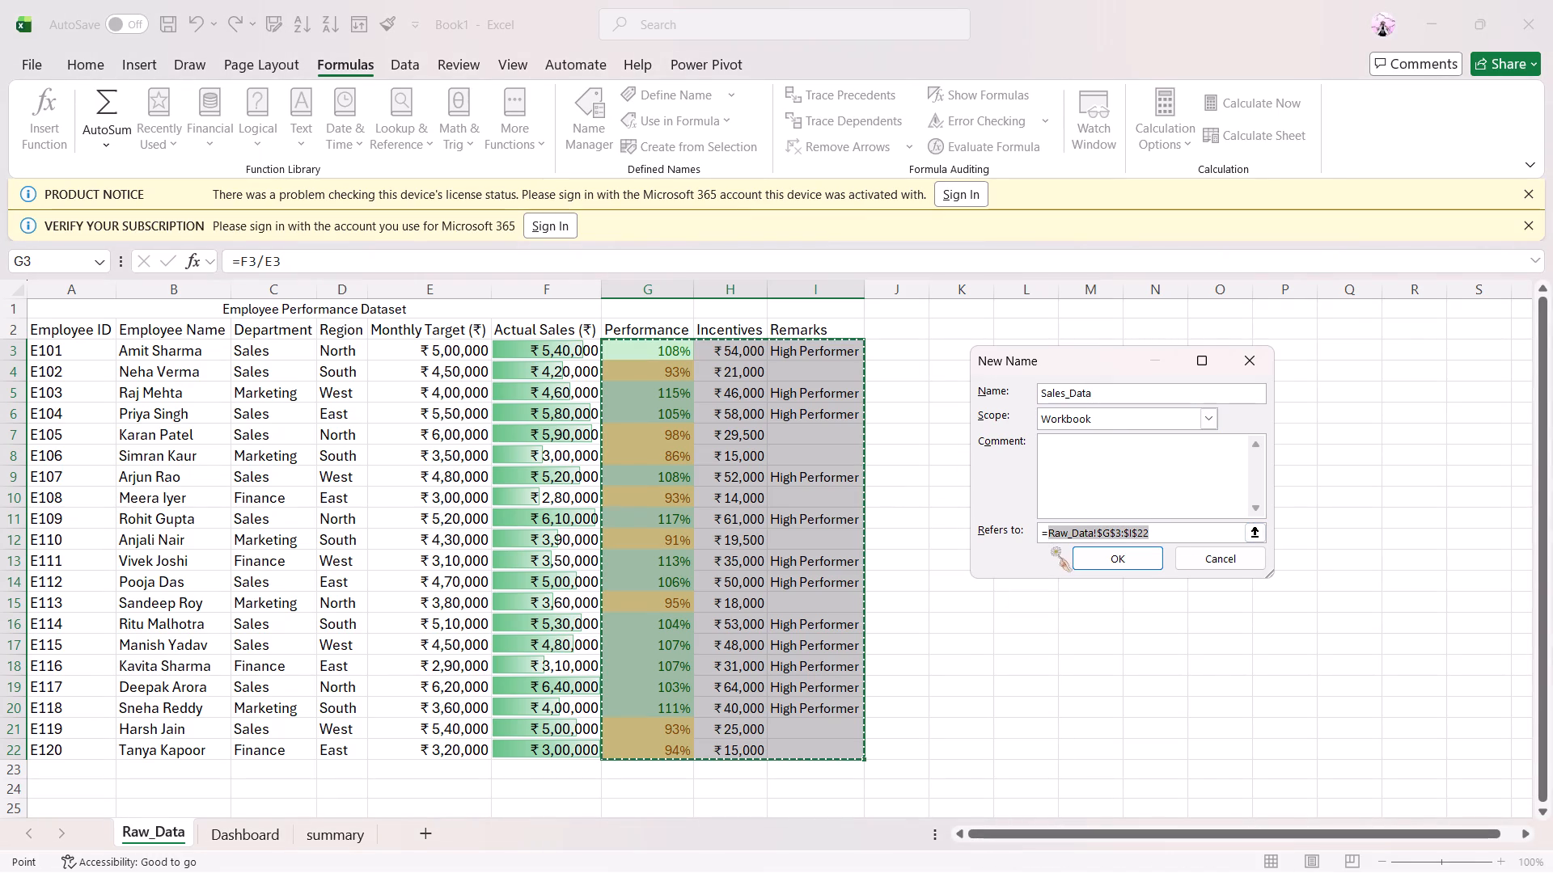
pyautogui.click(1178, 531)
pyautogui.moveTo(1178, 531); pyautogui.dragTo(1126, 529)
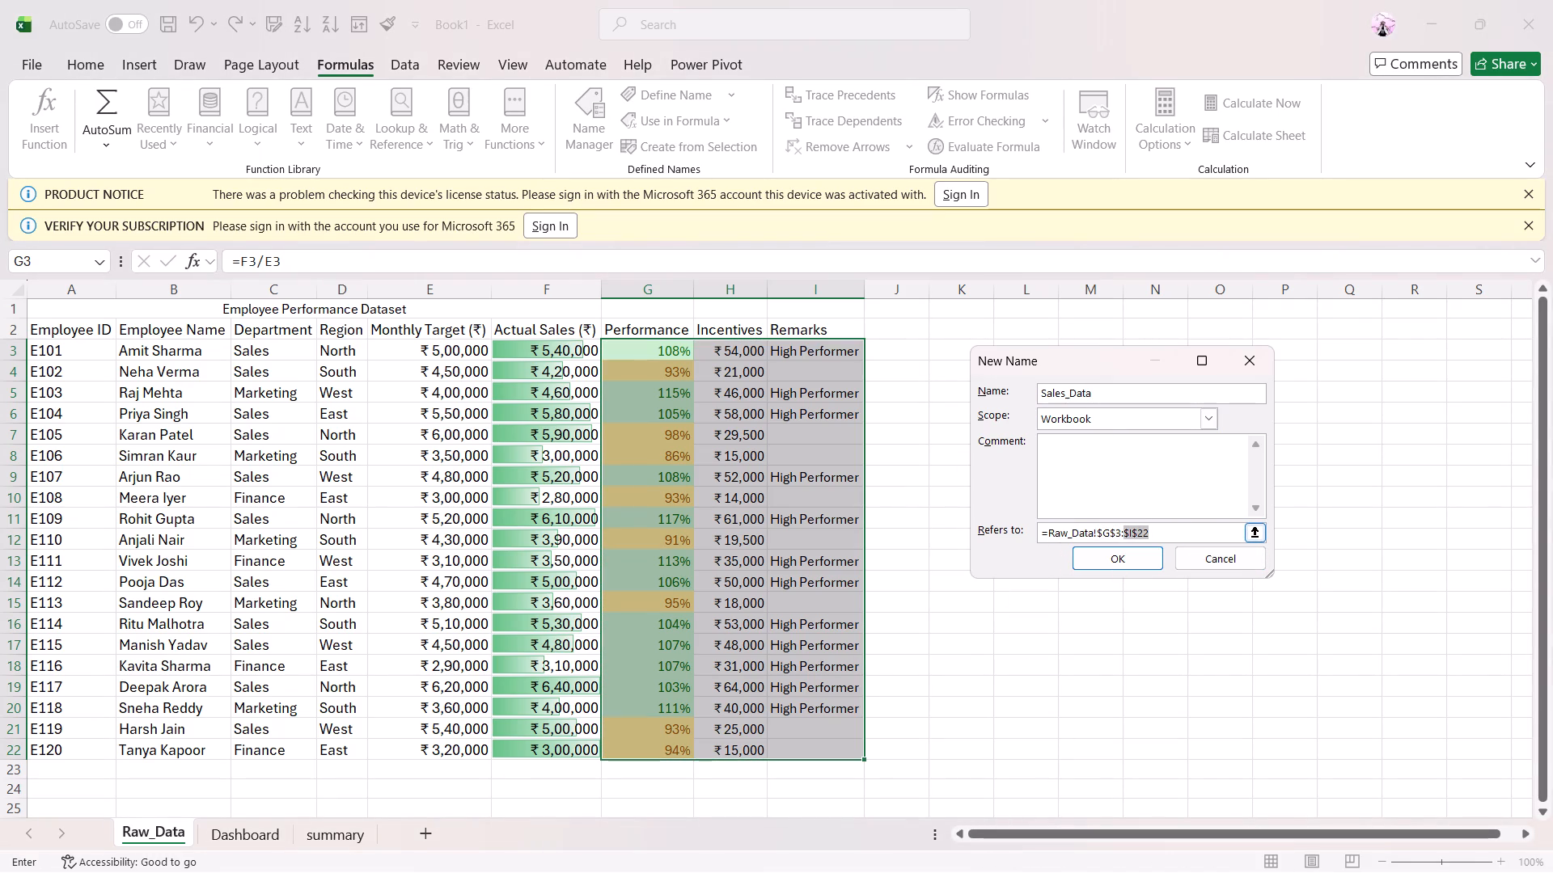
pyautogui.moveTo(1126, 529); pyautogui.dragTo(1013, 533)
pyautogui.hotkey('ctrl', 'v')
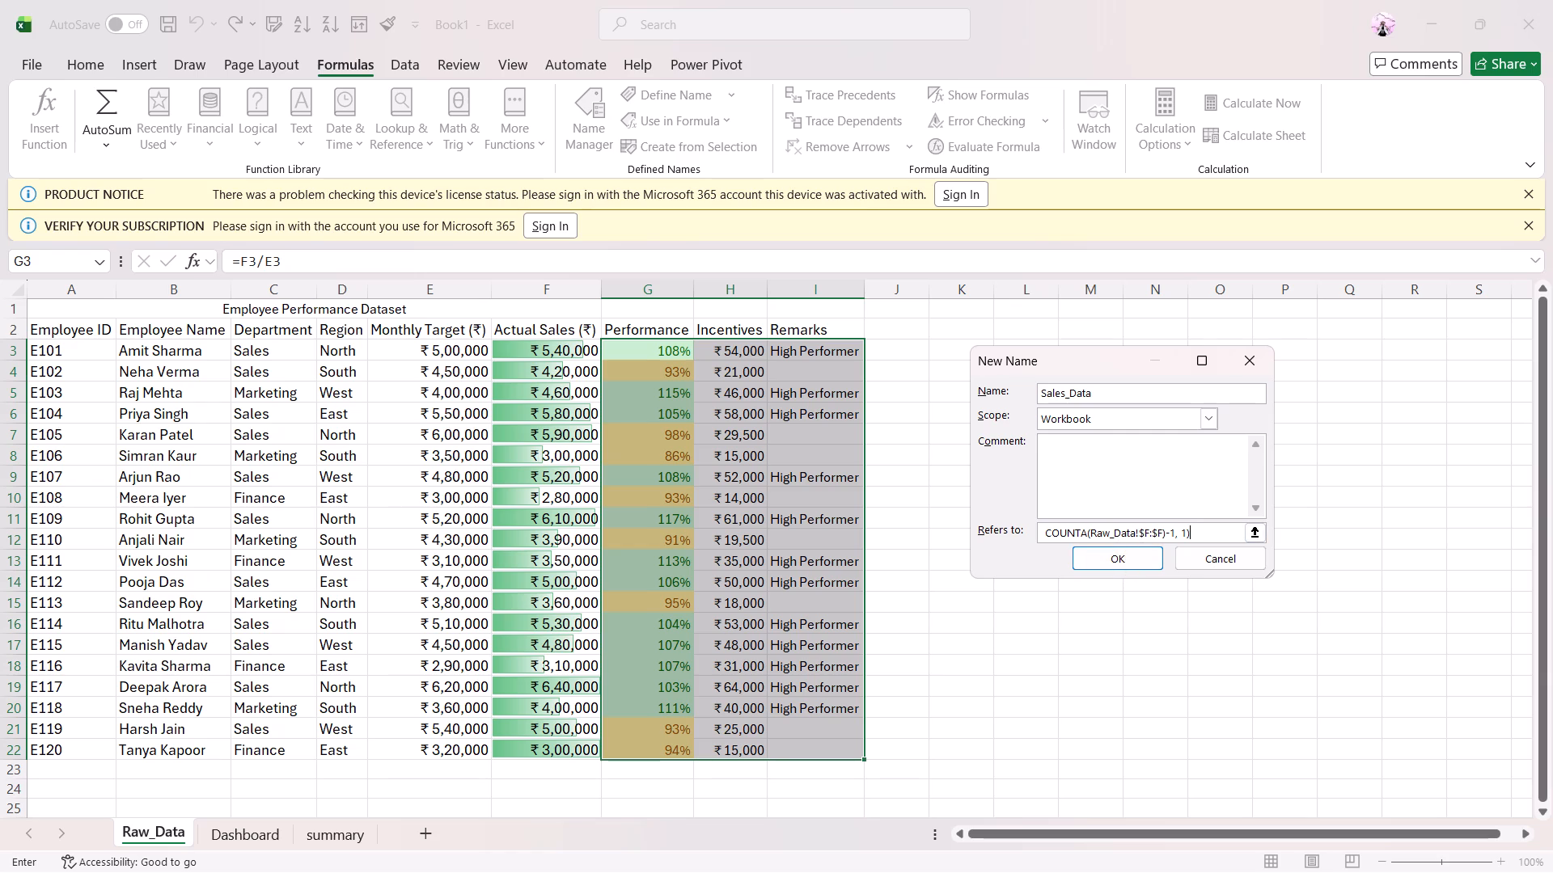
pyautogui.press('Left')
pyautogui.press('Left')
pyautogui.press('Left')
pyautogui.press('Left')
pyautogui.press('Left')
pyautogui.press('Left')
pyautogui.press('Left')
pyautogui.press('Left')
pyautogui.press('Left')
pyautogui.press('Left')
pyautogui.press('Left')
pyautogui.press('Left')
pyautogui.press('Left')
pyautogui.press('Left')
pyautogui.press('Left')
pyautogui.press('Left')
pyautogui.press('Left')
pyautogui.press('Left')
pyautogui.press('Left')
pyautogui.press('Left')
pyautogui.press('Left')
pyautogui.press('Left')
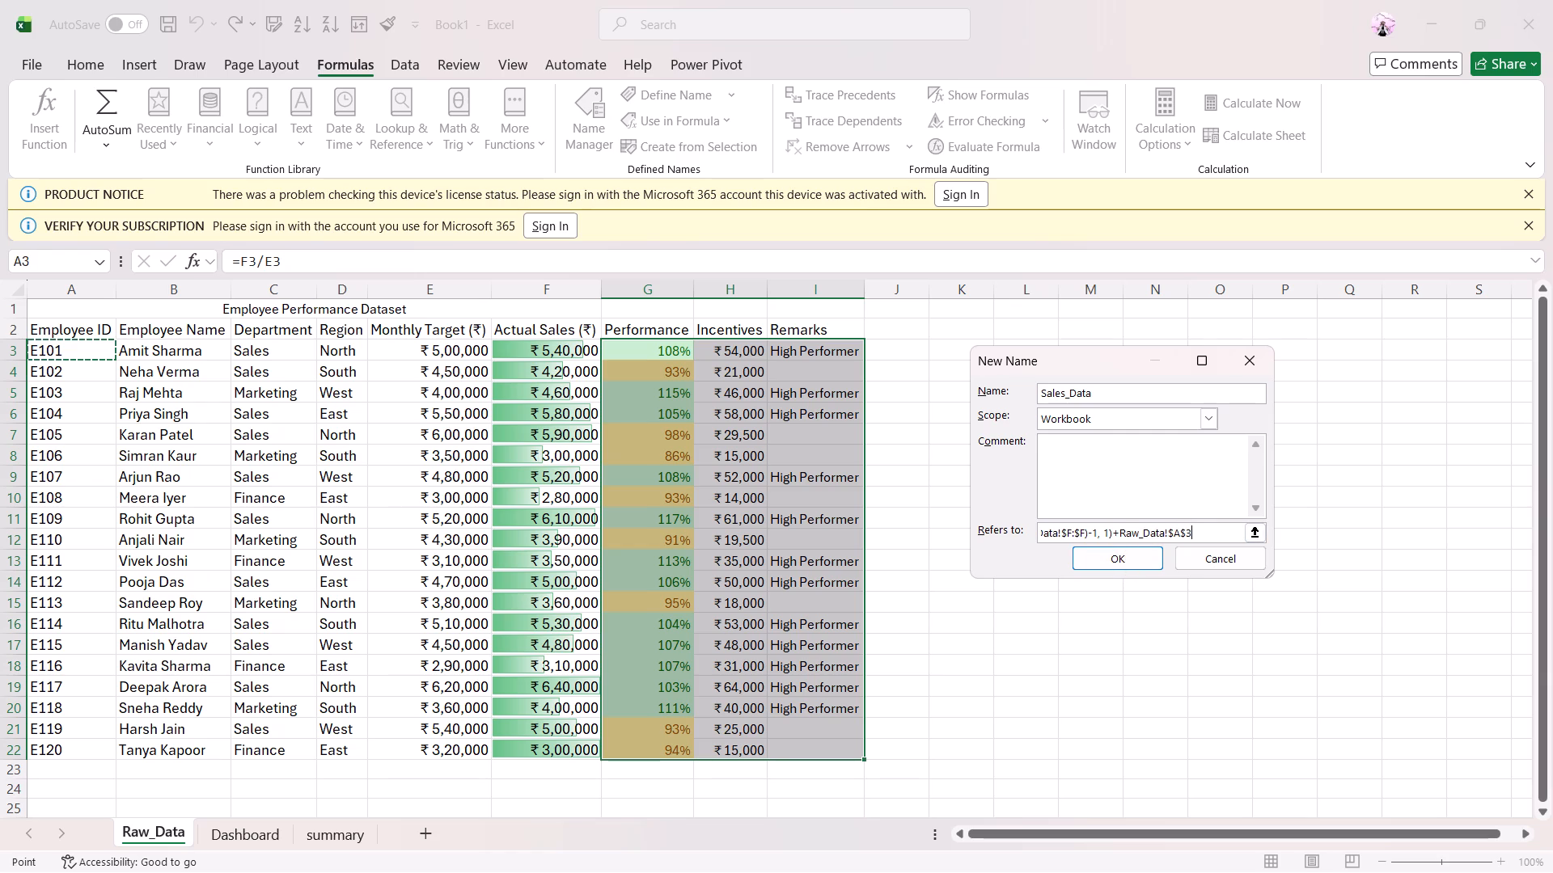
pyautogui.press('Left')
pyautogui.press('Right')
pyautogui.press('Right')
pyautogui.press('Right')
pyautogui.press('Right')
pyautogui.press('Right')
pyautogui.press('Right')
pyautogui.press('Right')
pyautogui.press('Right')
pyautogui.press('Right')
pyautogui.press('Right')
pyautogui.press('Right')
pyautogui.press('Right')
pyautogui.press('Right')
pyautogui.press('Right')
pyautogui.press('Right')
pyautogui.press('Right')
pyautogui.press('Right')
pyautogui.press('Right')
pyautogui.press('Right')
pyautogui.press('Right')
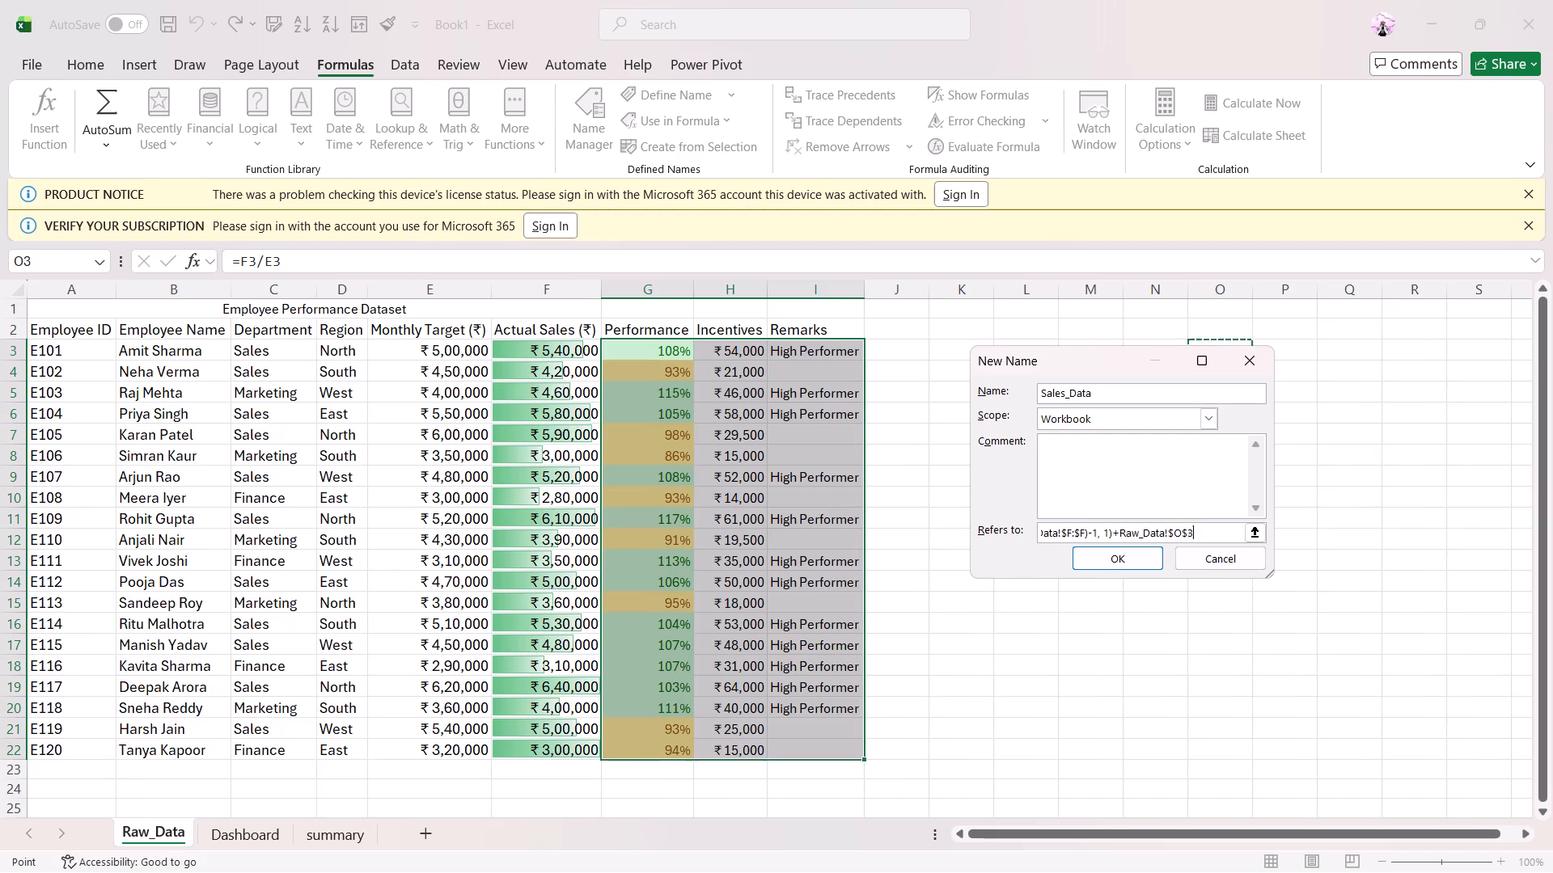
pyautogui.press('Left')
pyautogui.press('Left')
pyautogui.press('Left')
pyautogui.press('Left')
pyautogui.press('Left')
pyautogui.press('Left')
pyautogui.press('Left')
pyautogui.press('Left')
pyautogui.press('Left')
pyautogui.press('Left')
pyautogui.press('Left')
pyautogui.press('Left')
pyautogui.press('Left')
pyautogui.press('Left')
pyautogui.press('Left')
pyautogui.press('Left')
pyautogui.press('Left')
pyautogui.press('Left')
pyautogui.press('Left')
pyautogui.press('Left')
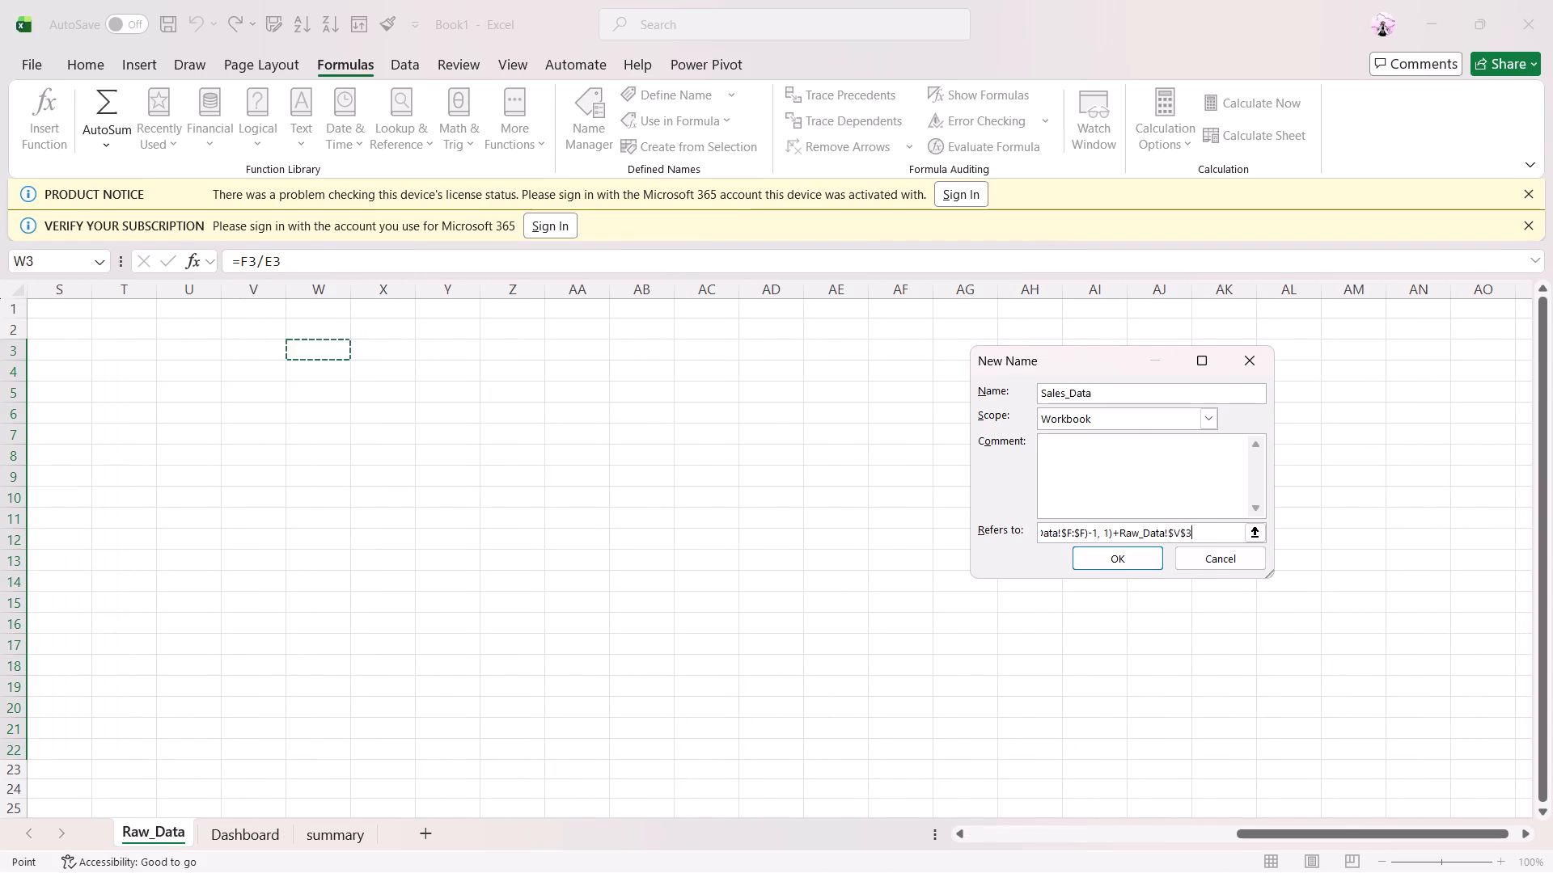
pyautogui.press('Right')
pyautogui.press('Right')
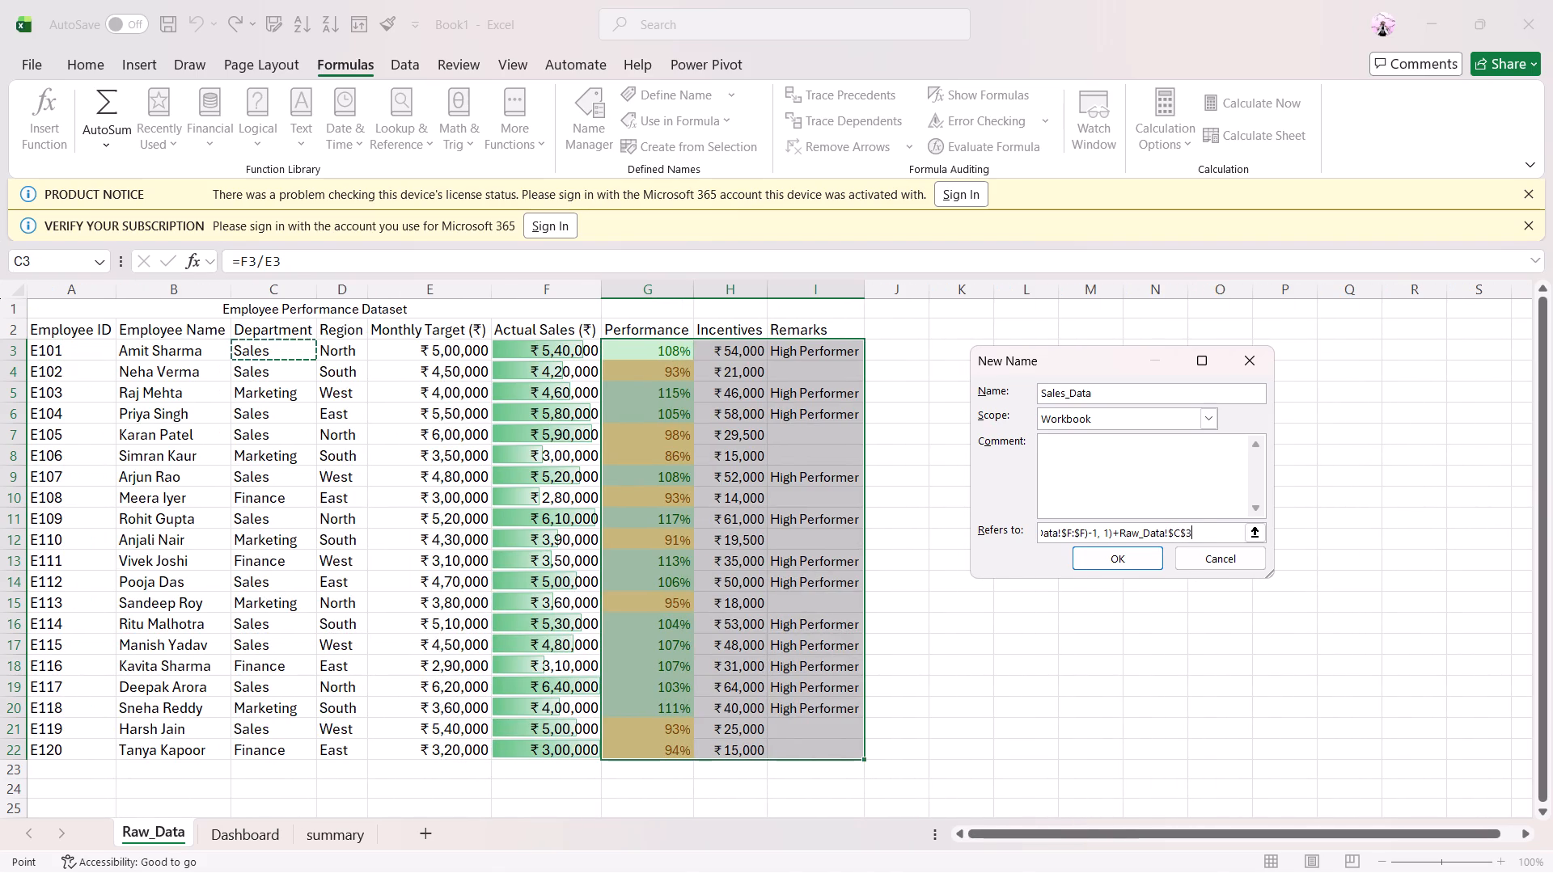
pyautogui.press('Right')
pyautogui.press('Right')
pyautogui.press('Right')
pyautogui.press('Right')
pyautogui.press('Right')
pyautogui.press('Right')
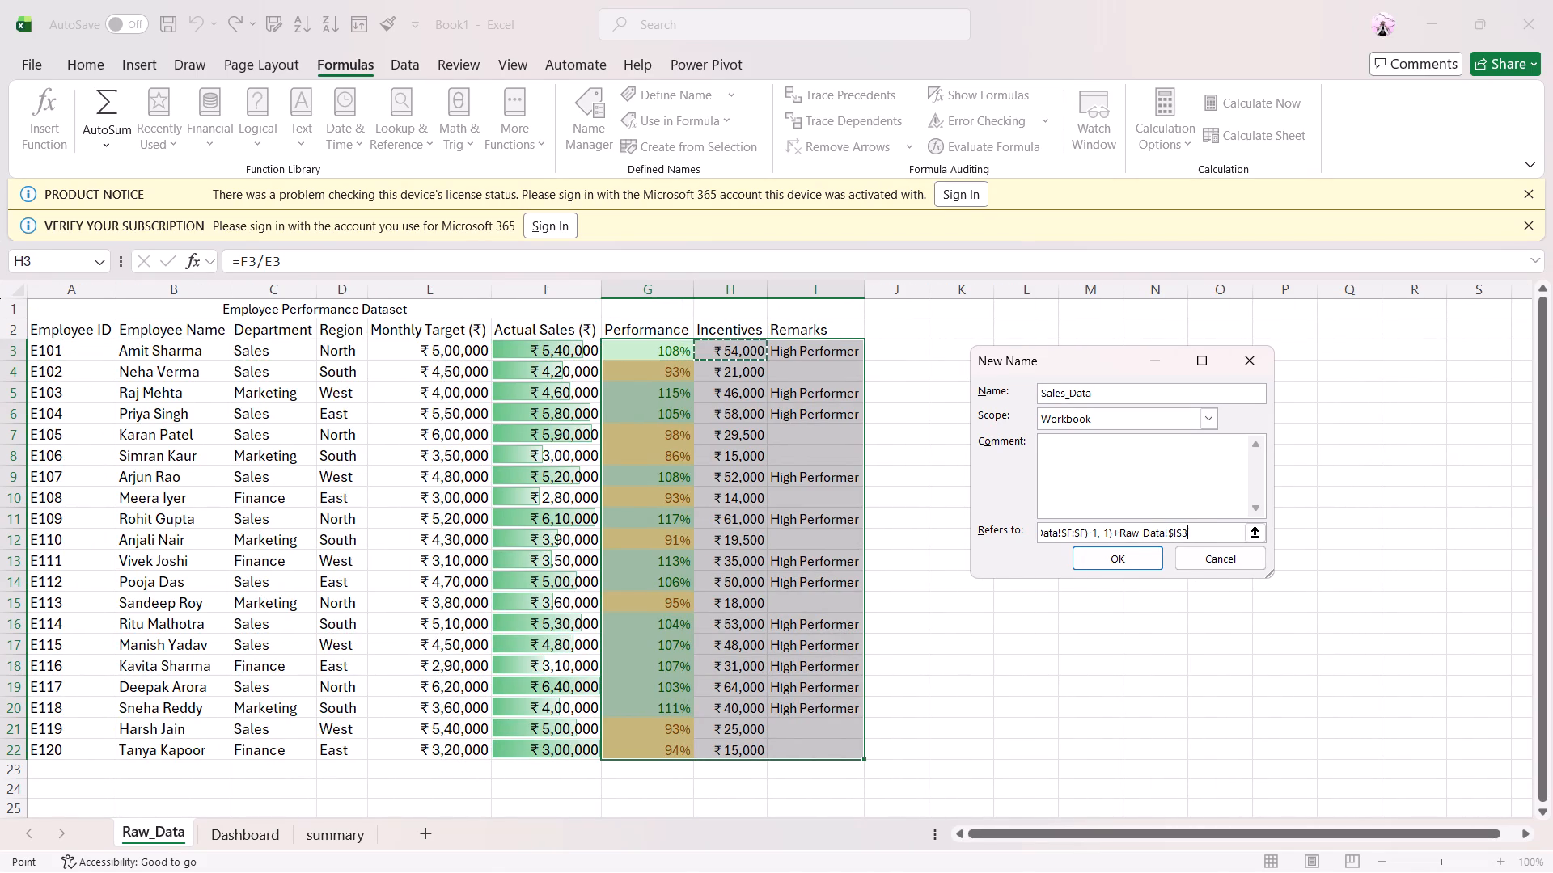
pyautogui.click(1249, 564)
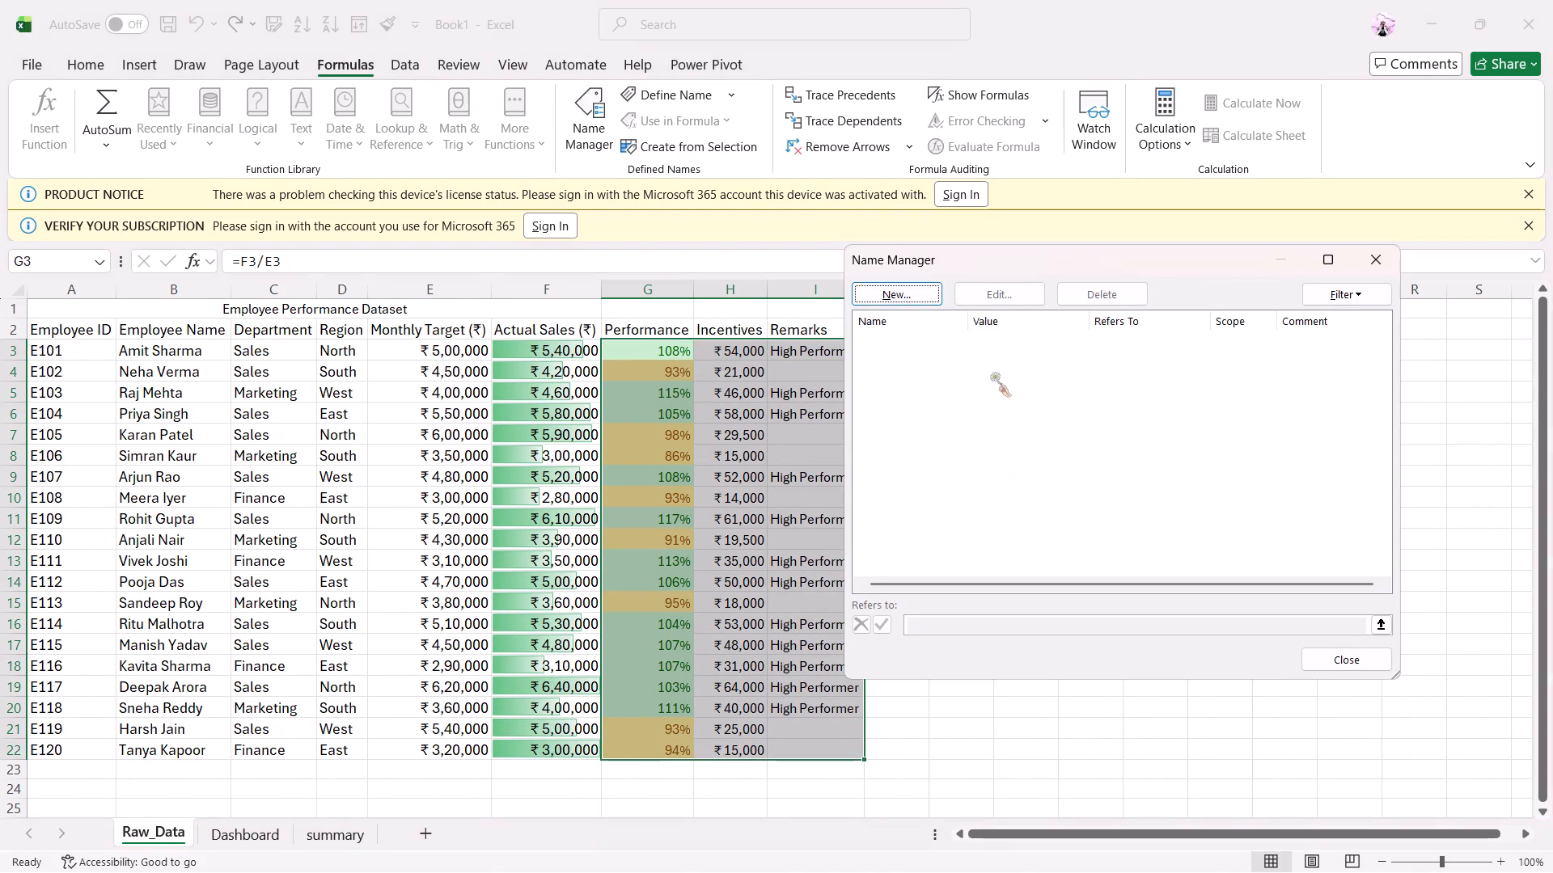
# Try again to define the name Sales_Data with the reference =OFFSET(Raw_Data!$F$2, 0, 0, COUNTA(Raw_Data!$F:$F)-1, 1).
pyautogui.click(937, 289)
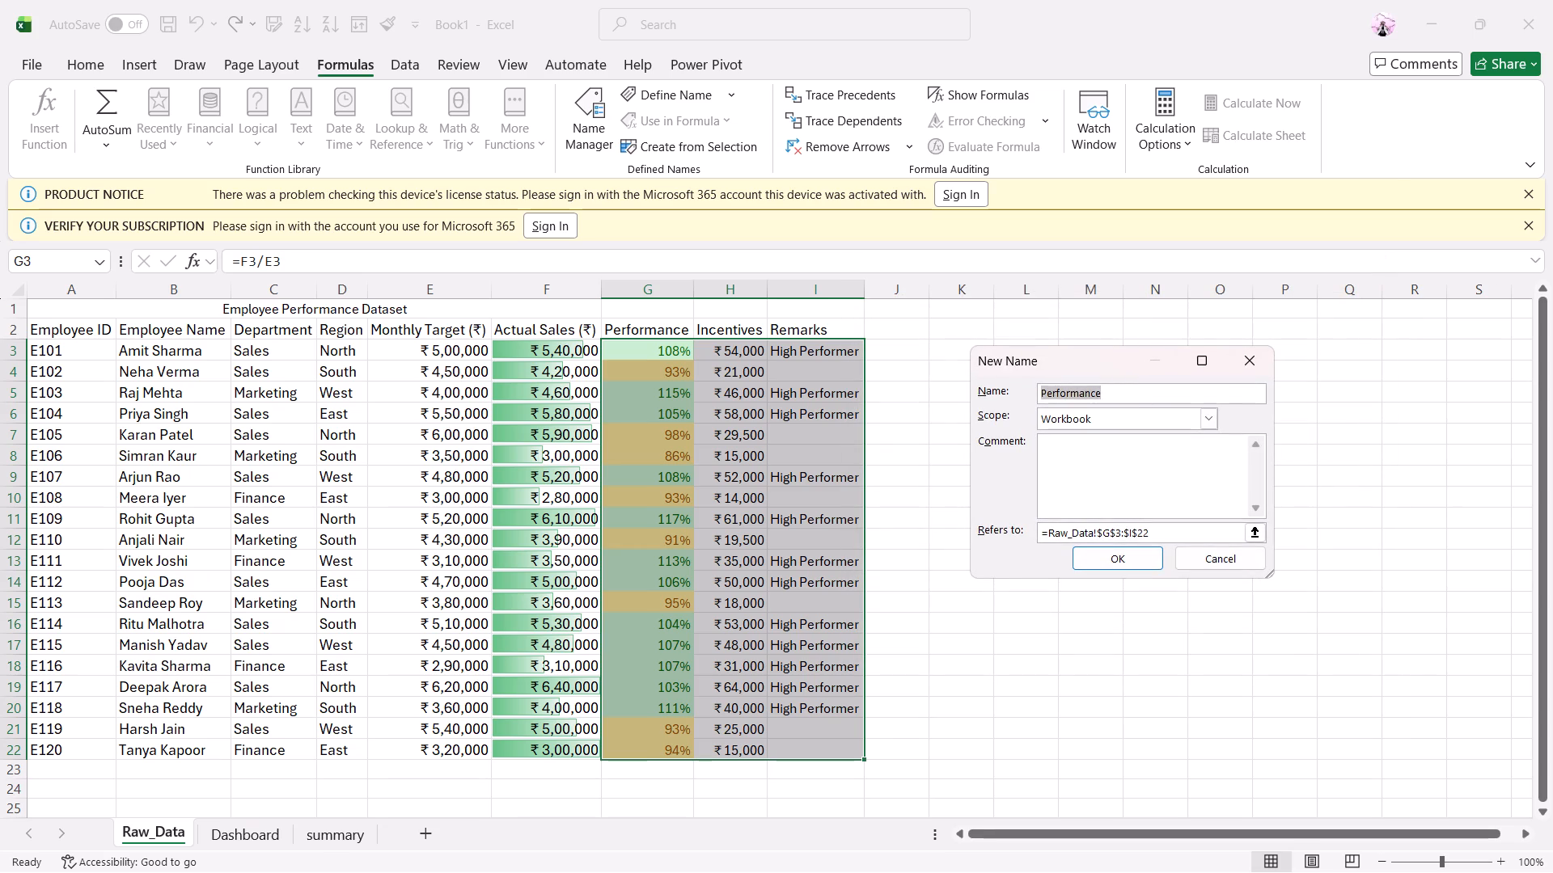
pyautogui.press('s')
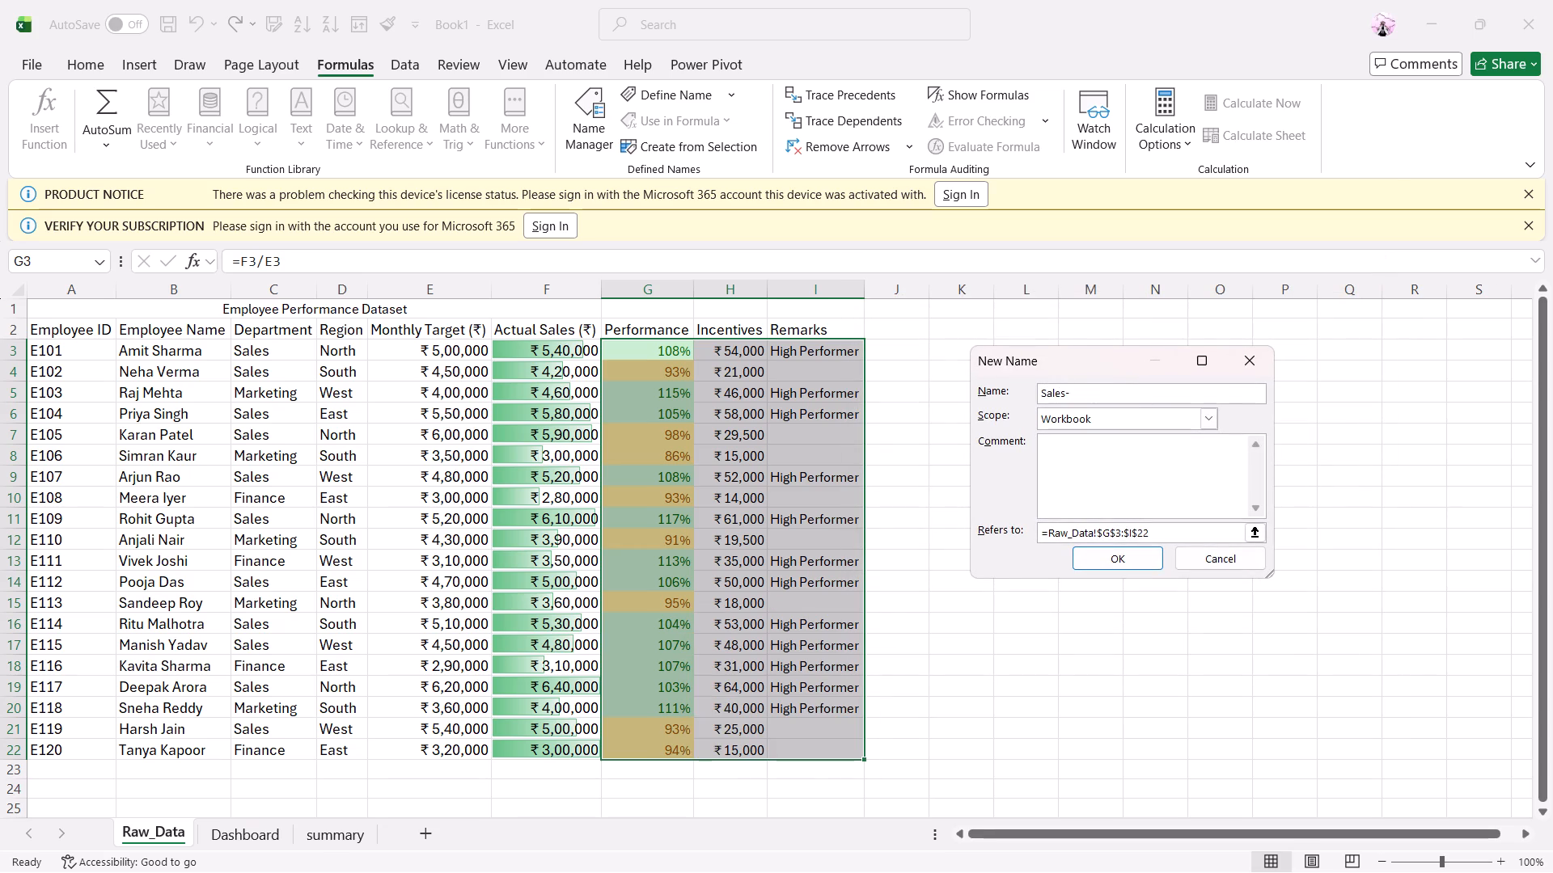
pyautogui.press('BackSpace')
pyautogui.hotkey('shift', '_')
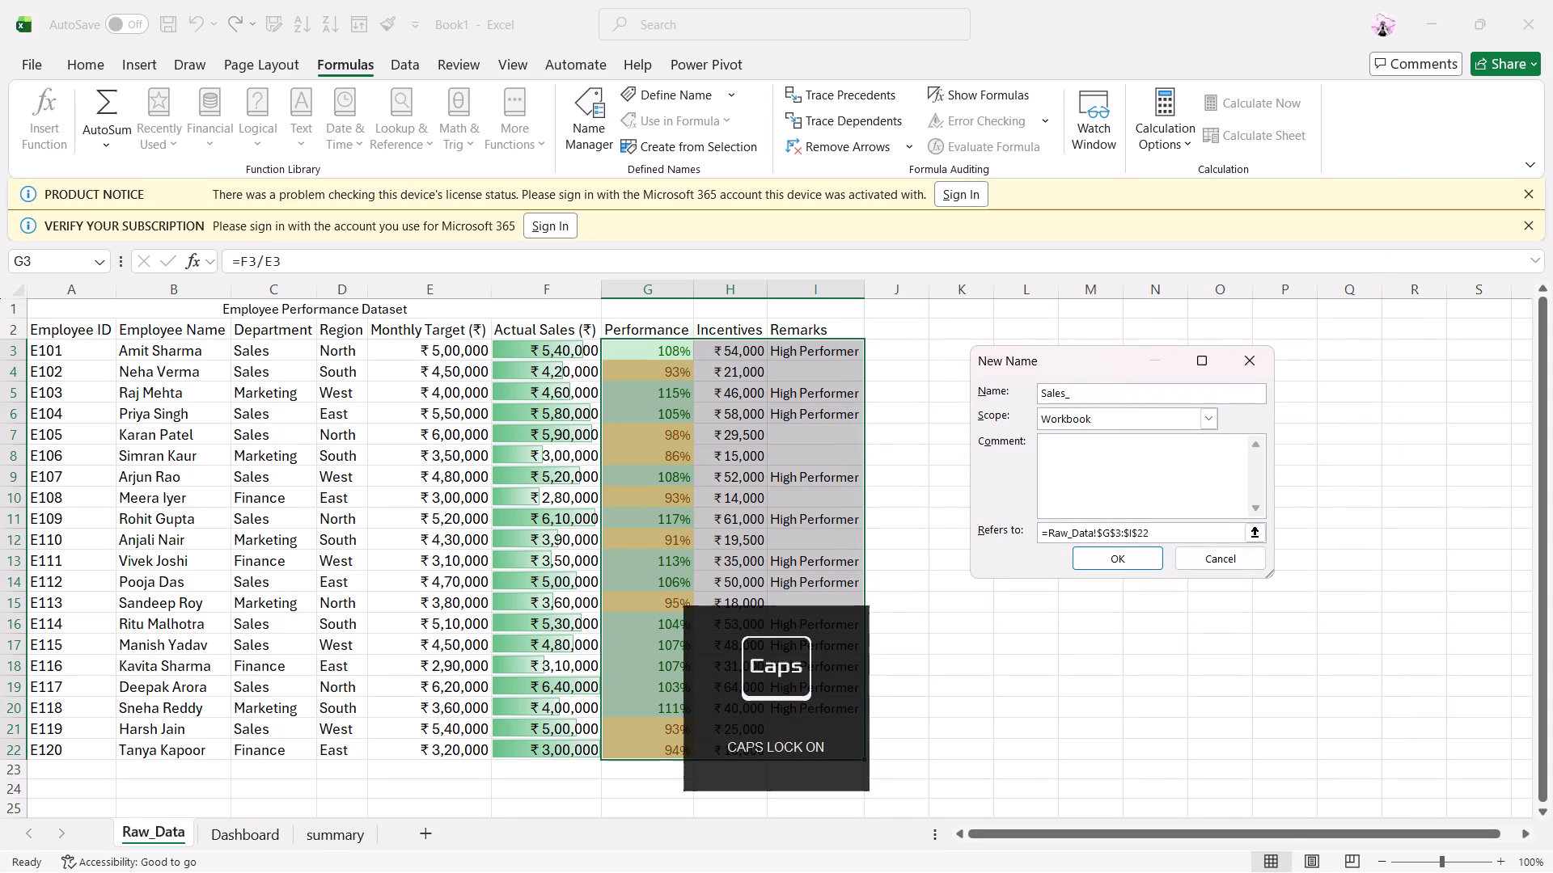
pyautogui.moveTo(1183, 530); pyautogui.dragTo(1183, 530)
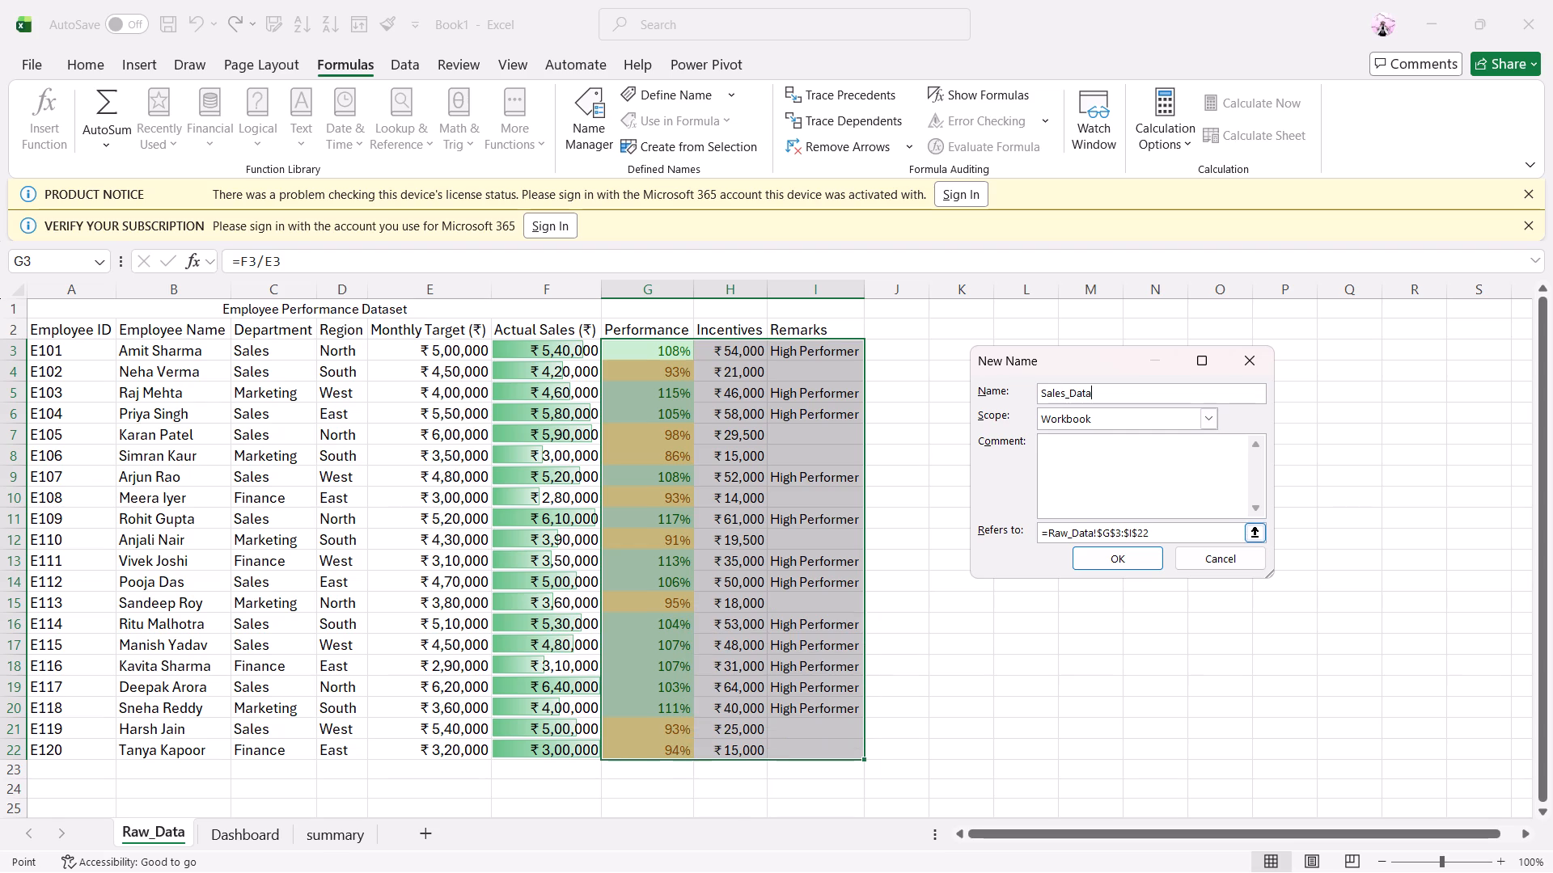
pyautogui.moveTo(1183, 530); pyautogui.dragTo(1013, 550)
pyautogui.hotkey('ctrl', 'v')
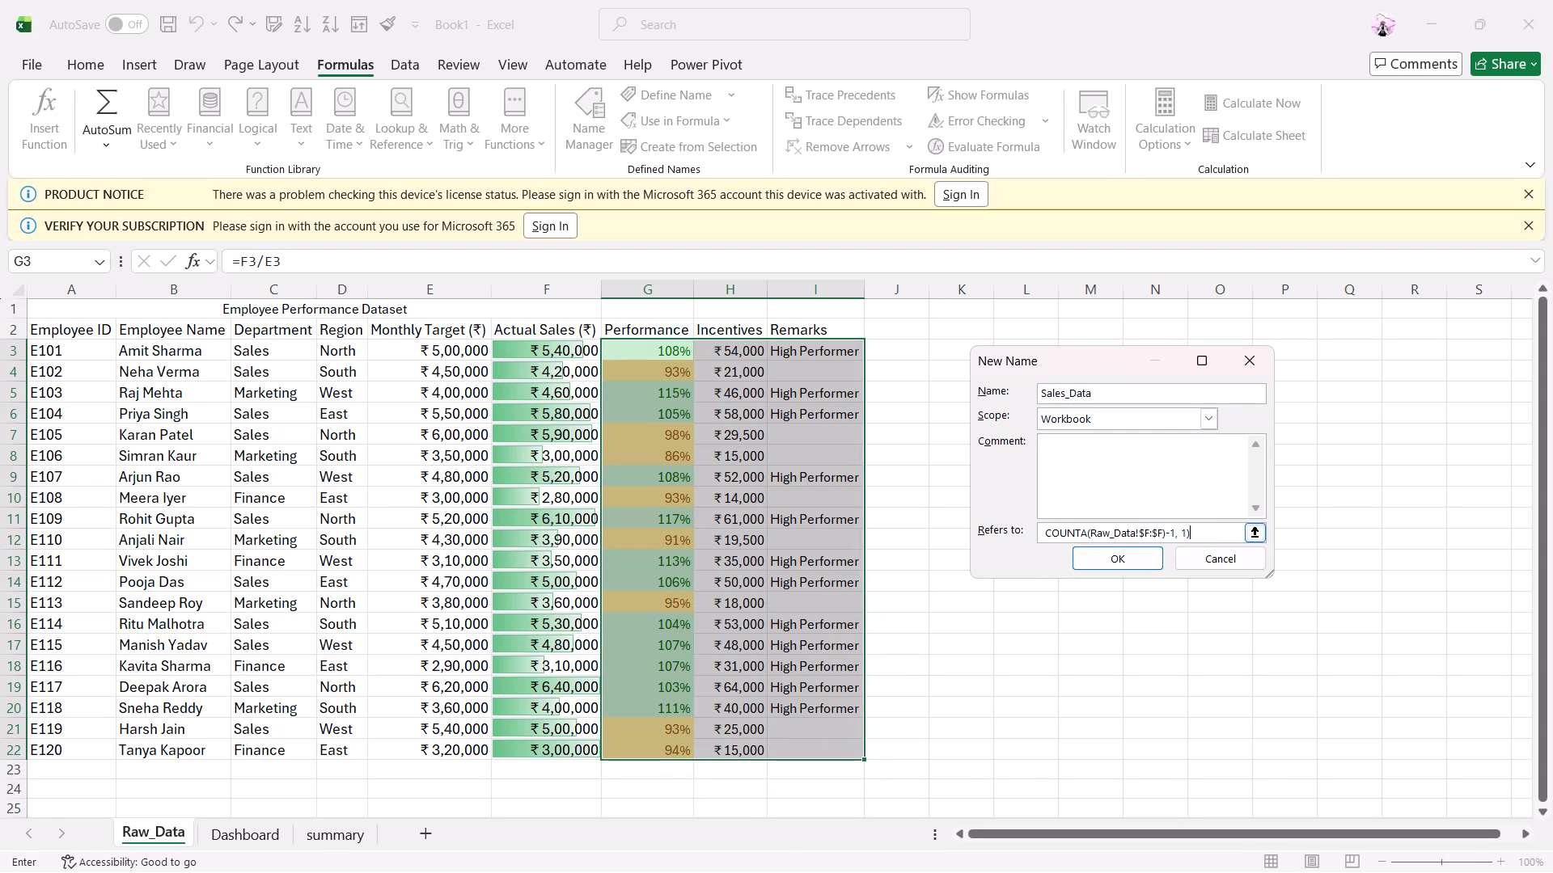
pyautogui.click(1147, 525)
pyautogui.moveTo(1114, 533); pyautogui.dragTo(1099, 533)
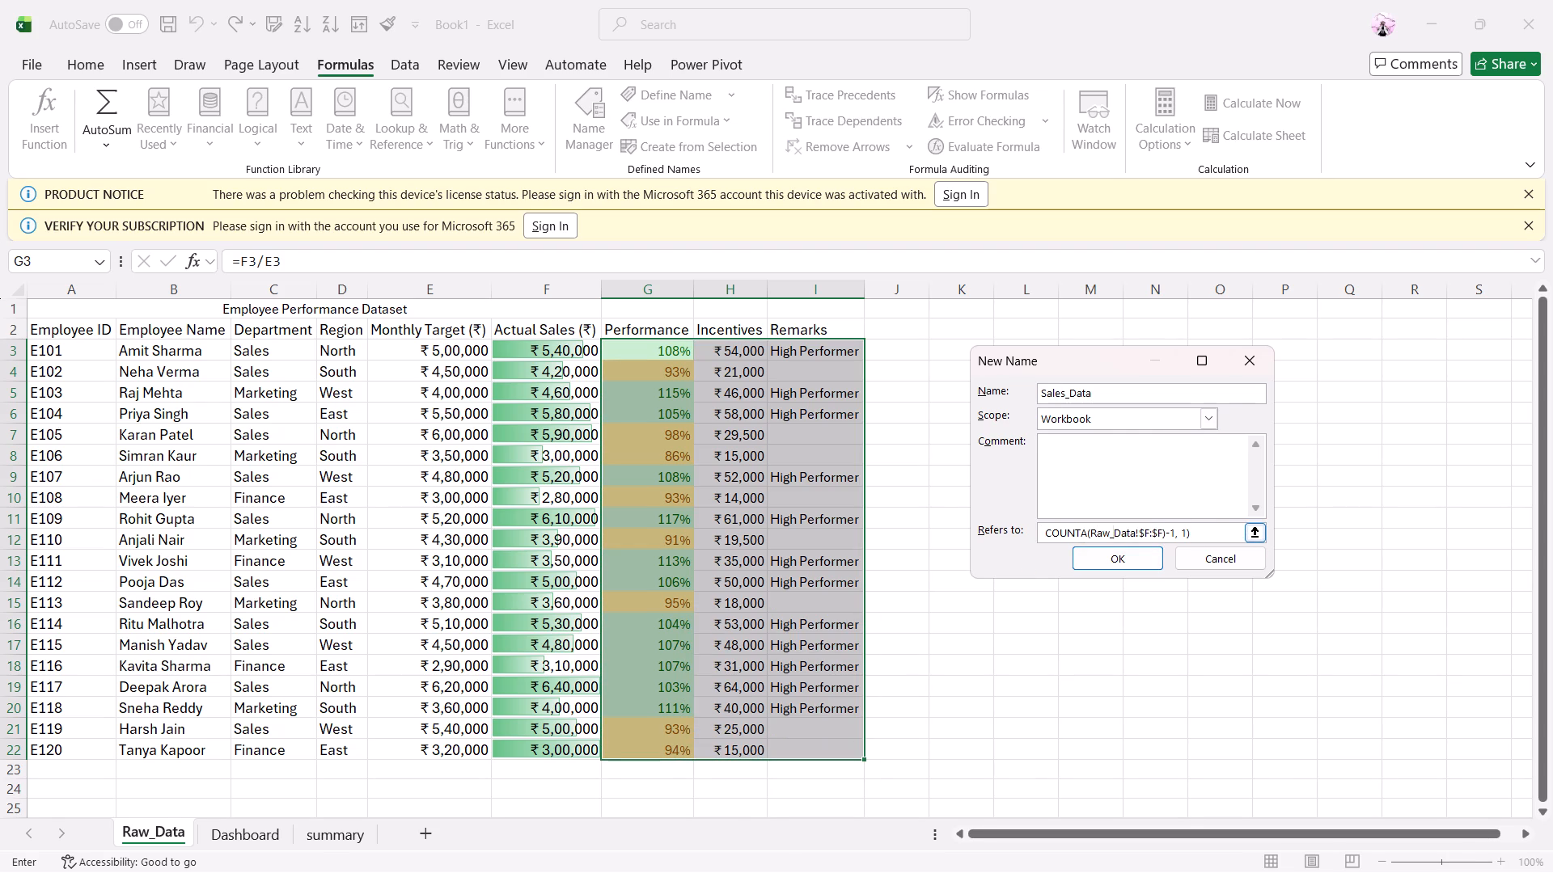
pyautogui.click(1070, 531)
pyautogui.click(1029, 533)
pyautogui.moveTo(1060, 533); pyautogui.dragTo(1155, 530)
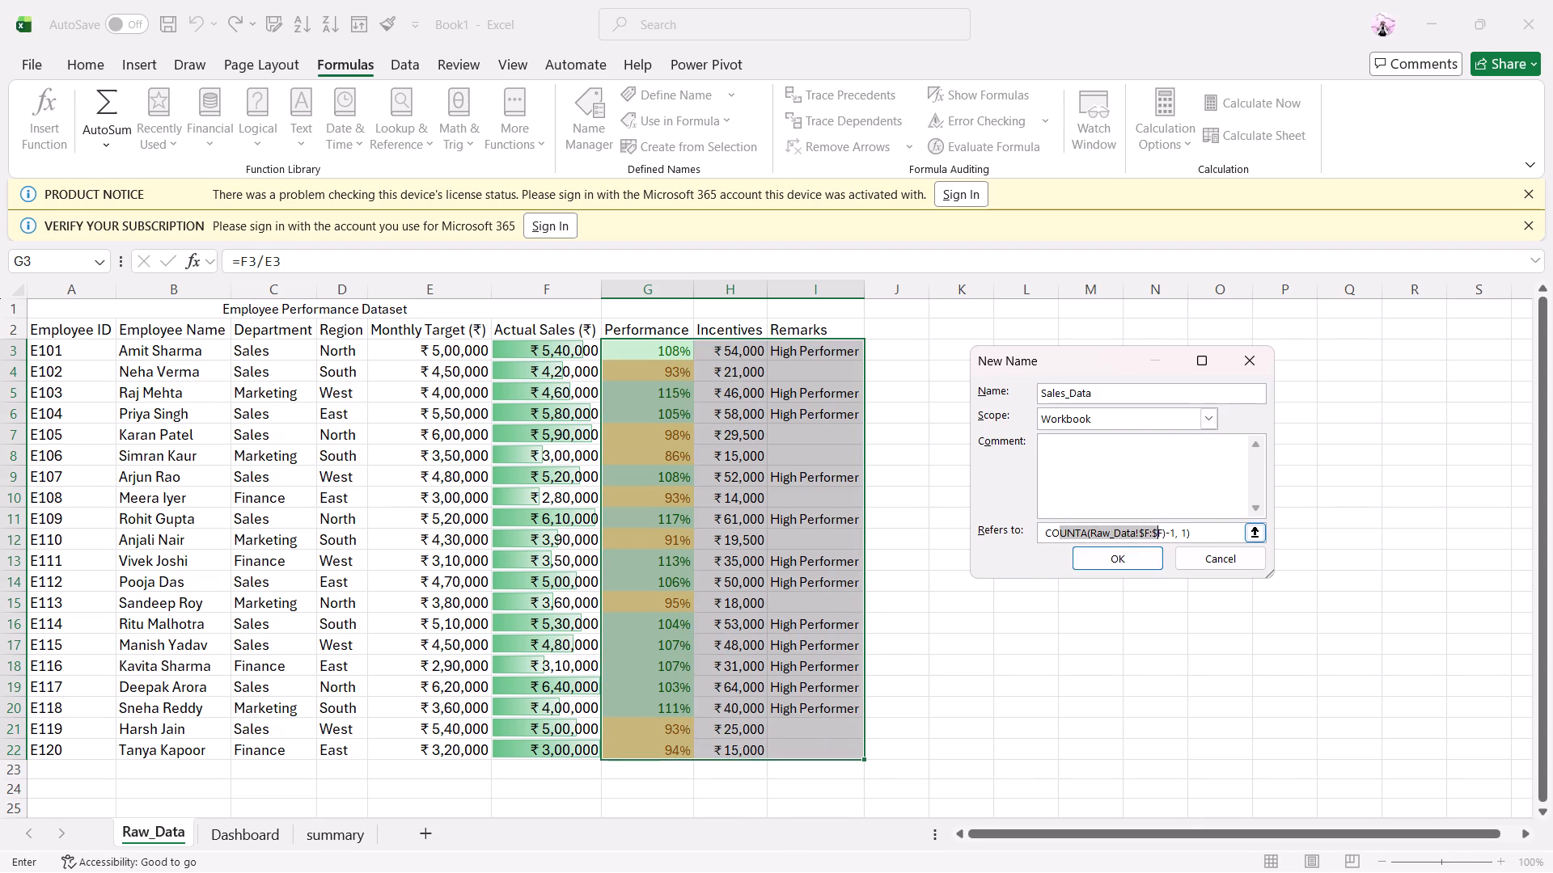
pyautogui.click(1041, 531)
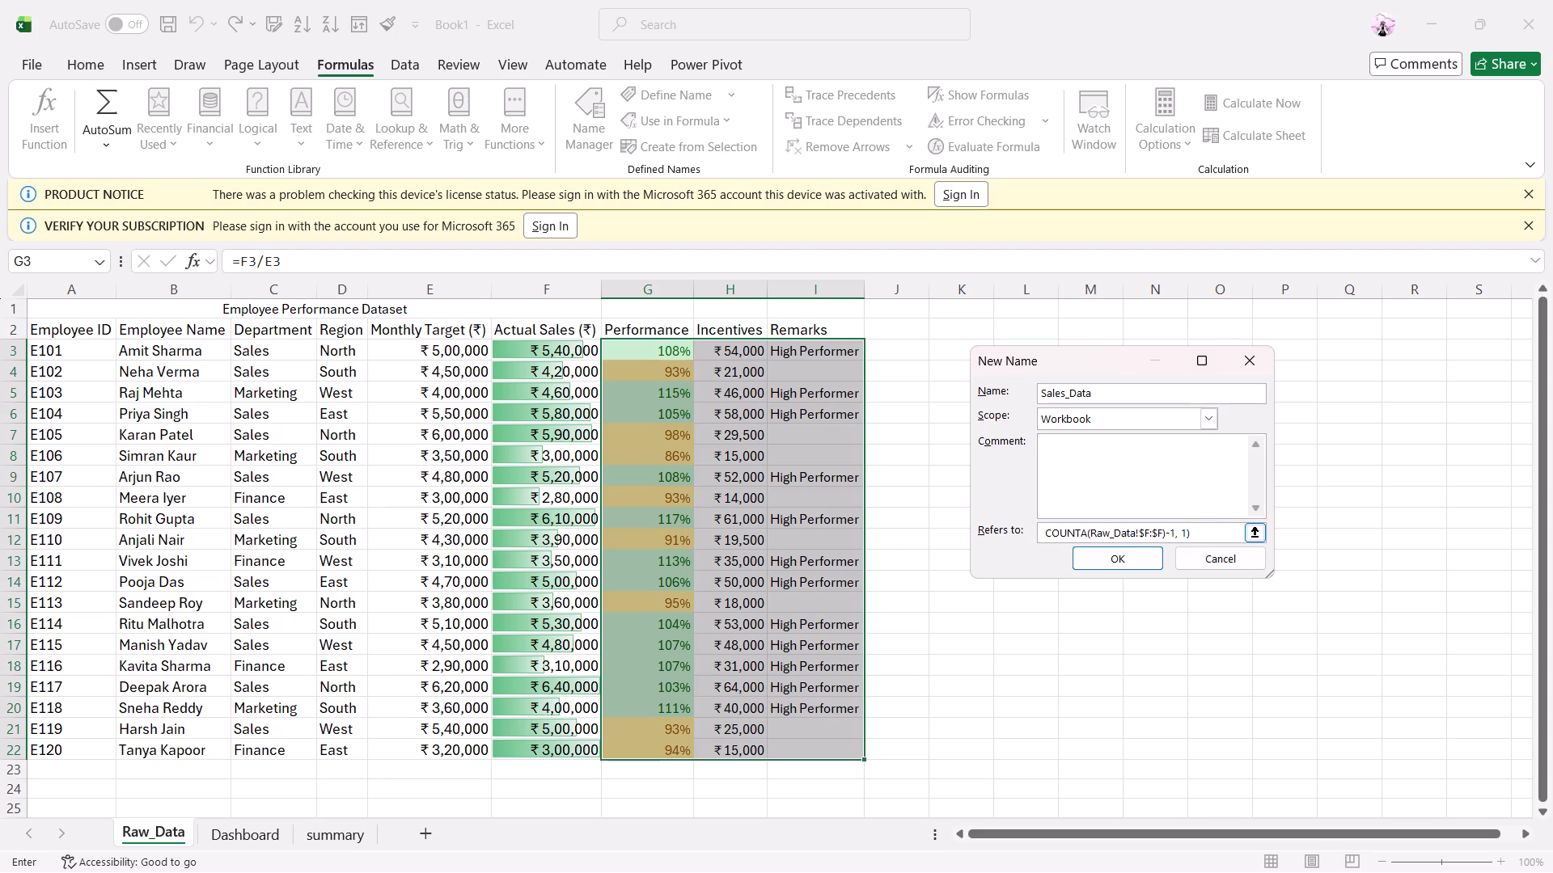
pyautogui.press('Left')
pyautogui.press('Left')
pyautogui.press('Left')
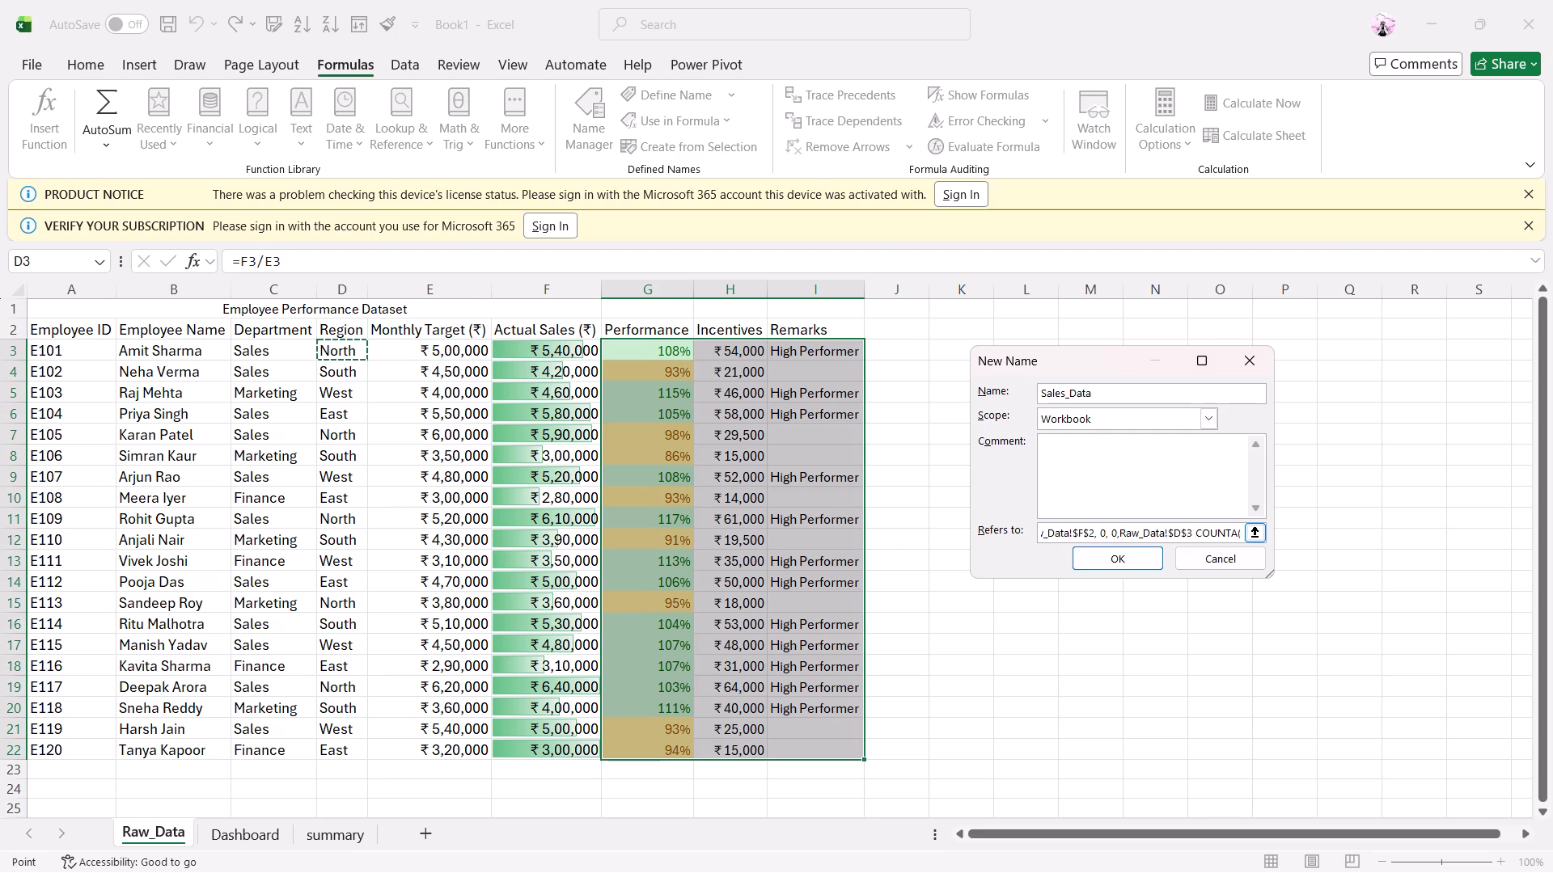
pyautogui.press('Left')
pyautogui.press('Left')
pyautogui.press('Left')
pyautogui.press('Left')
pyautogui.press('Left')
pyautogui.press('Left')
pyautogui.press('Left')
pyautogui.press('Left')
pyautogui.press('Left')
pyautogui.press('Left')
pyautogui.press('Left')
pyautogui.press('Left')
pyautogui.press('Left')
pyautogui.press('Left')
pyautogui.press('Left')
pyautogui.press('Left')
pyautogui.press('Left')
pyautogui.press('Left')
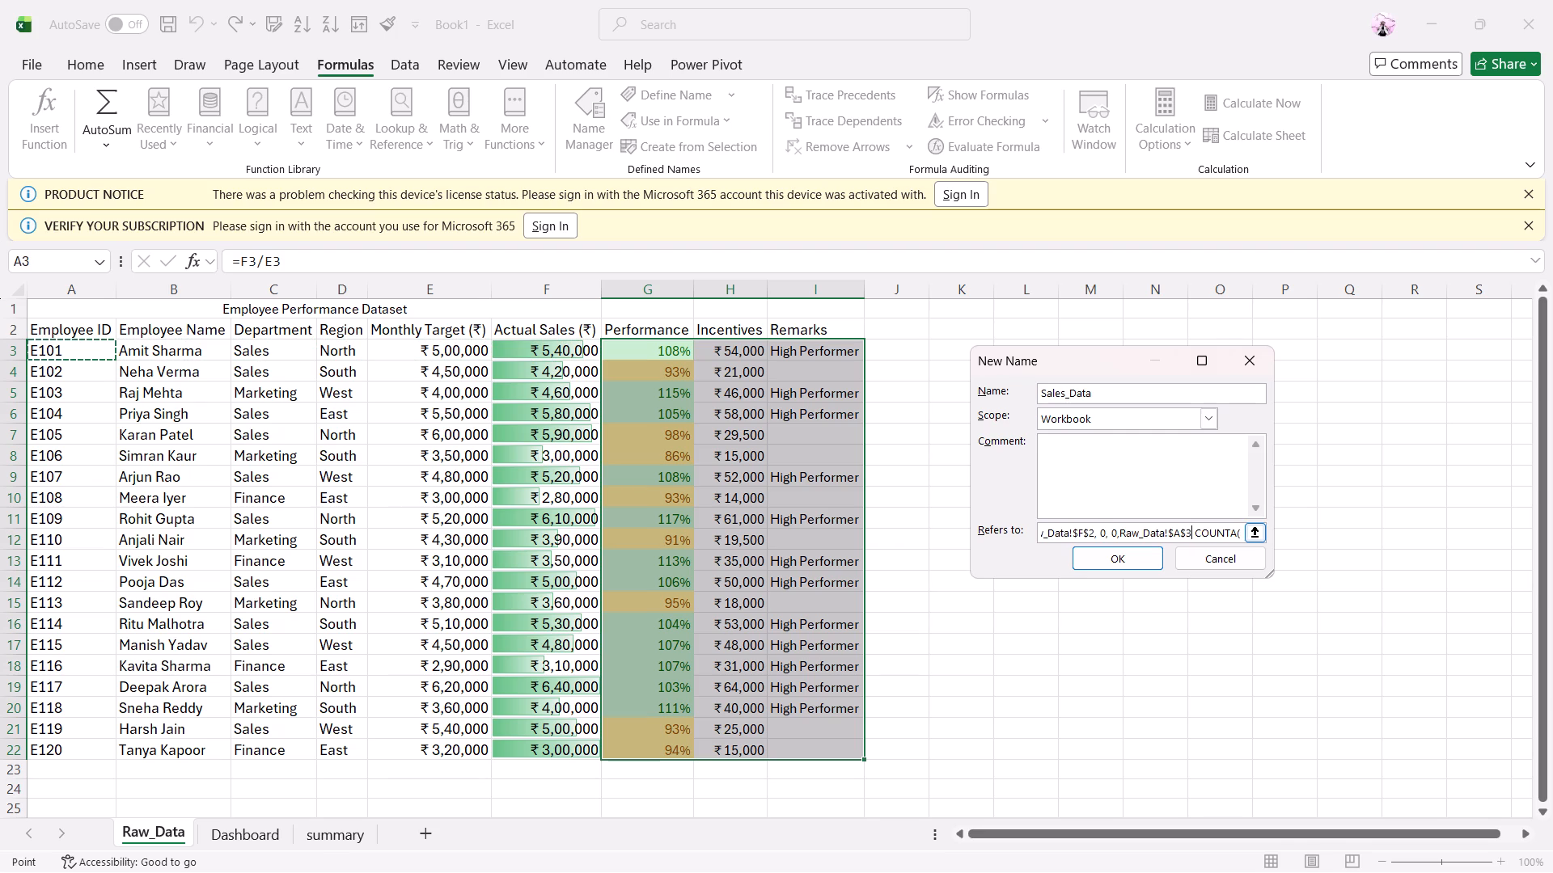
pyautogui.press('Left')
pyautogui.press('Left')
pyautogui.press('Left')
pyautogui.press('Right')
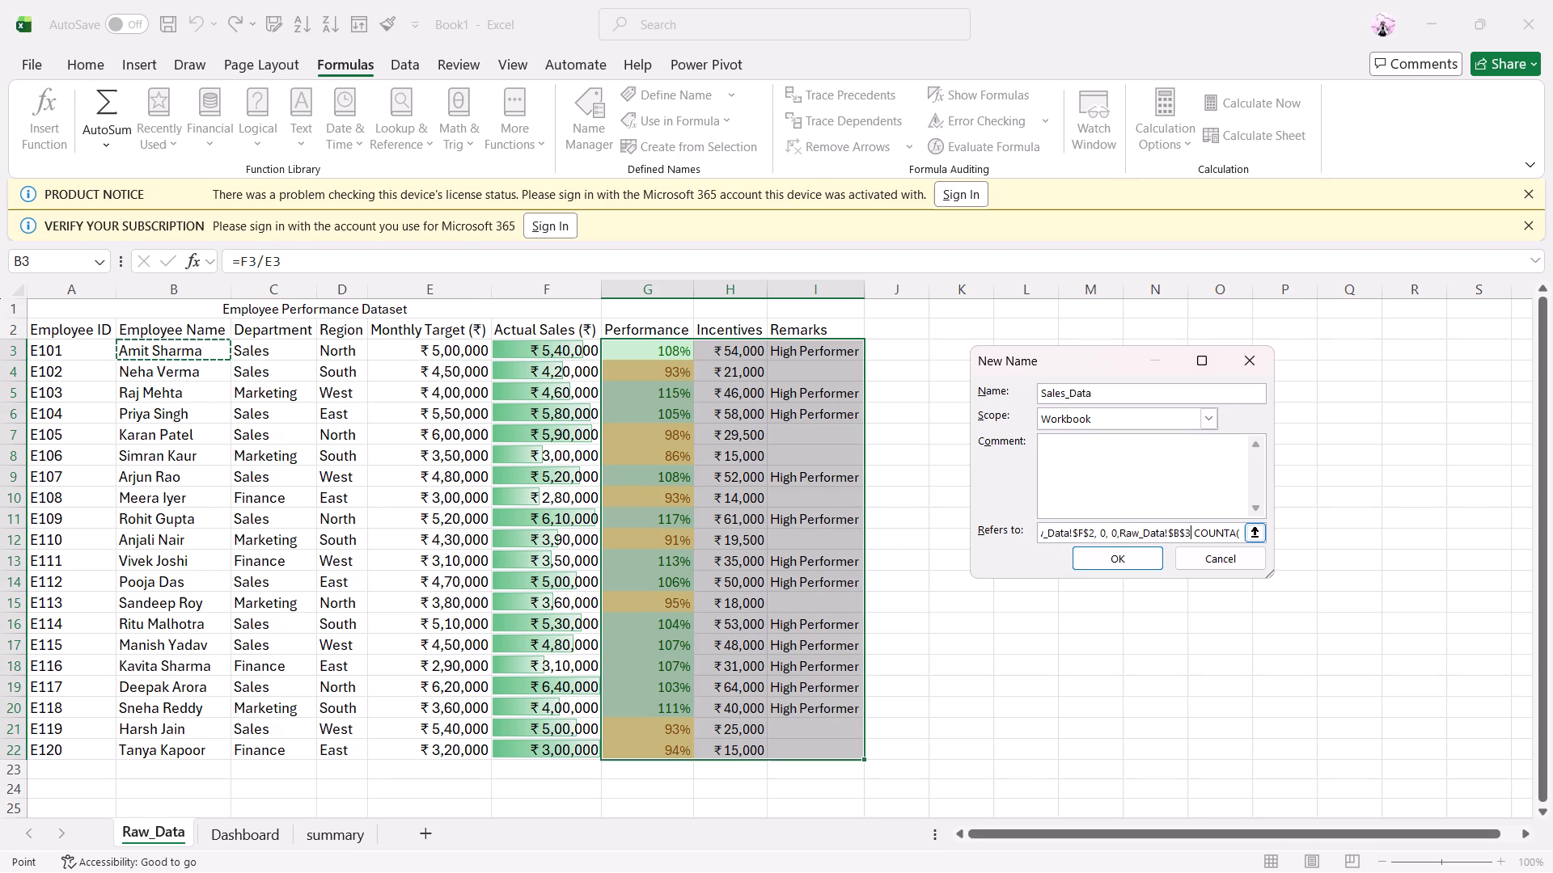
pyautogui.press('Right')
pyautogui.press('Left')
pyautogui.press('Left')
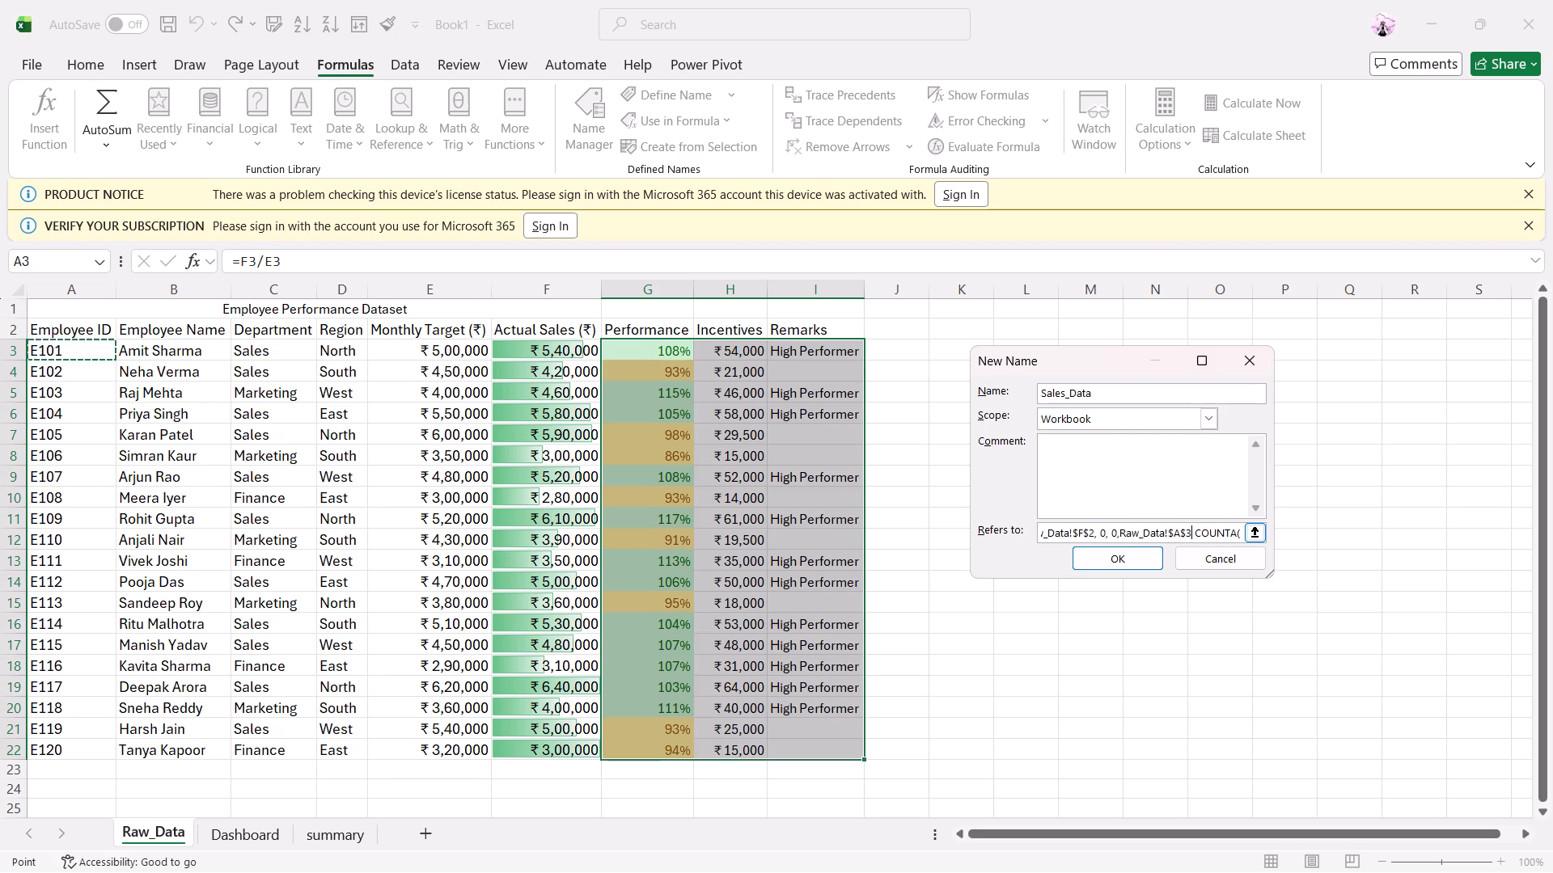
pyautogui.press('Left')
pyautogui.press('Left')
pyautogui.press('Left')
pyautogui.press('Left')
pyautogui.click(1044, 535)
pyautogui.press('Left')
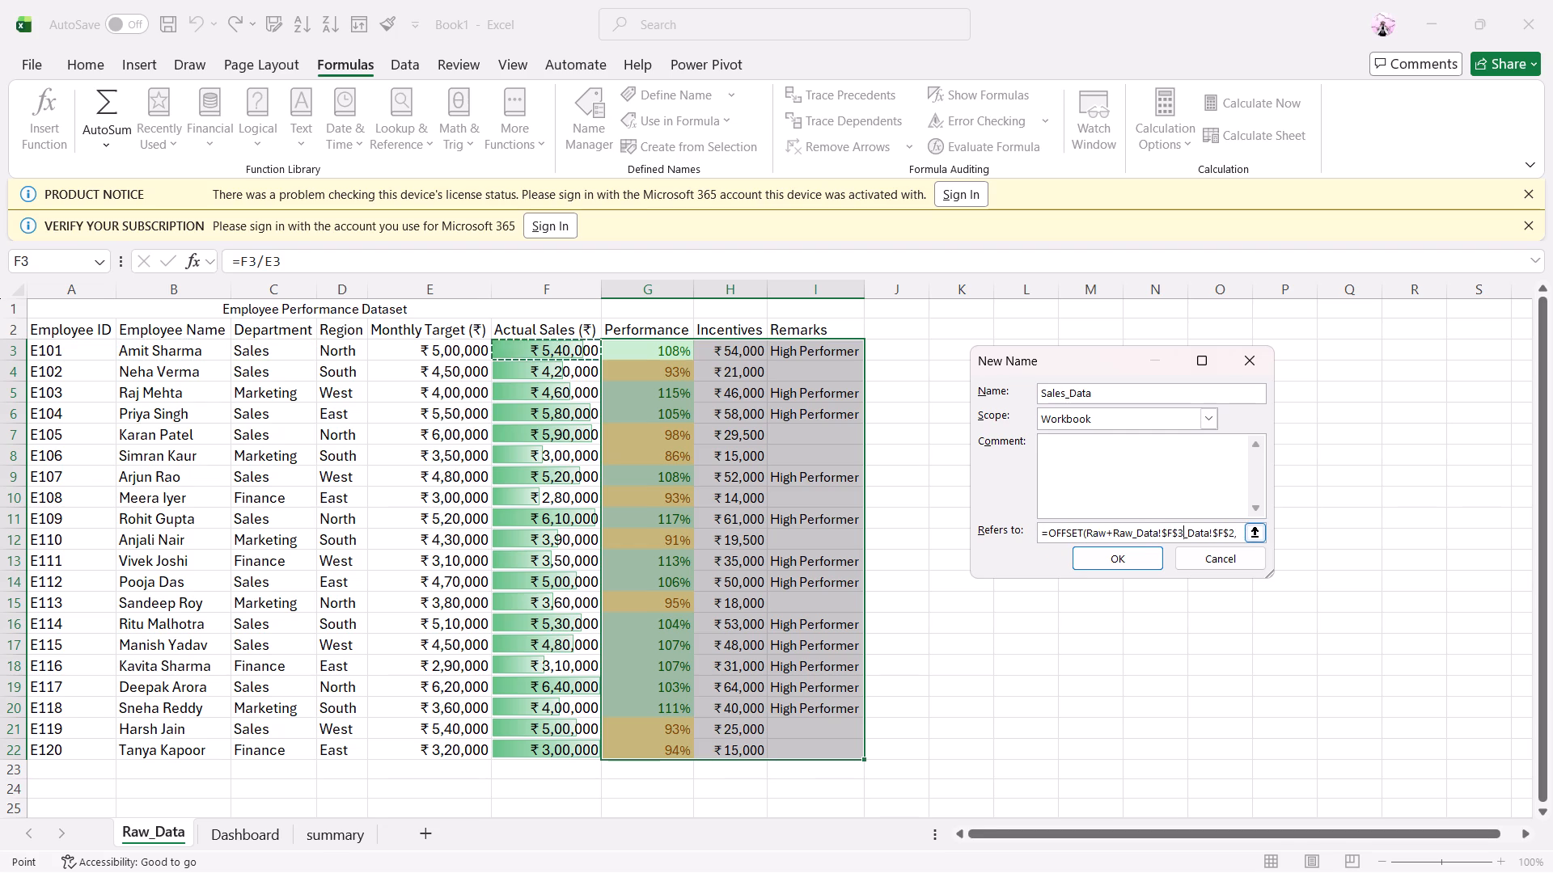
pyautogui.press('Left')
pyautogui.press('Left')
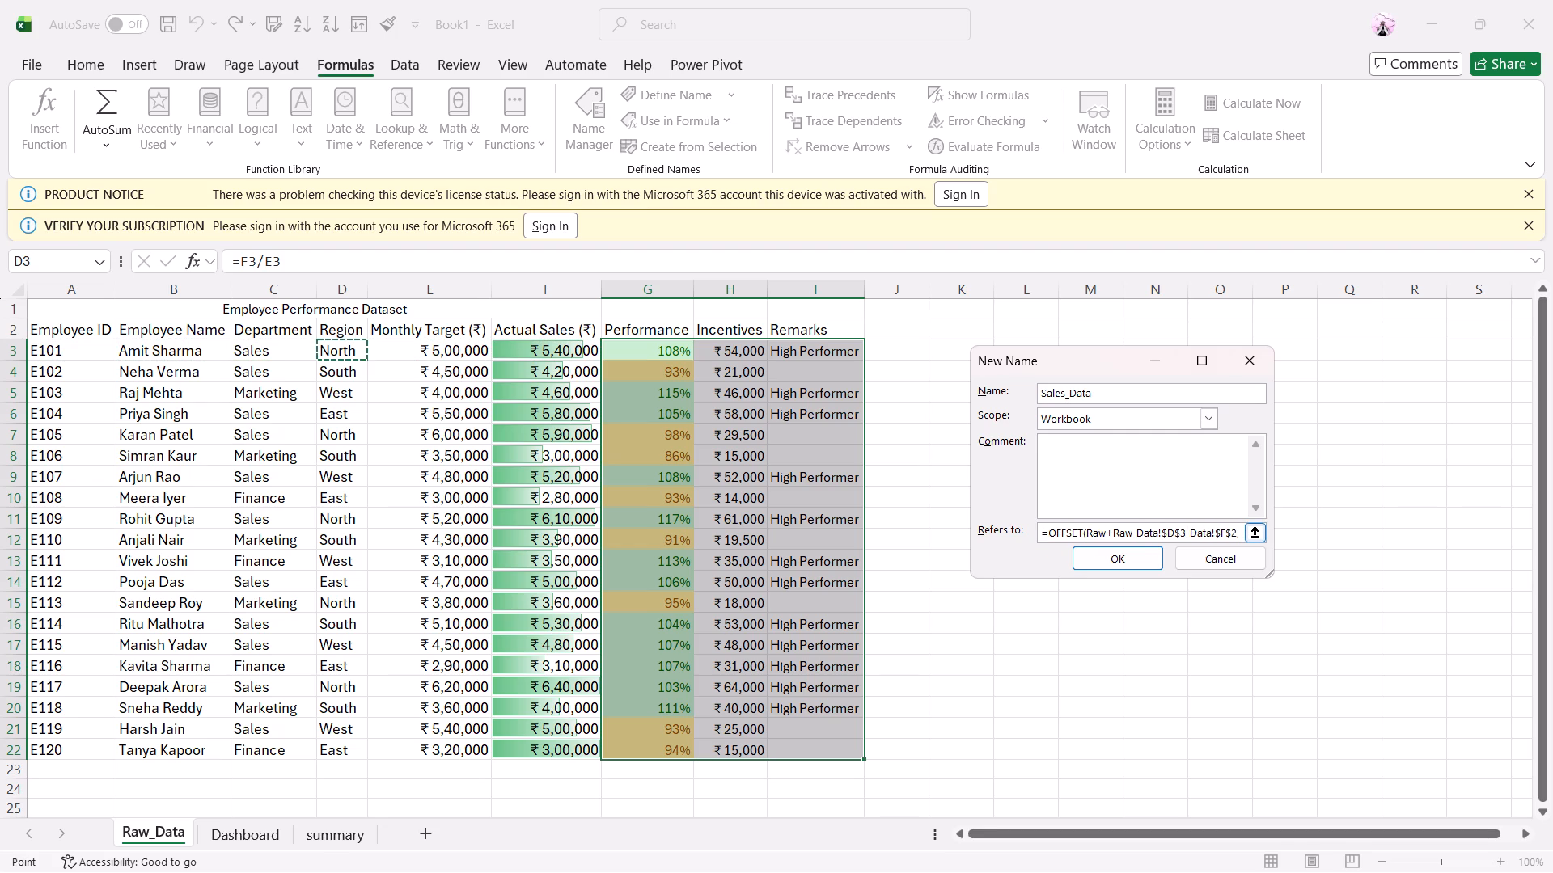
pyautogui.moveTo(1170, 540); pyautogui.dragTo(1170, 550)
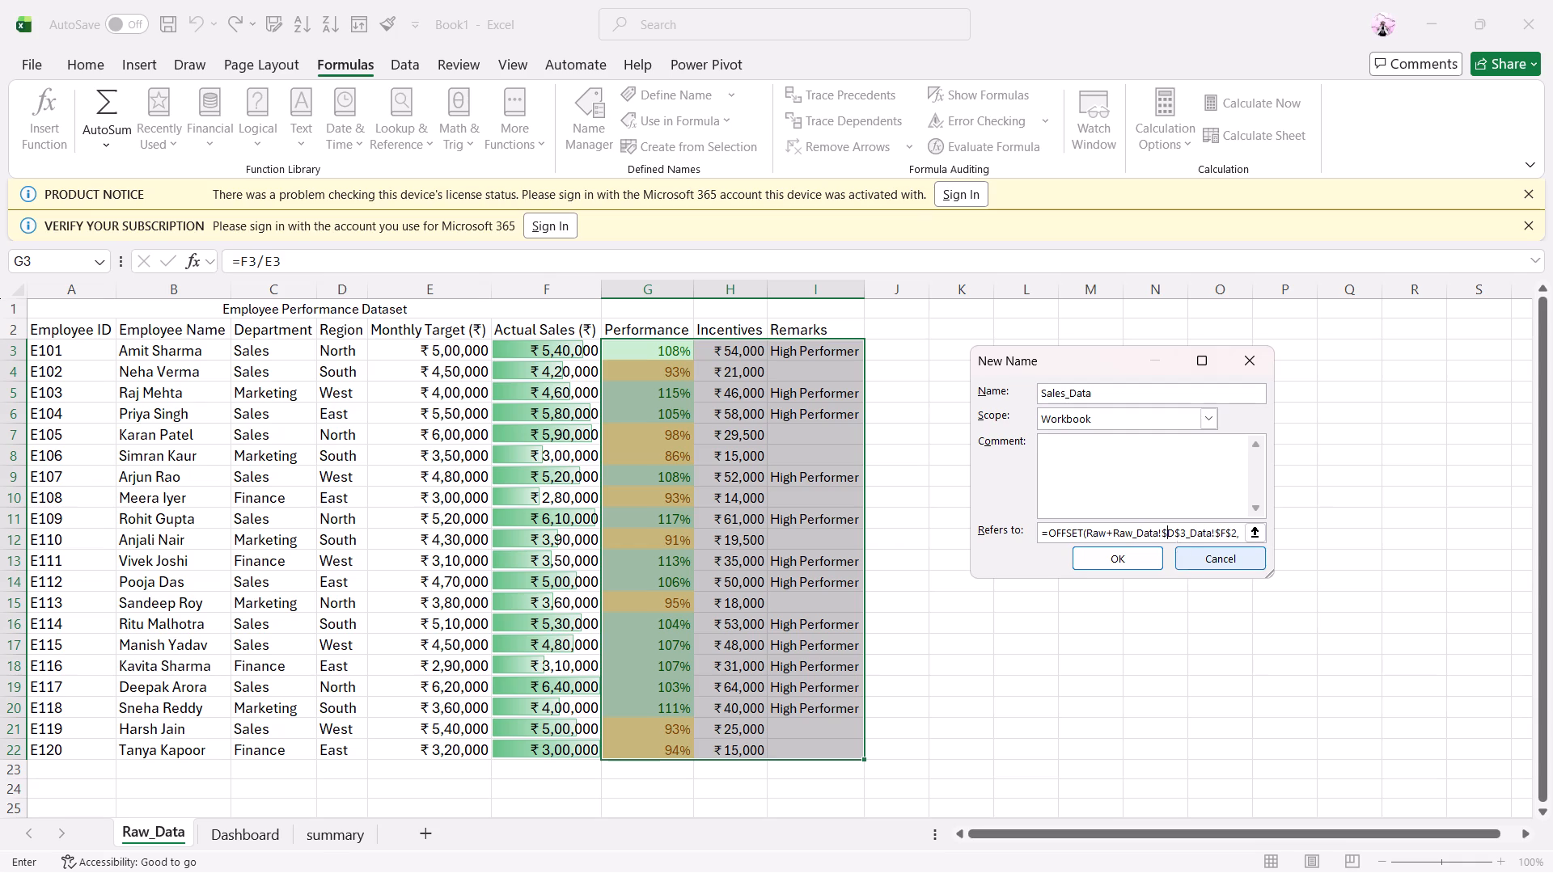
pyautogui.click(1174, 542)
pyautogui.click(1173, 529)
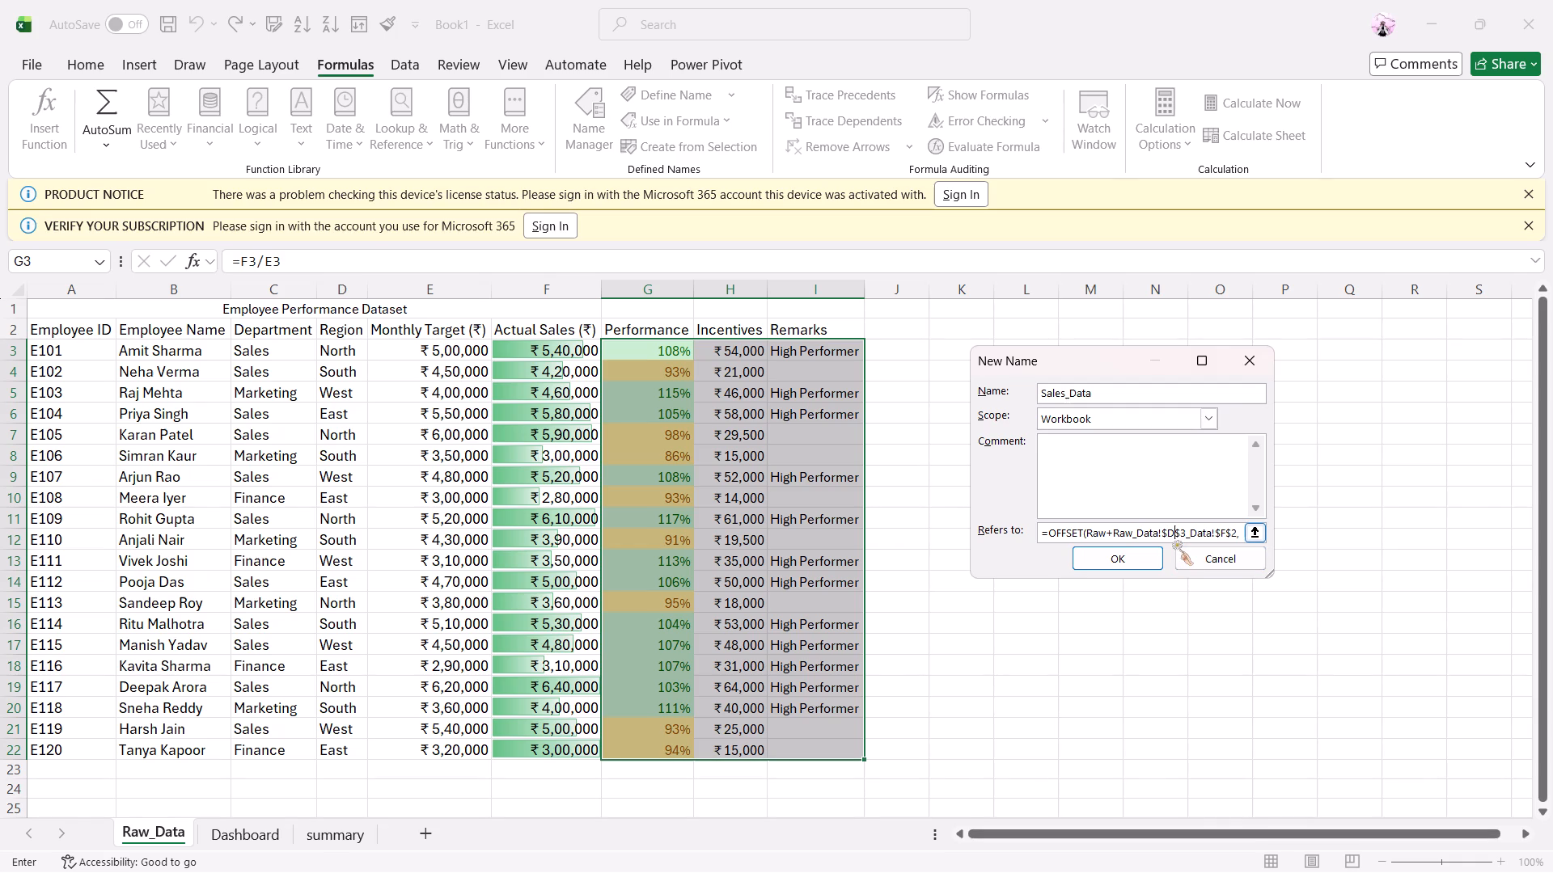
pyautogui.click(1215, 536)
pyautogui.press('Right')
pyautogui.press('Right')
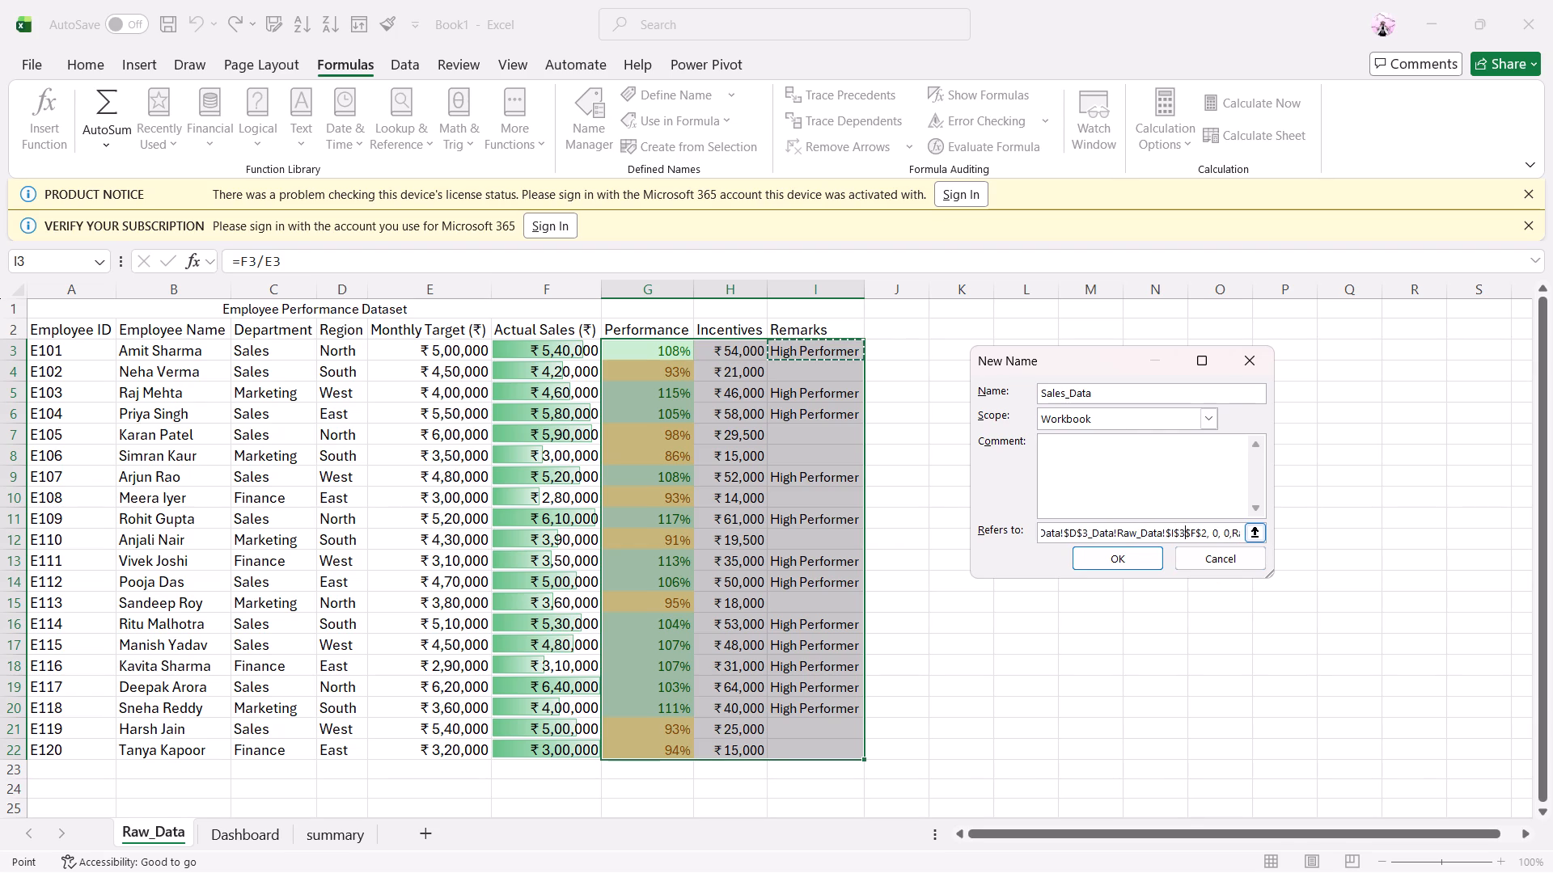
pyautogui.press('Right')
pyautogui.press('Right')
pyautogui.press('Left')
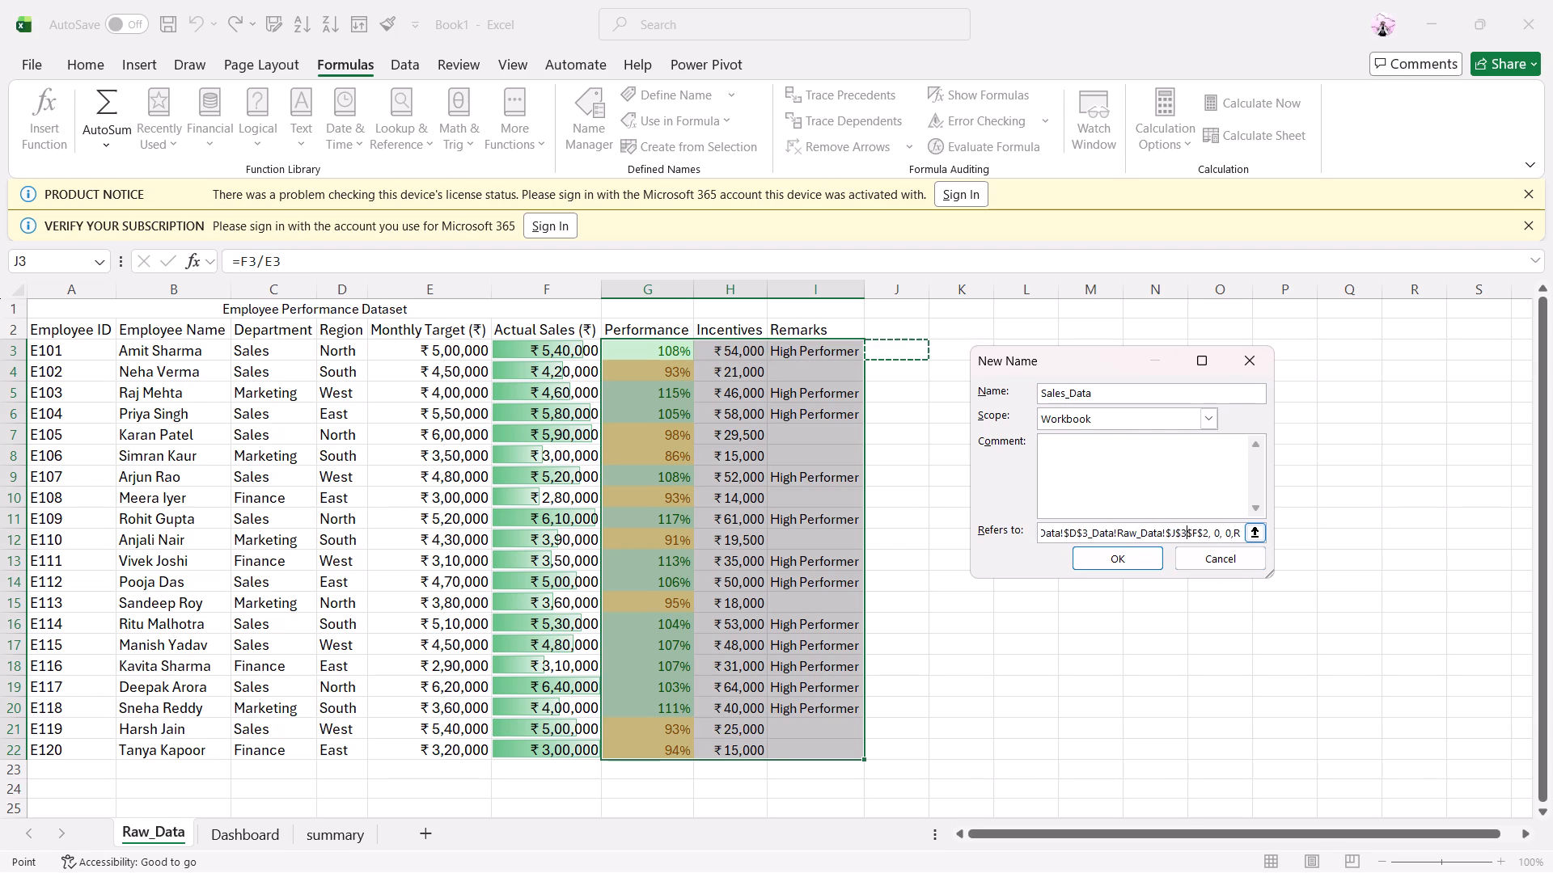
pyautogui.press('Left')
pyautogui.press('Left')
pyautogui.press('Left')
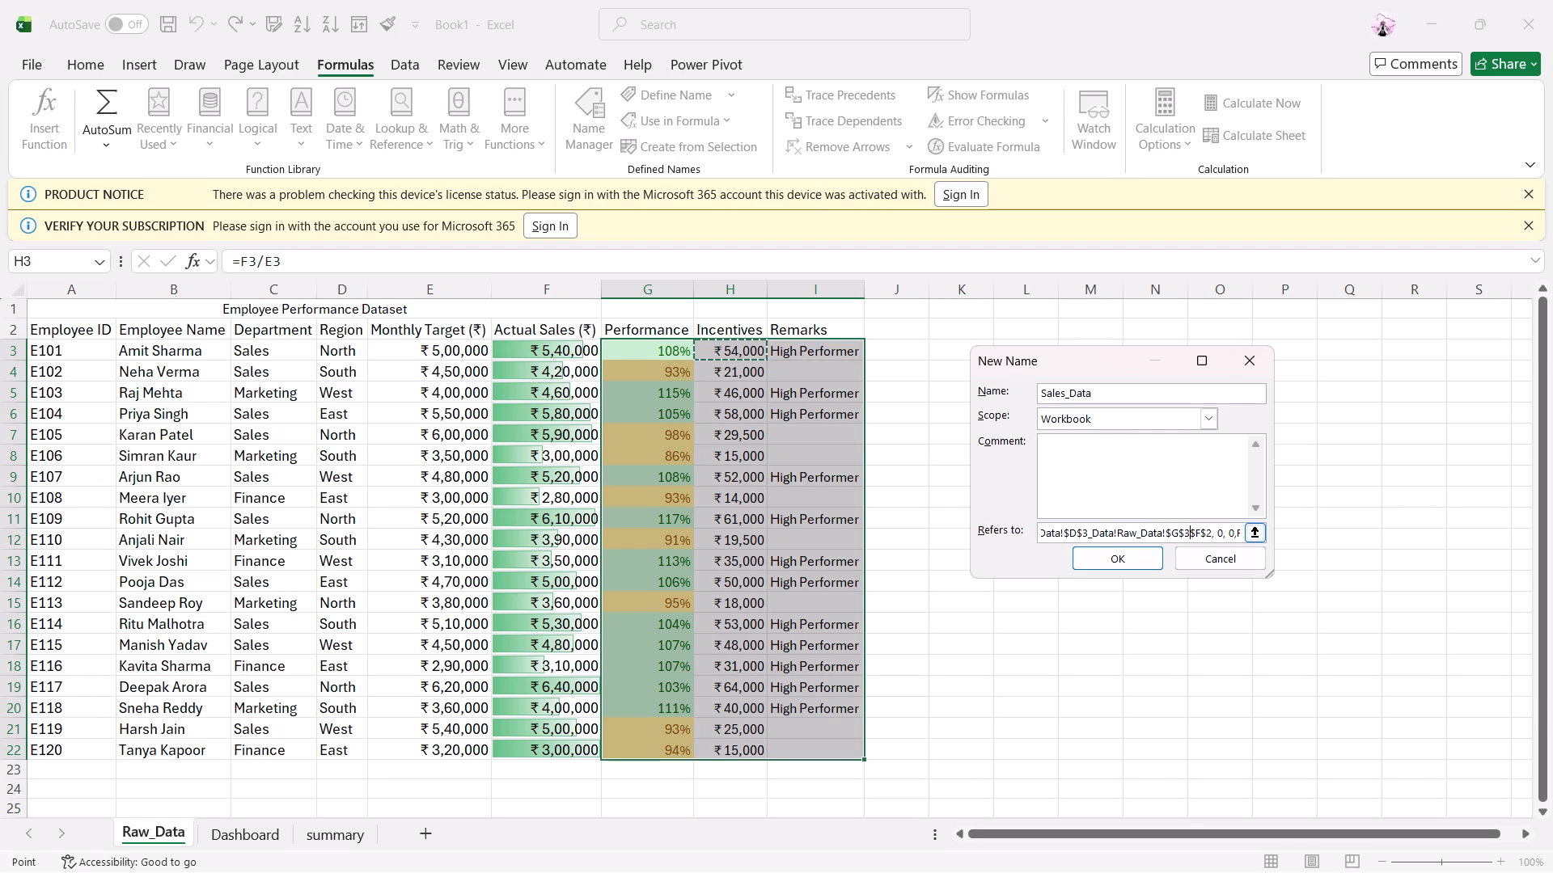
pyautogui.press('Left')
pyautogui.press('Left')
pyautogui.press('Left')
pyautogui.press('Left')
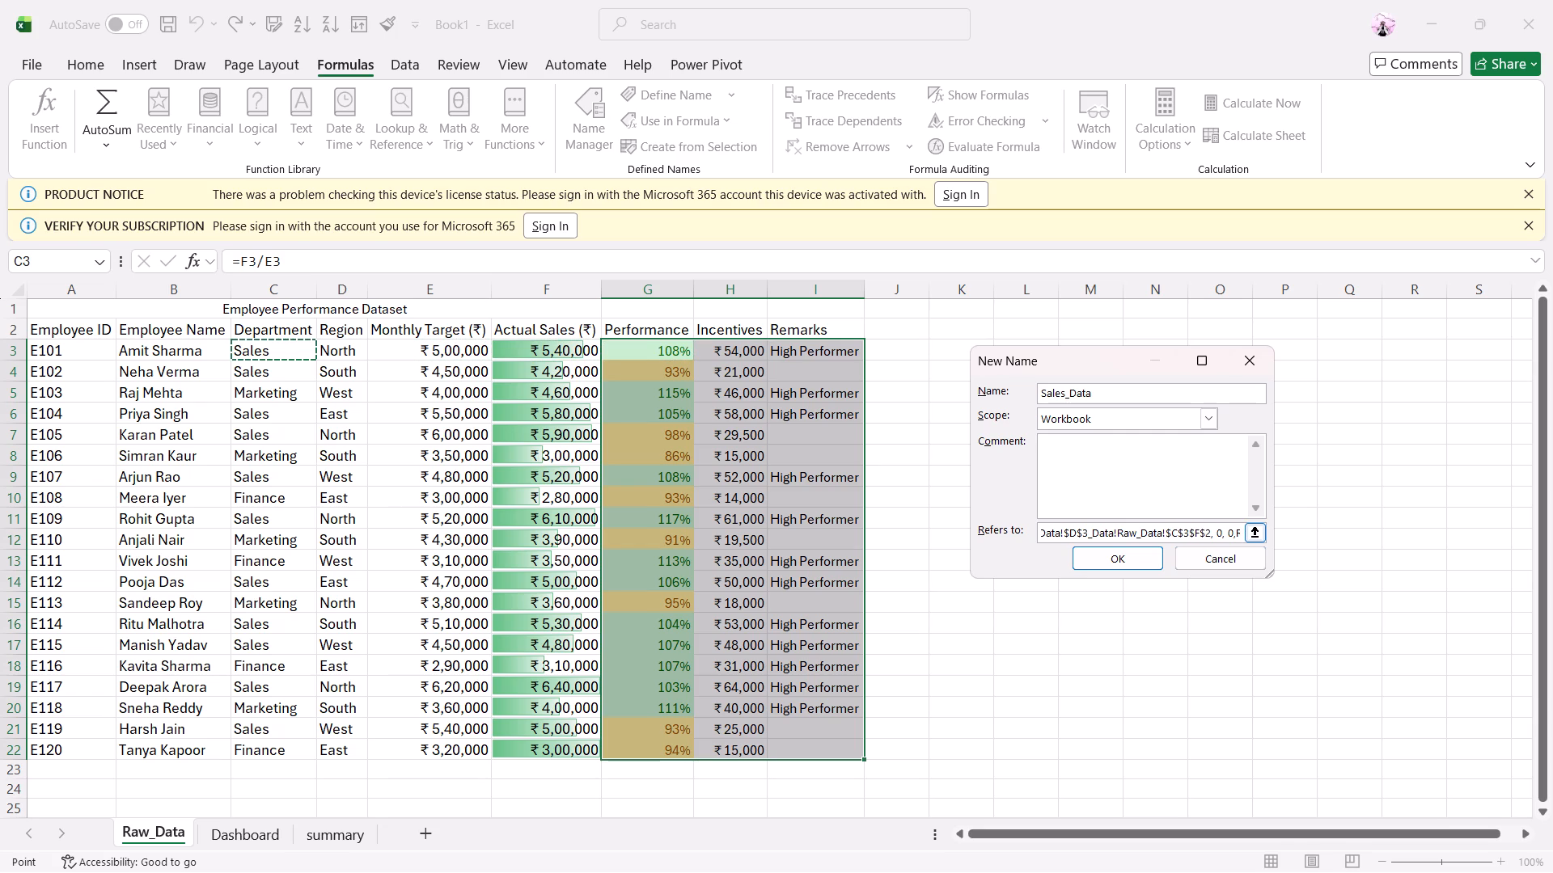
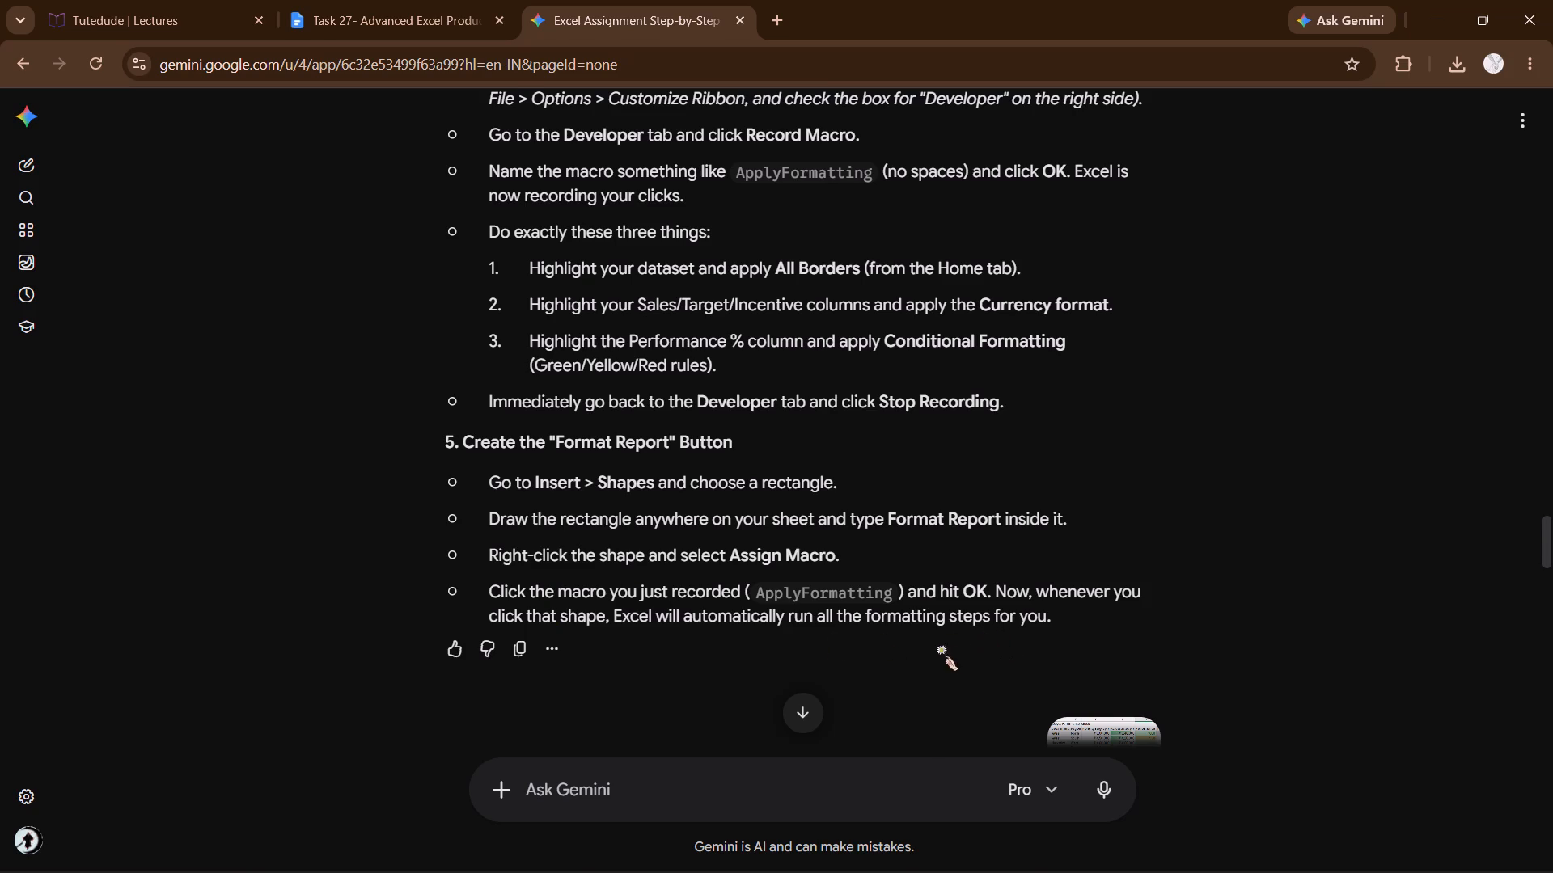
pyautogui.scroll(1, 920, 656)
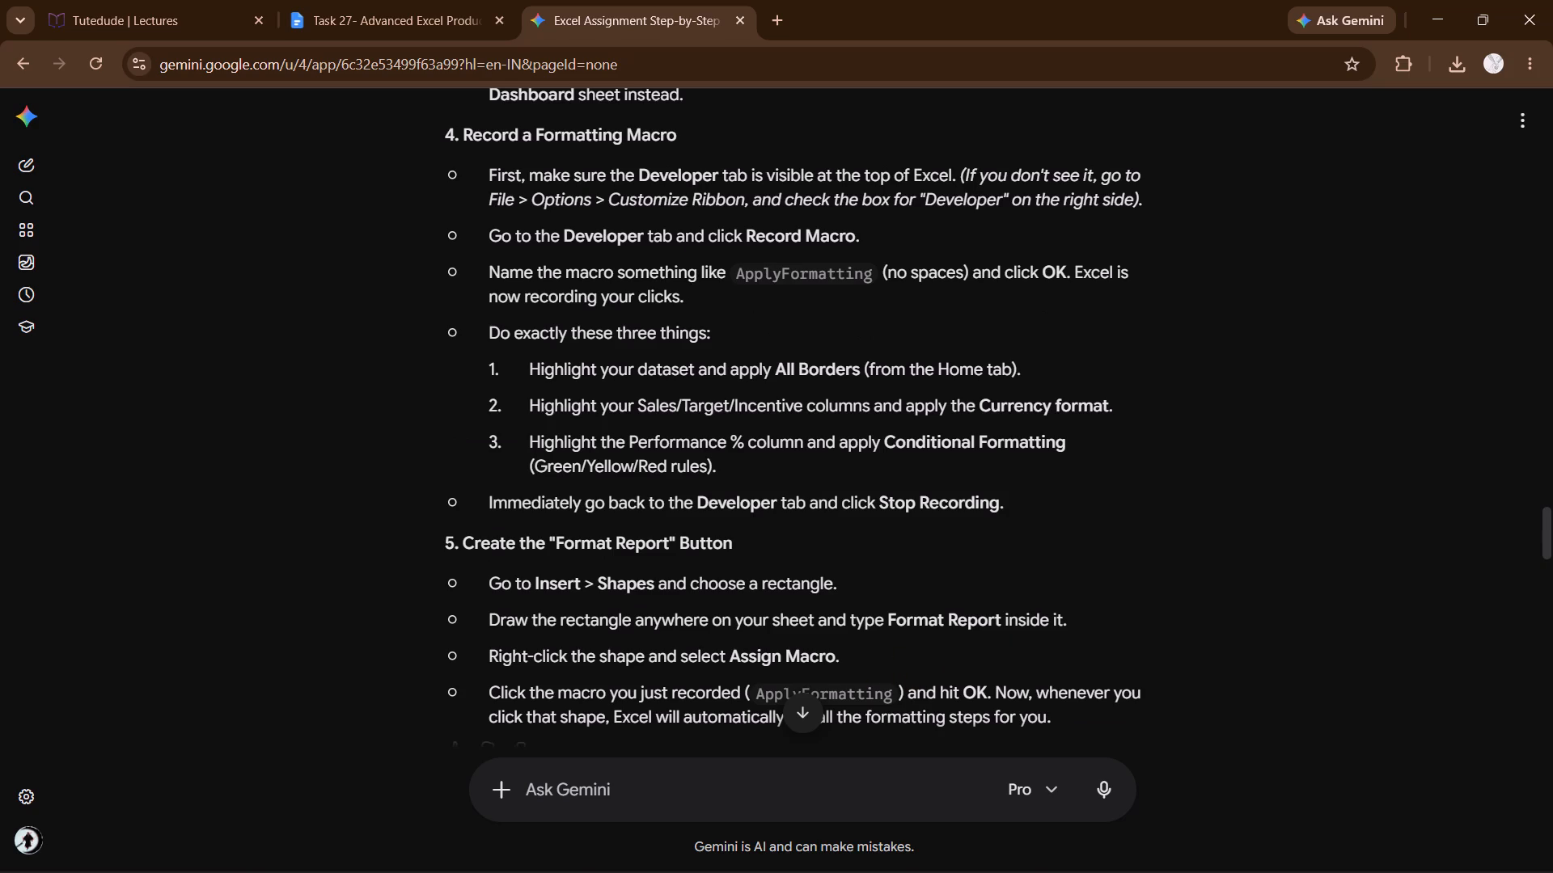
pyautogui.scroll(3, 678, 449)
pyautogui.scroll(-3, 584, 581)
pyautogui.scroll(3, 620, 525)
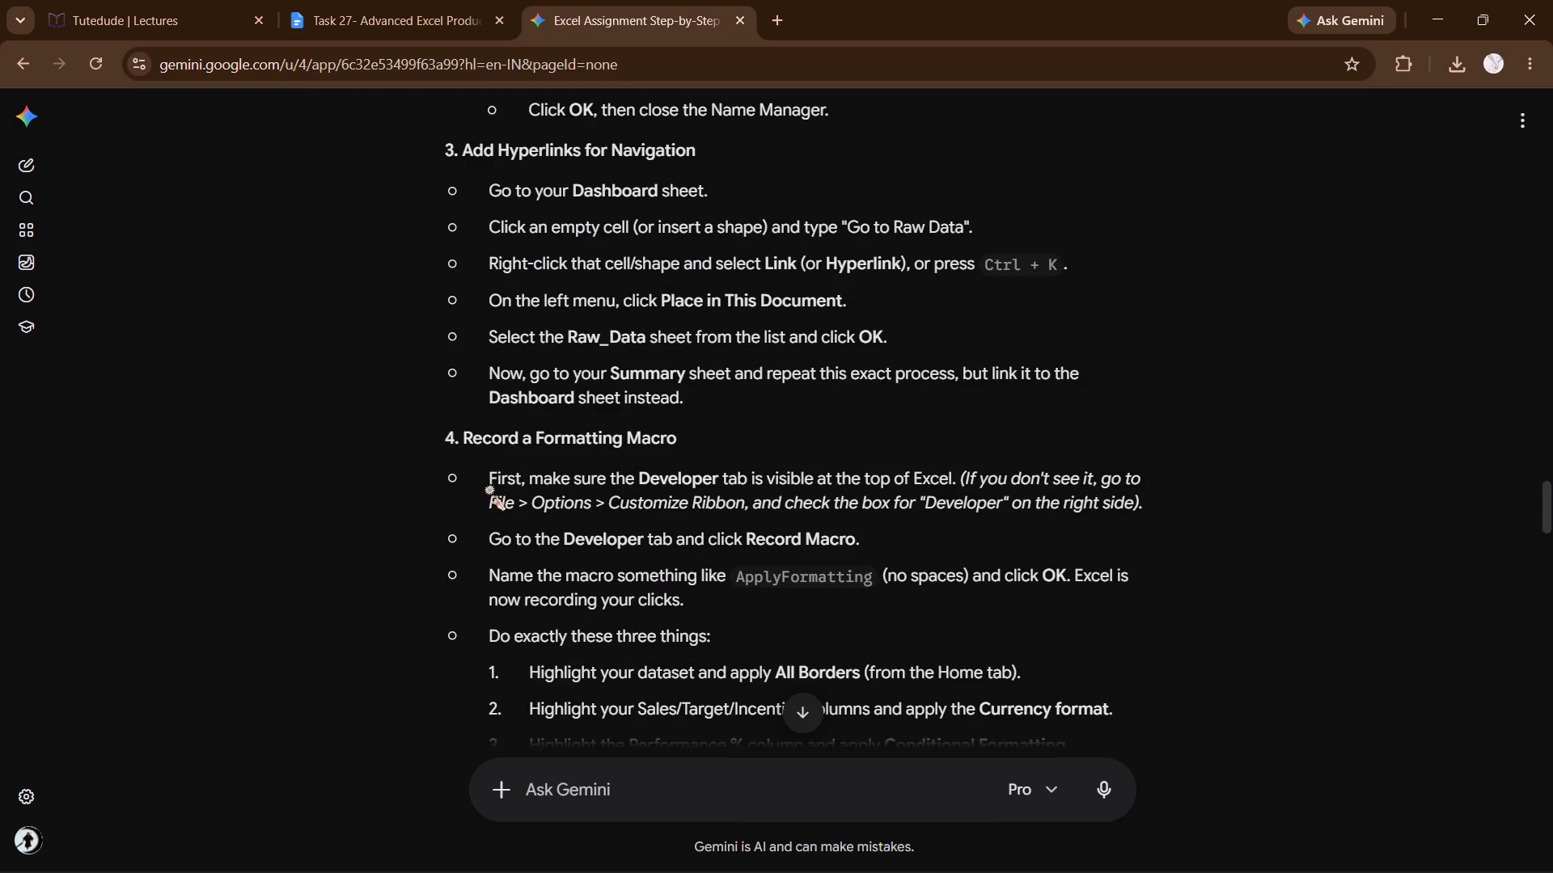
pyautogui.moveTo(493, 484); pyautogui.dragTo(920, 540)
pyautogui.click(927, 535)
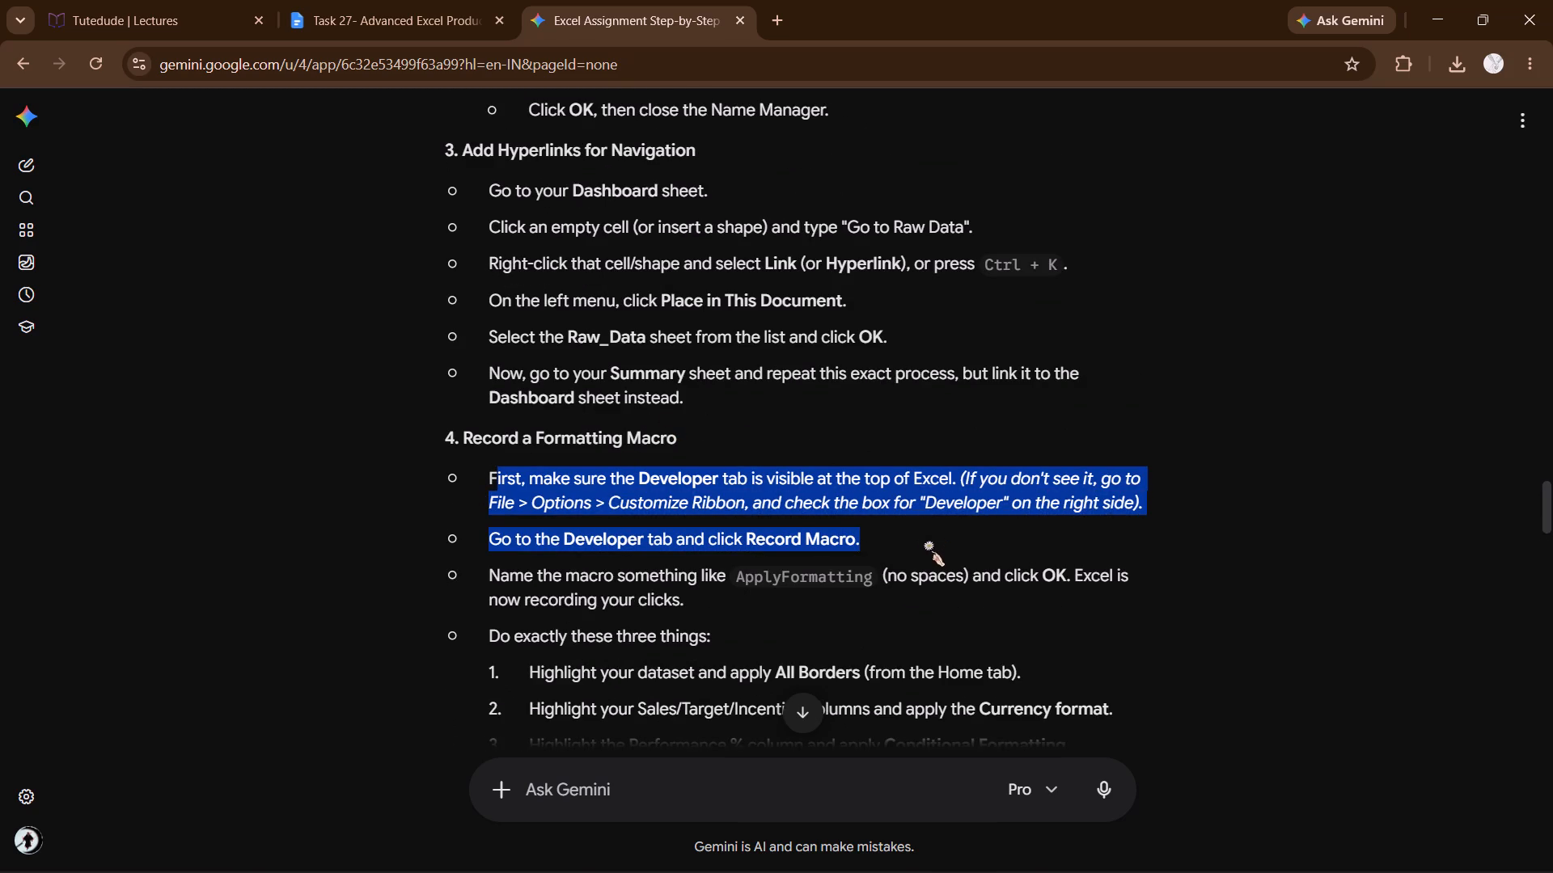
pyautogui.click(931, 516)
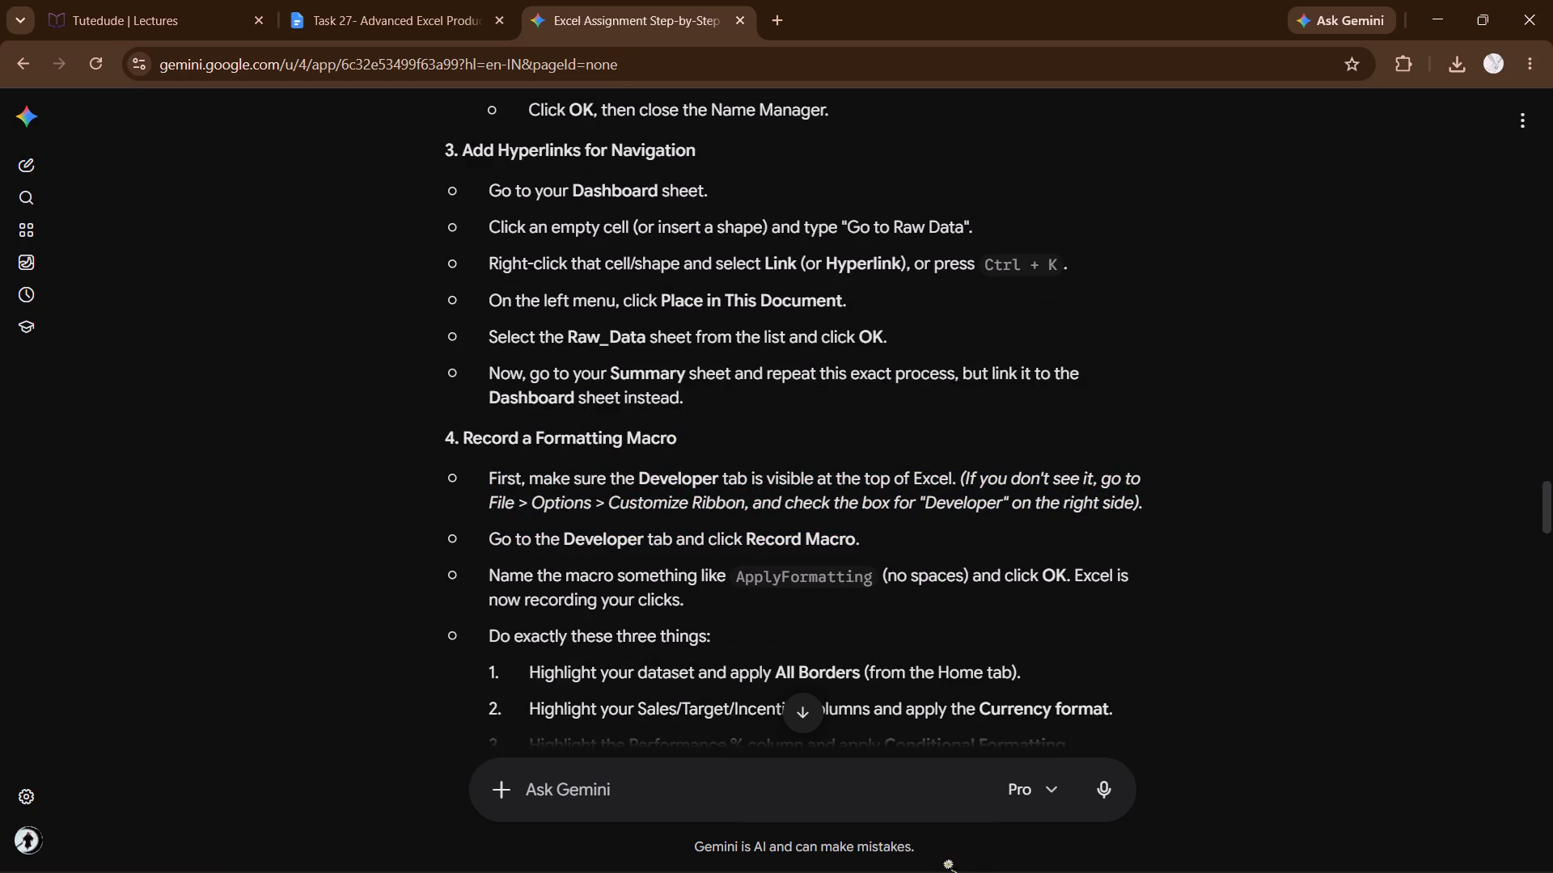
# Return to Excel and select the target, sales, performance and incentive values E3:H22 on the Raw_Data sheet.
pyautogui.click(941, 872)
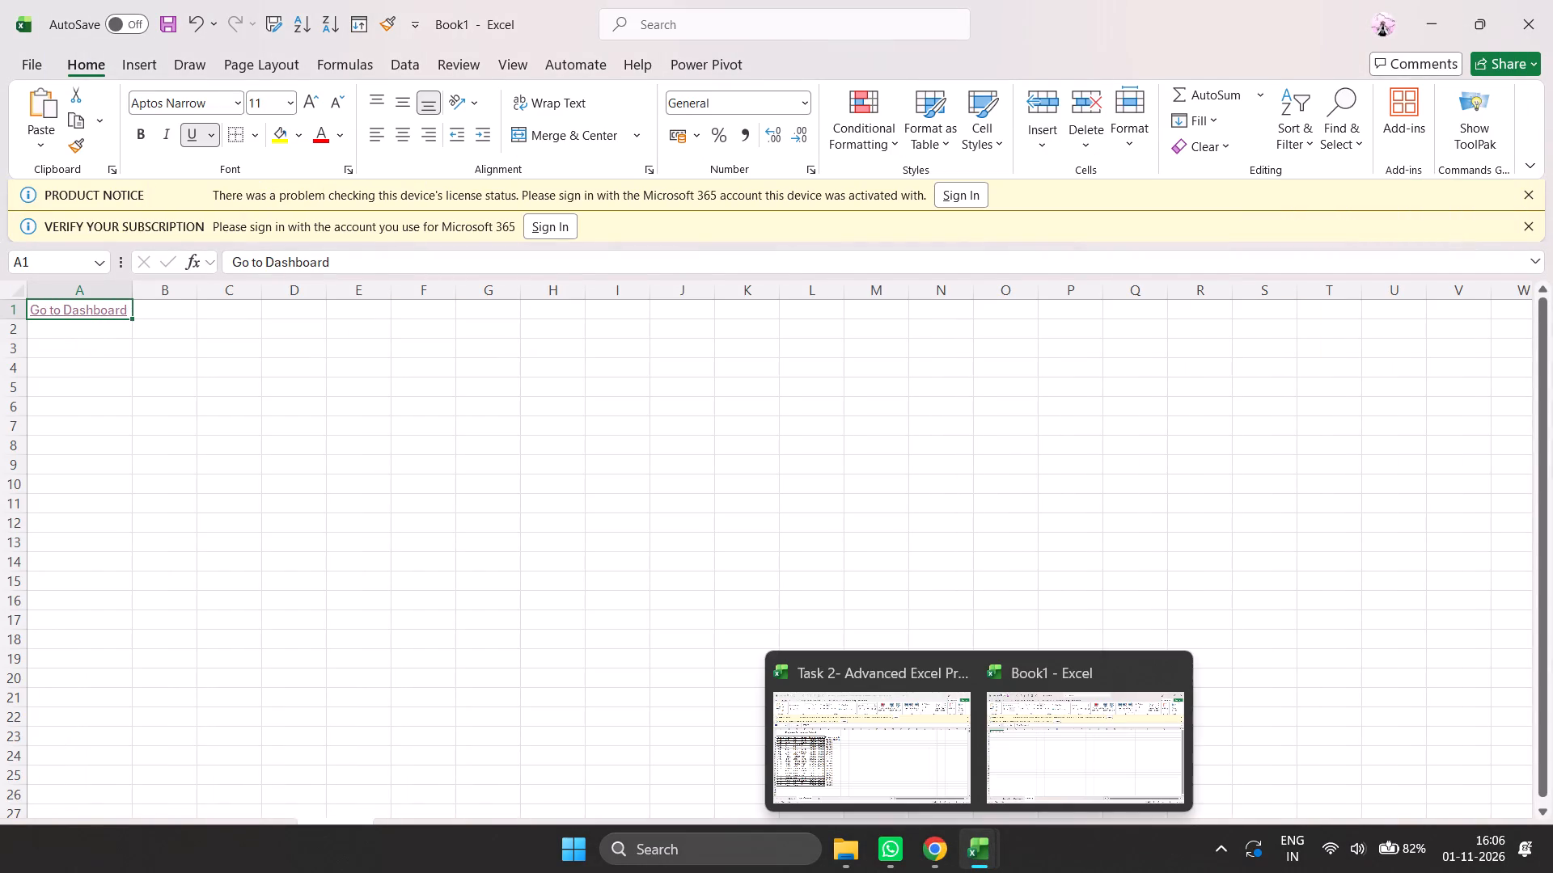
pyautogui.click(175, 833)
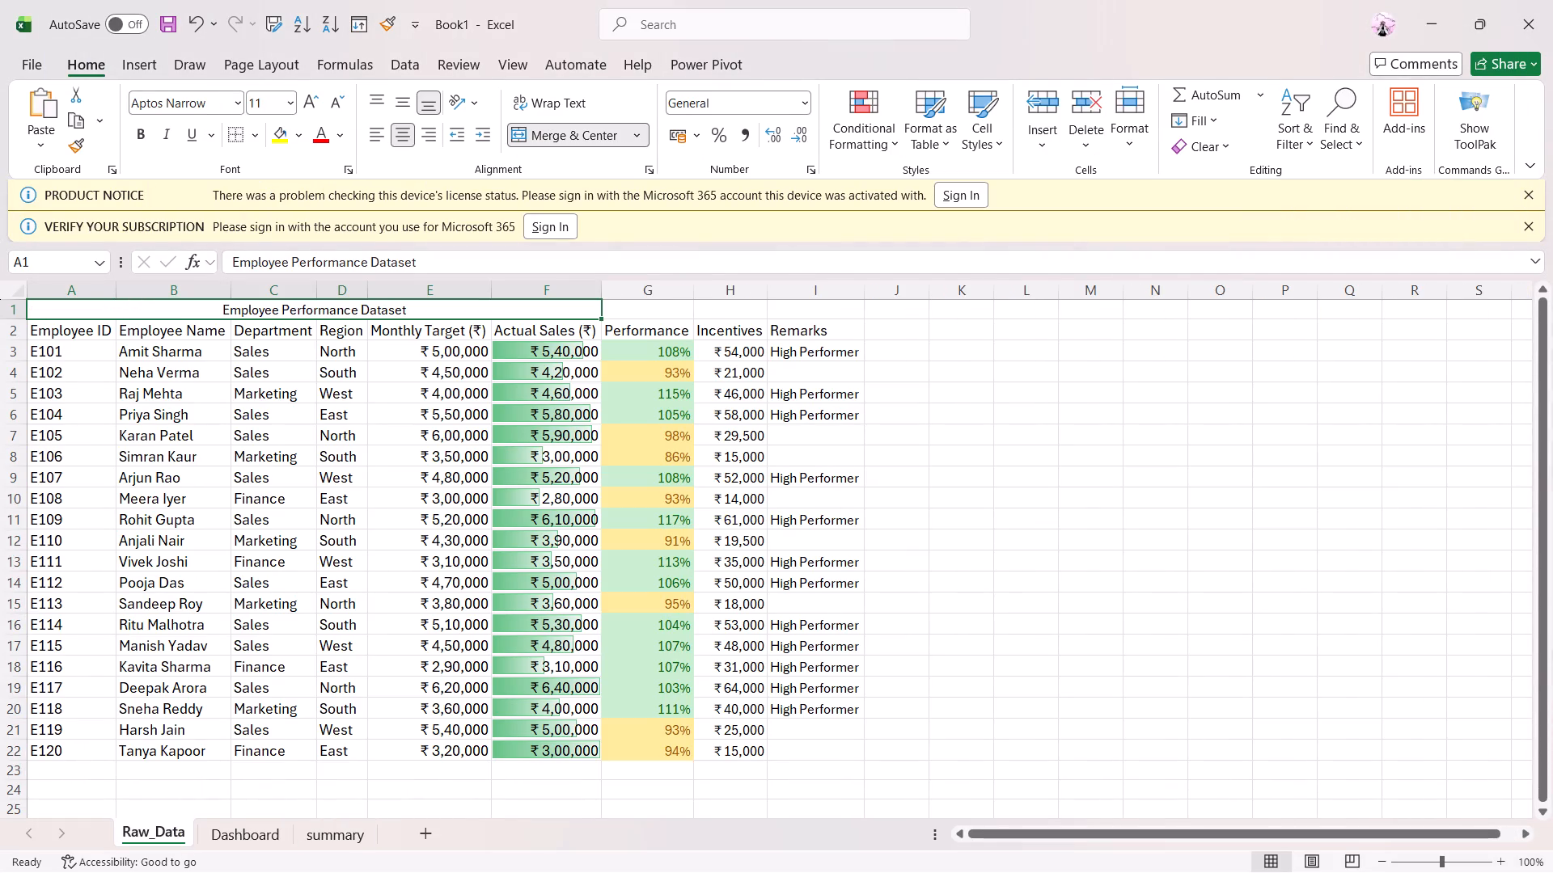
pyautogui.moveTo(439, 347); pyautogui.dragTo(666, 743)
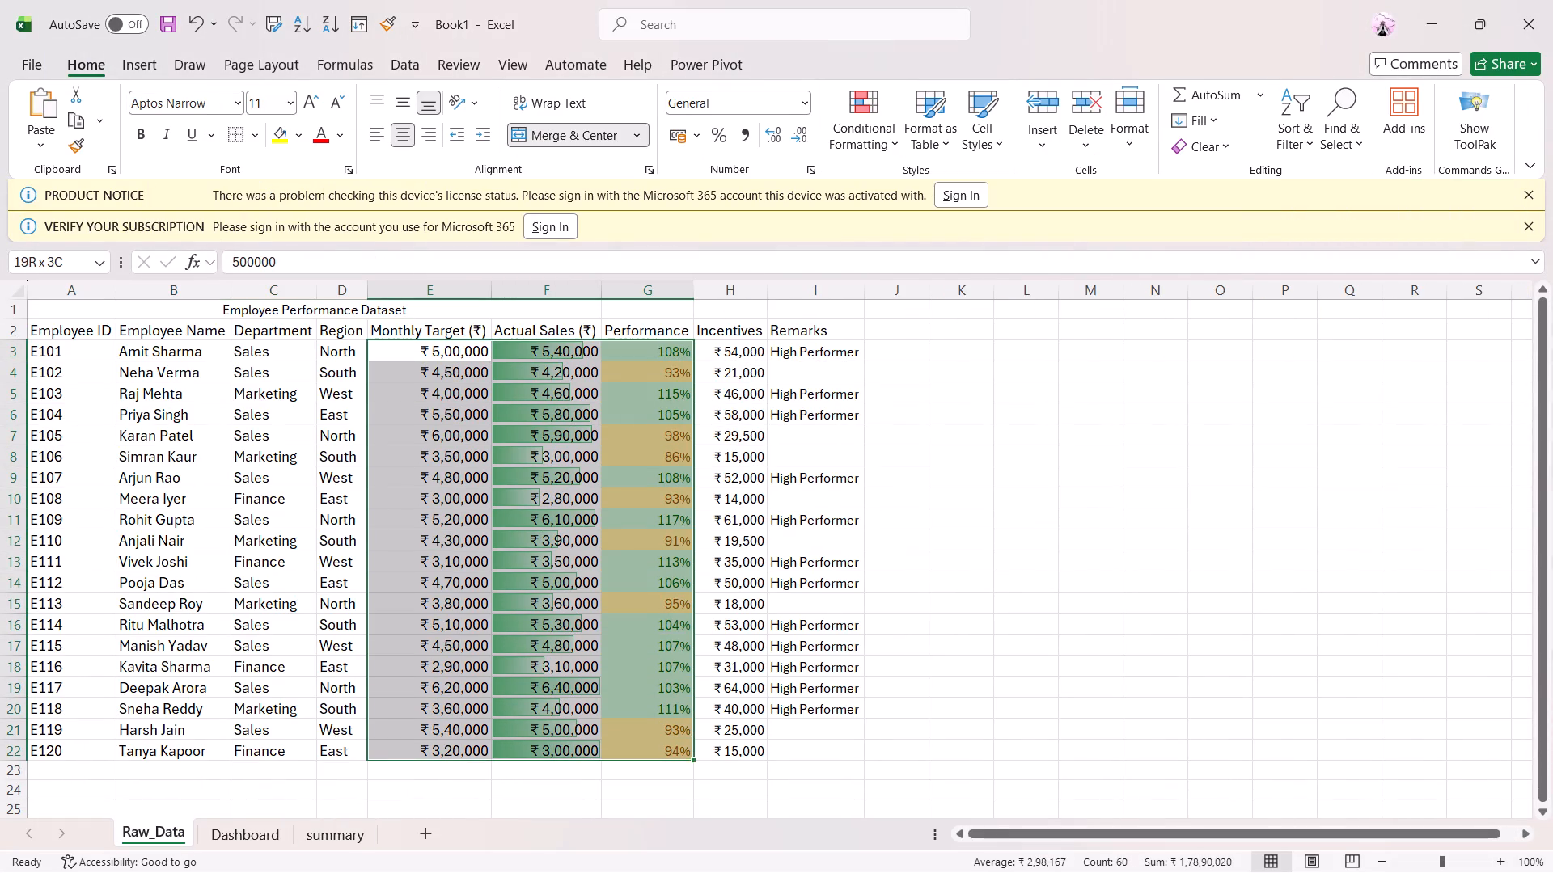
pyautogui.moveTo(666, 743); pyautogui.dragTo(750, 760)
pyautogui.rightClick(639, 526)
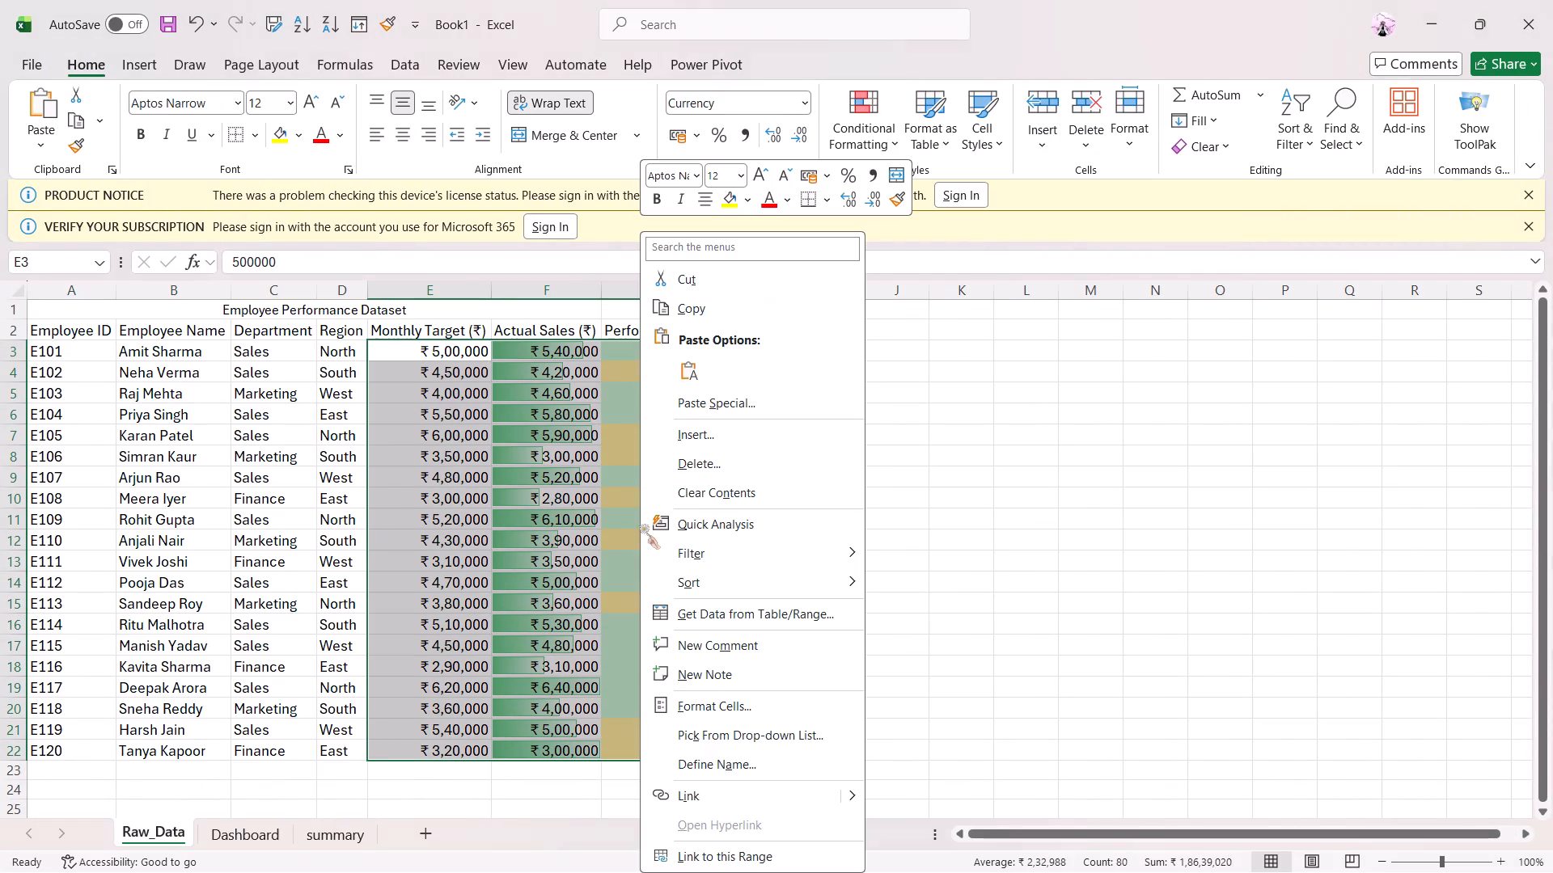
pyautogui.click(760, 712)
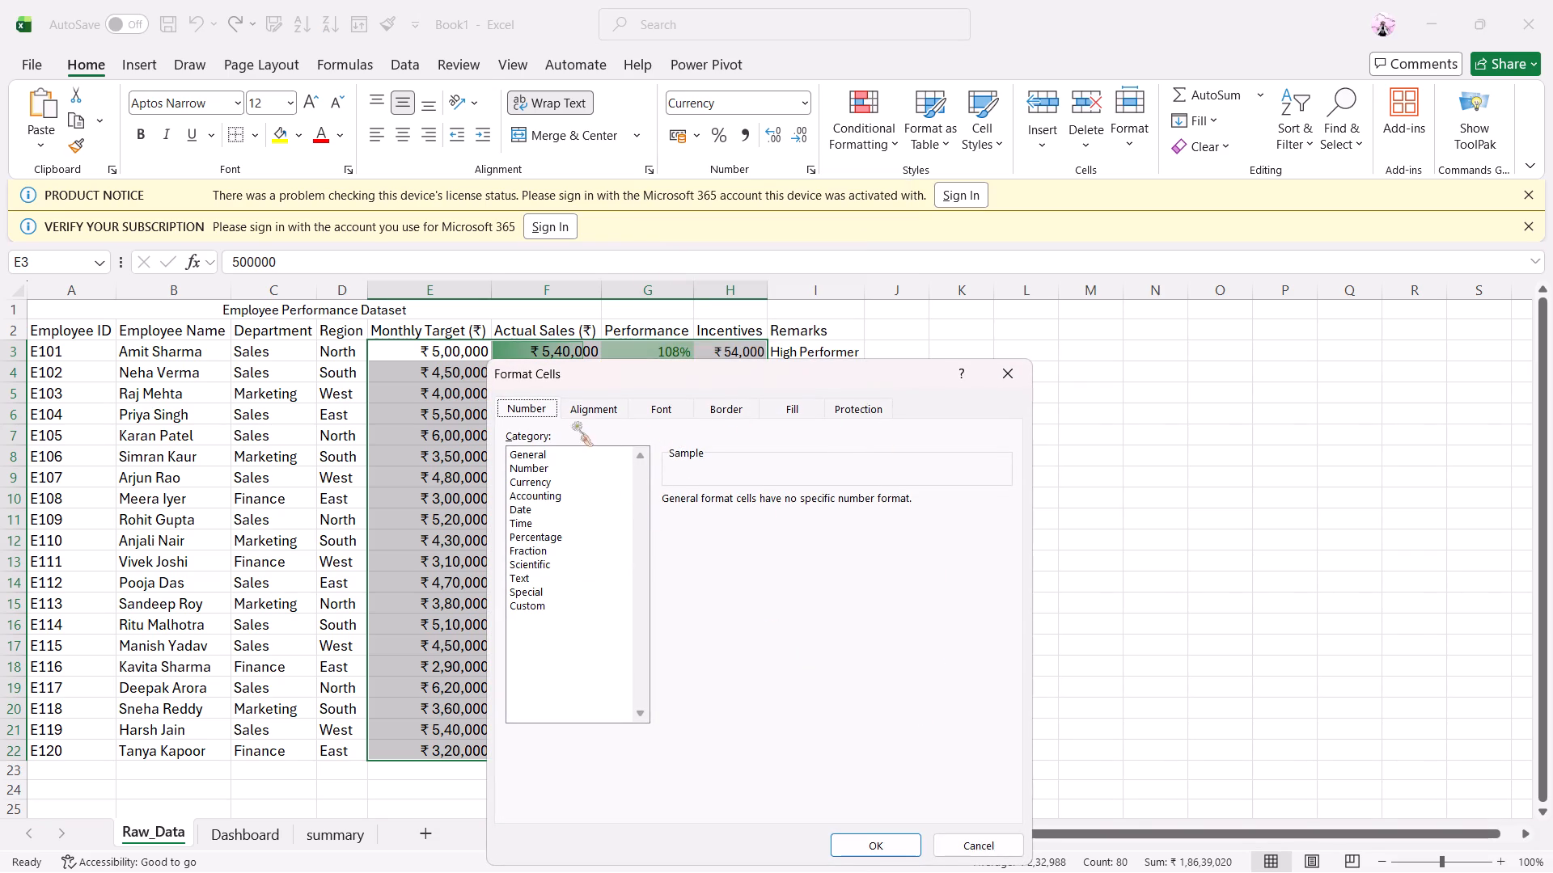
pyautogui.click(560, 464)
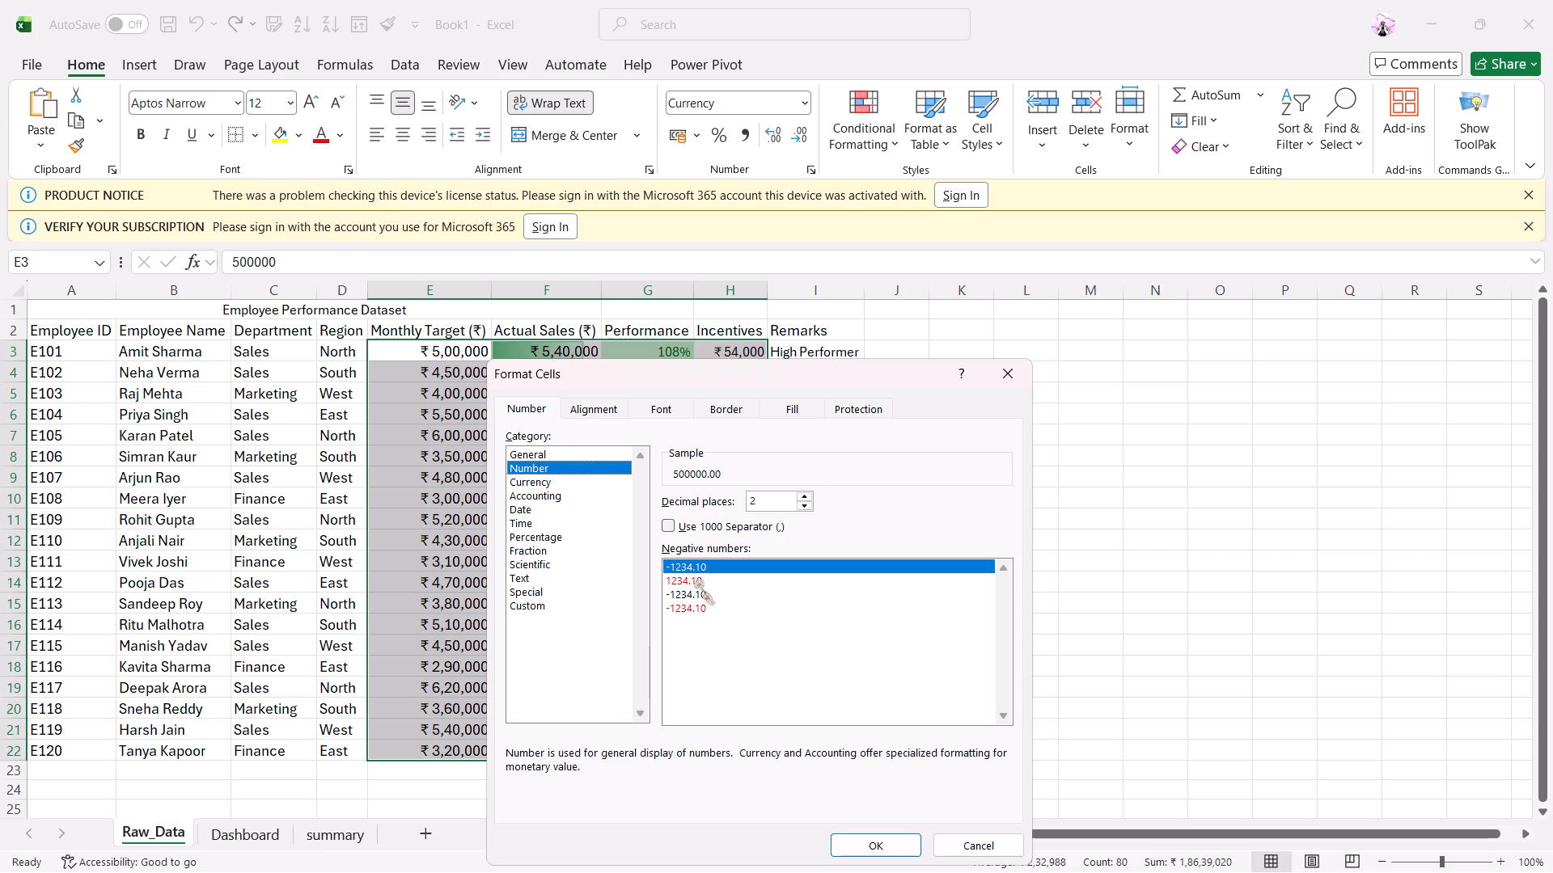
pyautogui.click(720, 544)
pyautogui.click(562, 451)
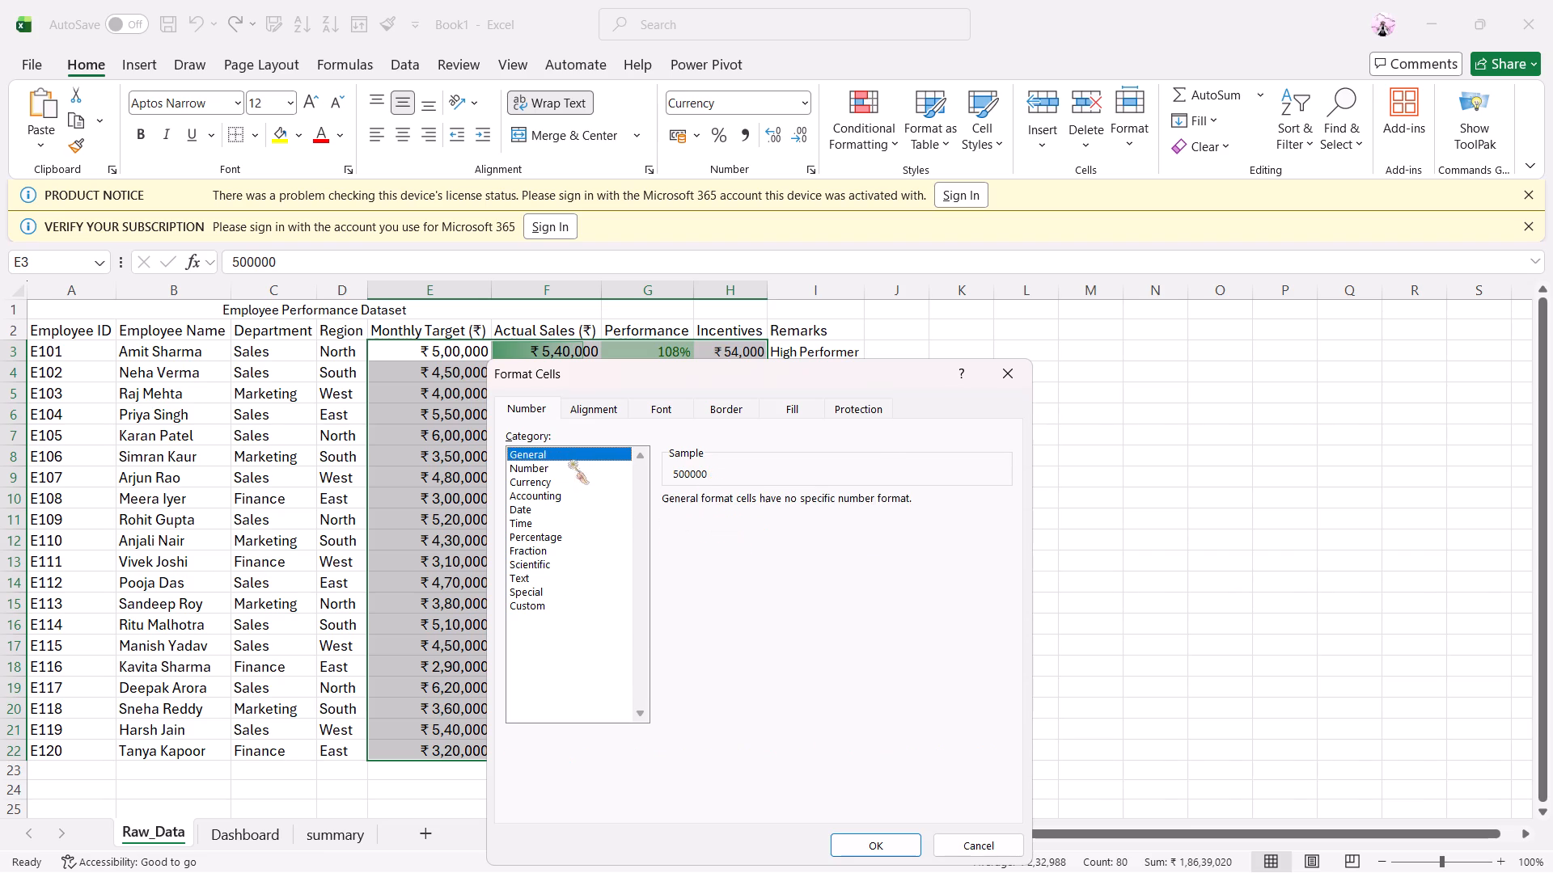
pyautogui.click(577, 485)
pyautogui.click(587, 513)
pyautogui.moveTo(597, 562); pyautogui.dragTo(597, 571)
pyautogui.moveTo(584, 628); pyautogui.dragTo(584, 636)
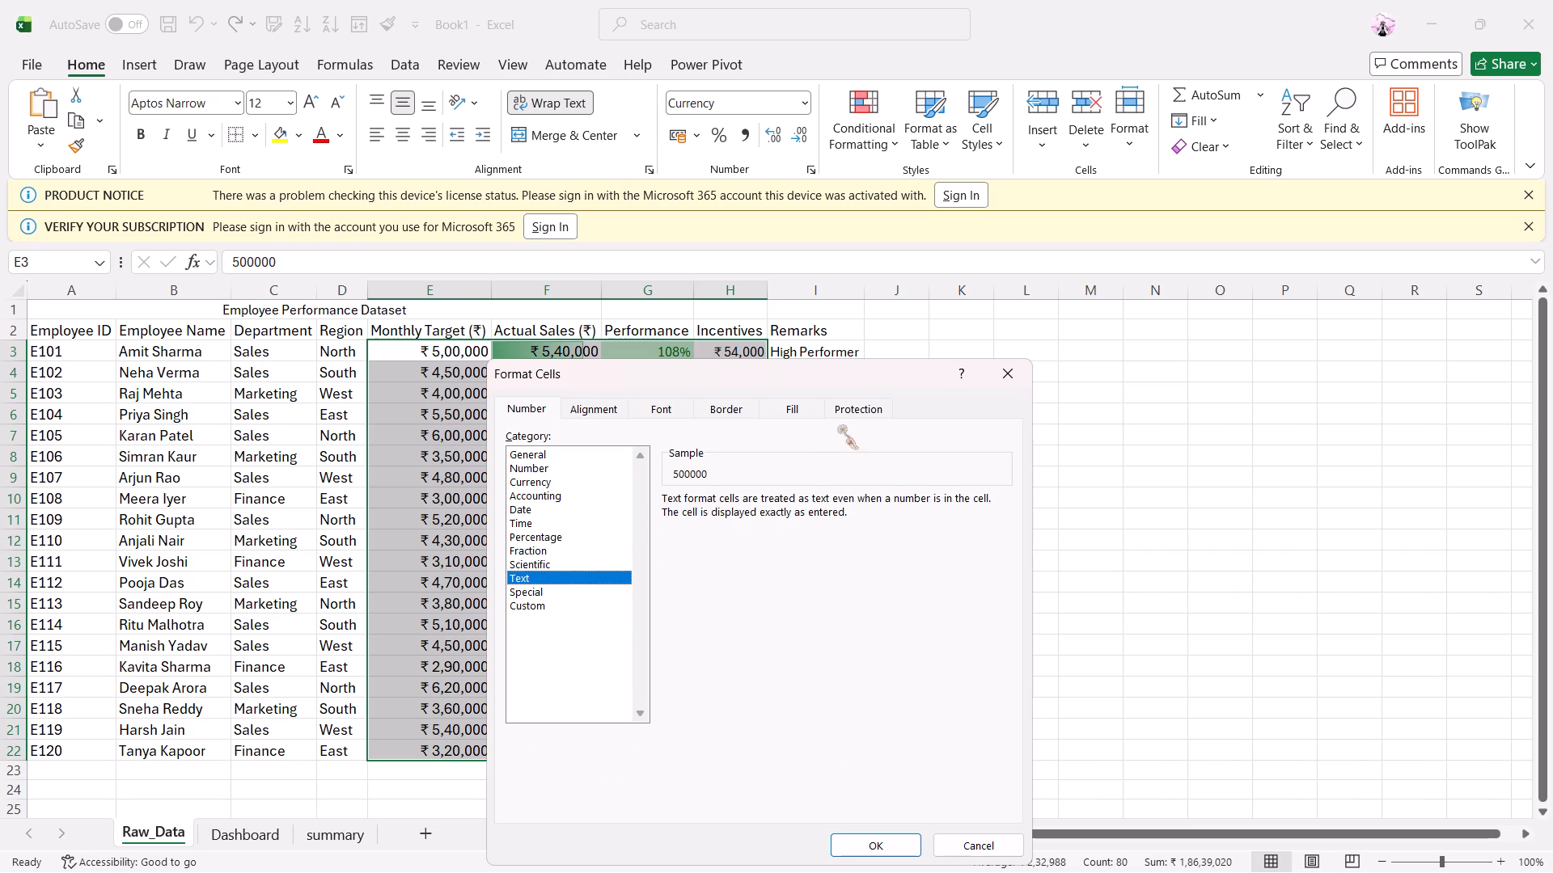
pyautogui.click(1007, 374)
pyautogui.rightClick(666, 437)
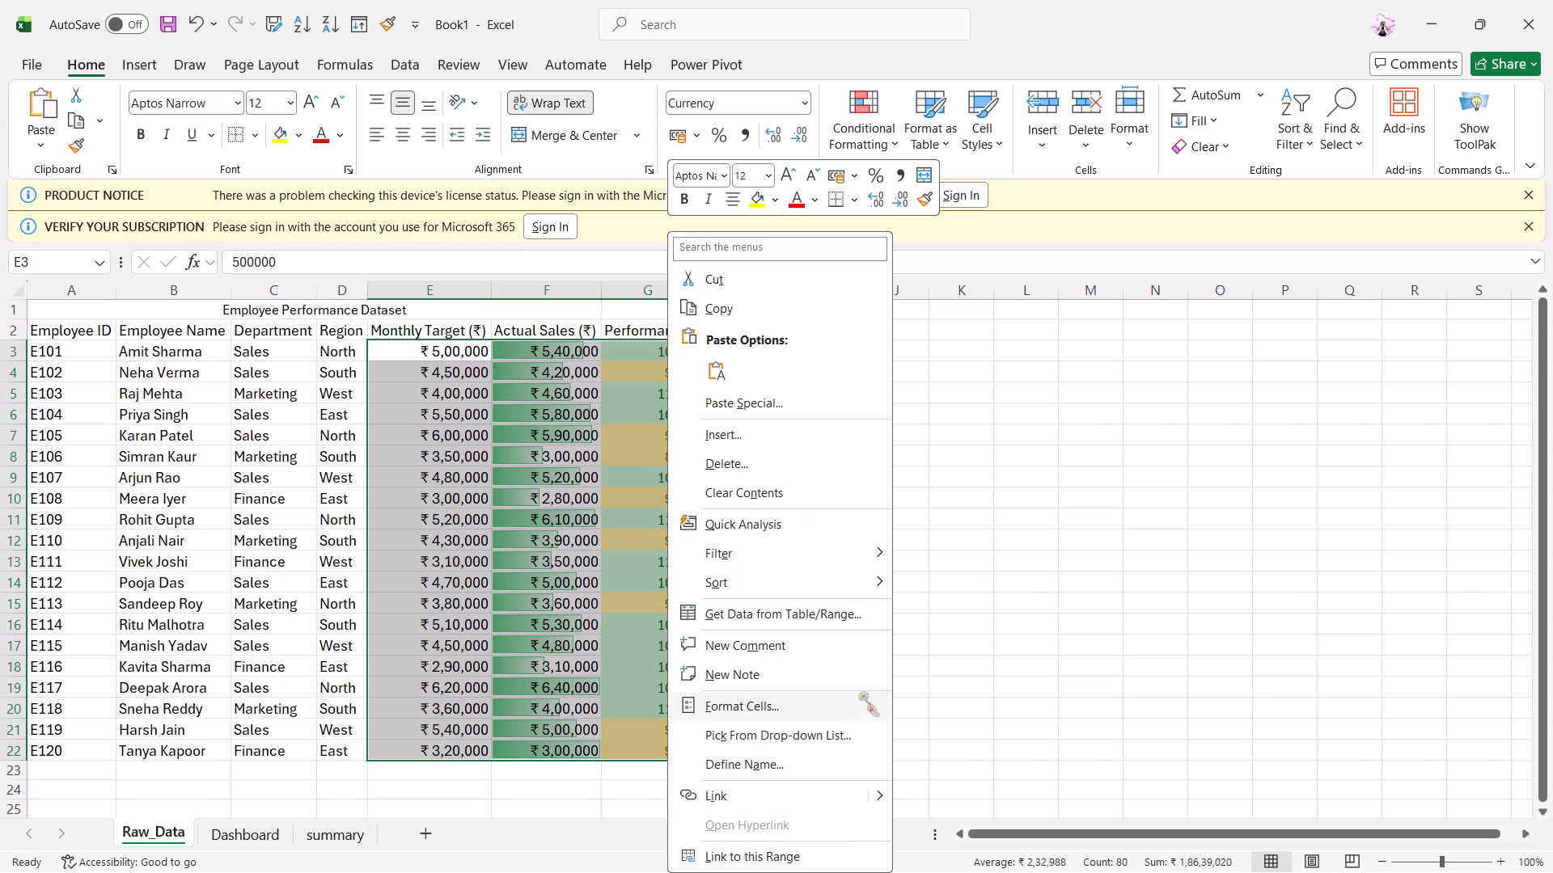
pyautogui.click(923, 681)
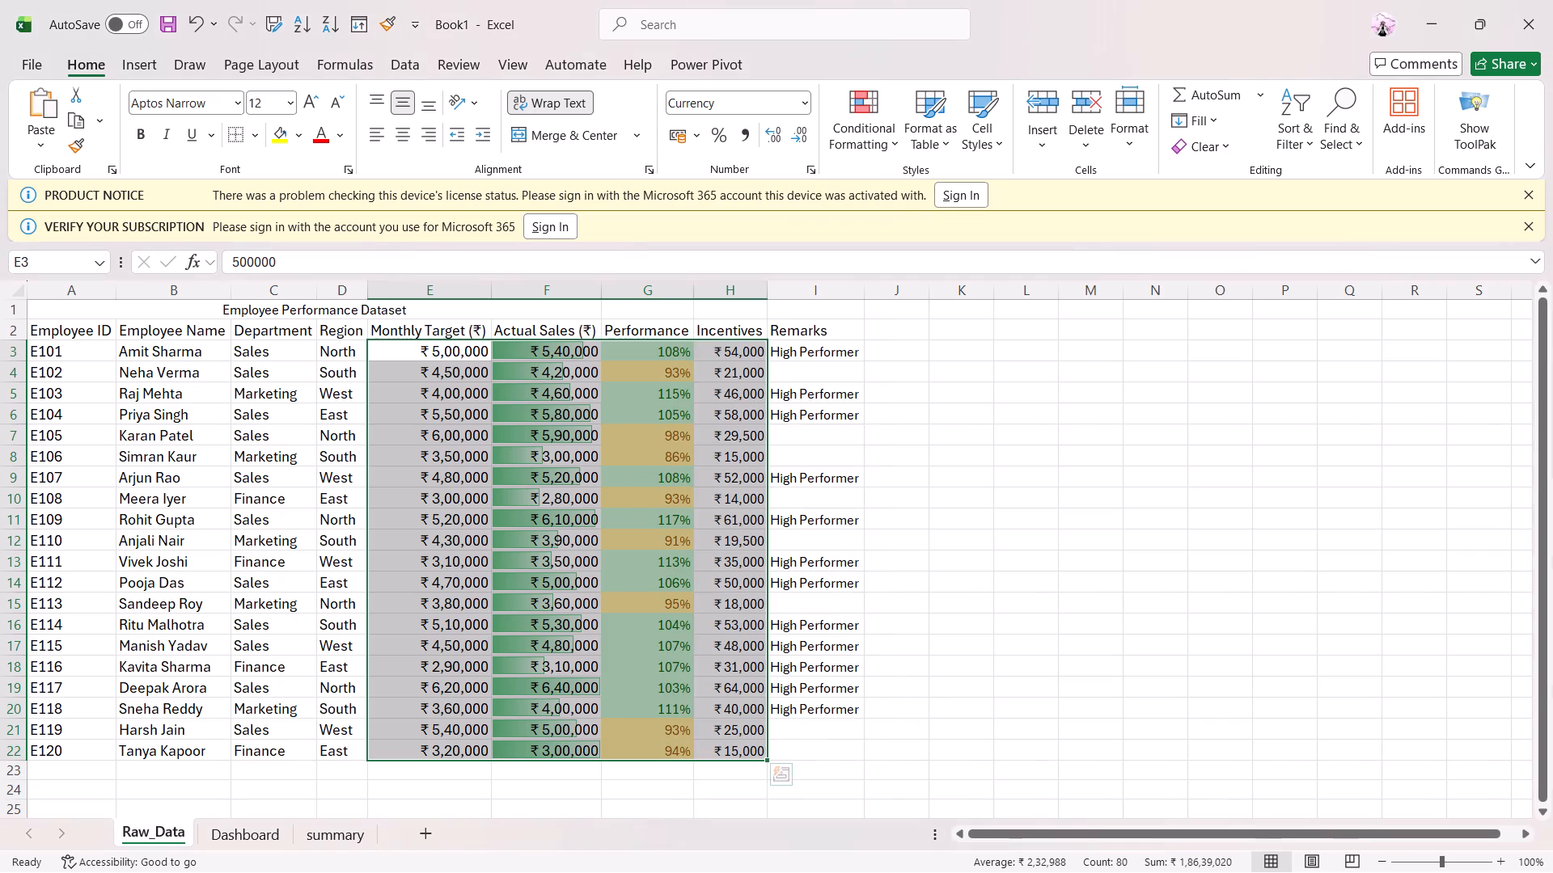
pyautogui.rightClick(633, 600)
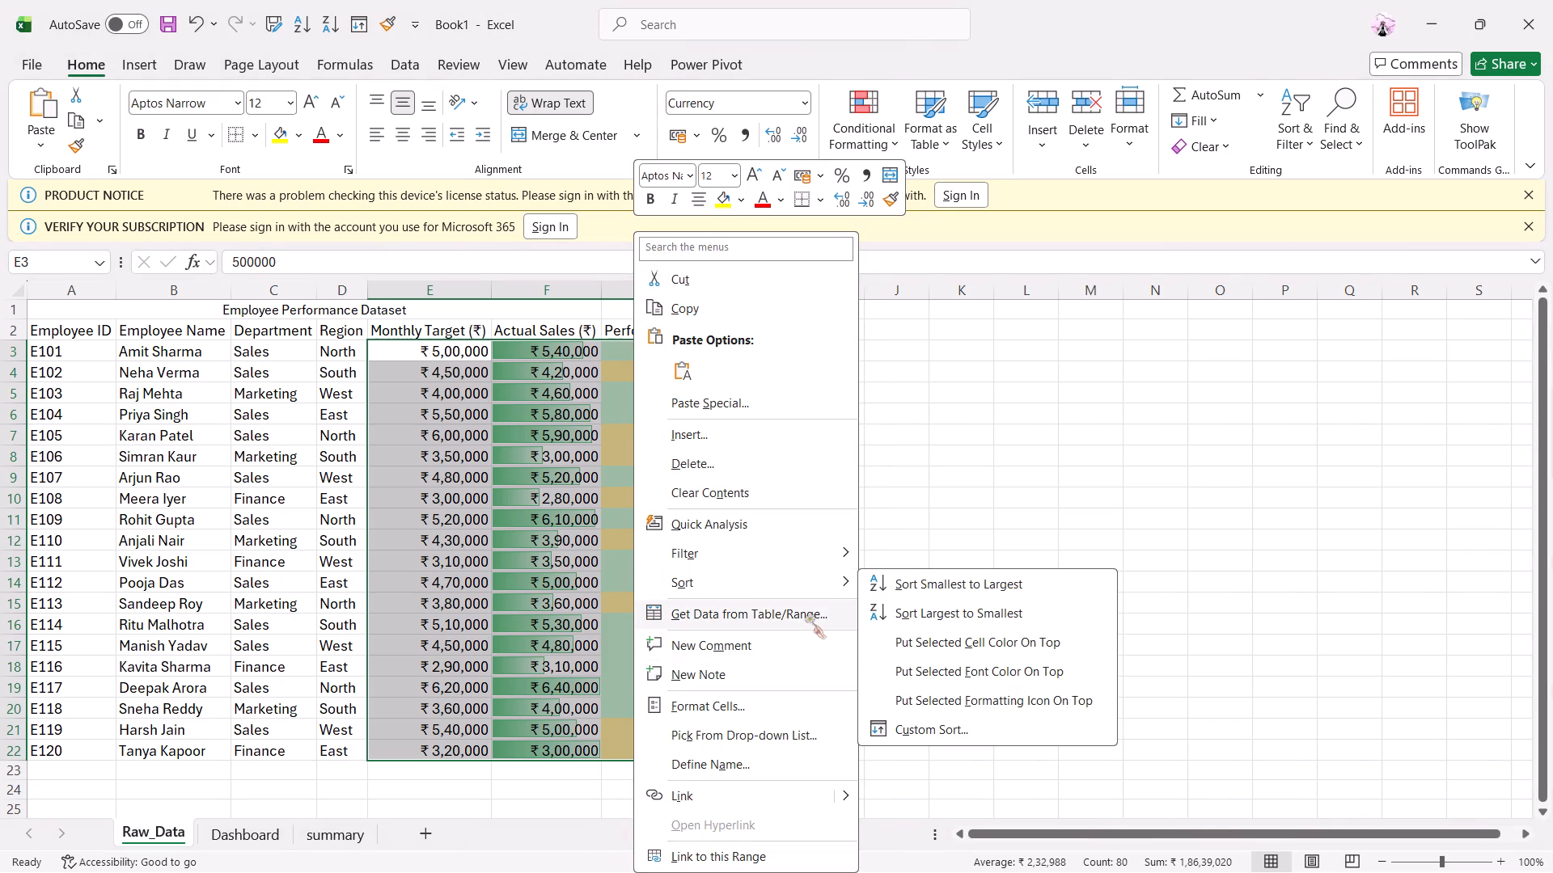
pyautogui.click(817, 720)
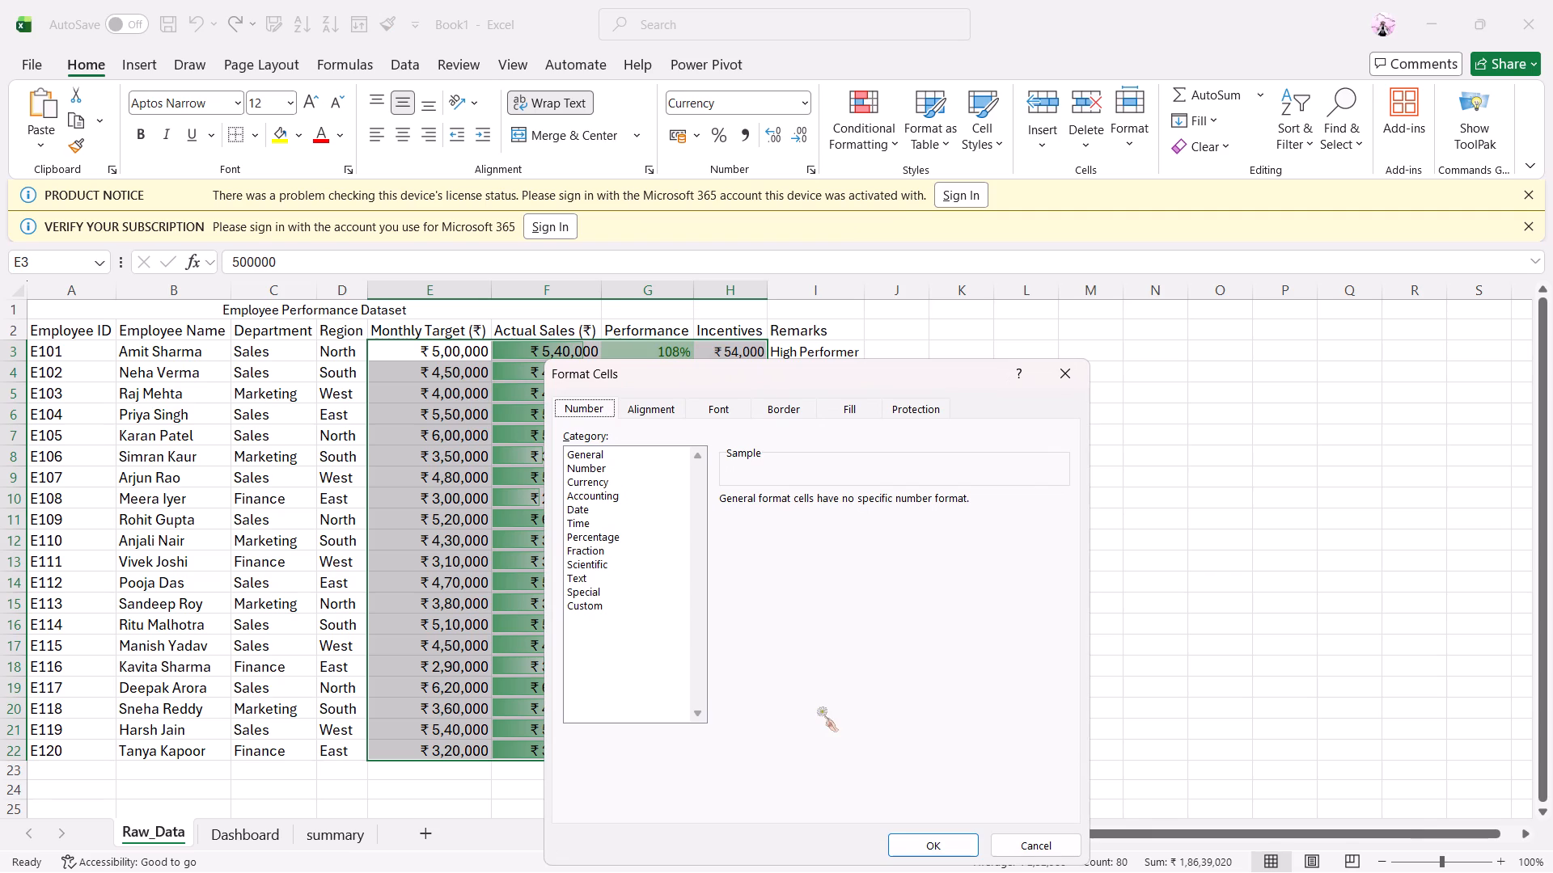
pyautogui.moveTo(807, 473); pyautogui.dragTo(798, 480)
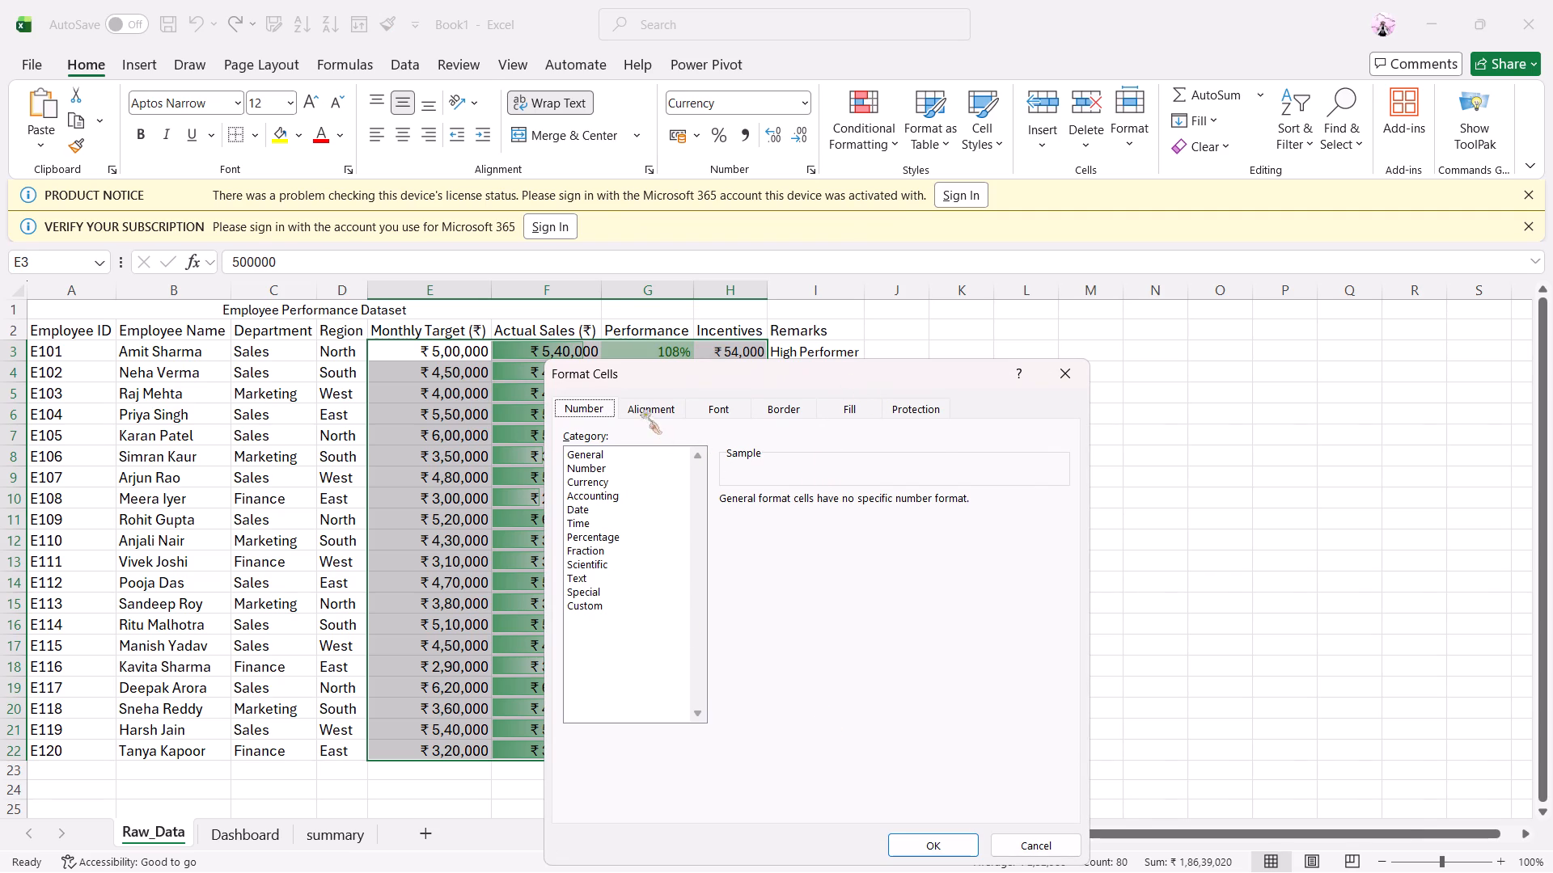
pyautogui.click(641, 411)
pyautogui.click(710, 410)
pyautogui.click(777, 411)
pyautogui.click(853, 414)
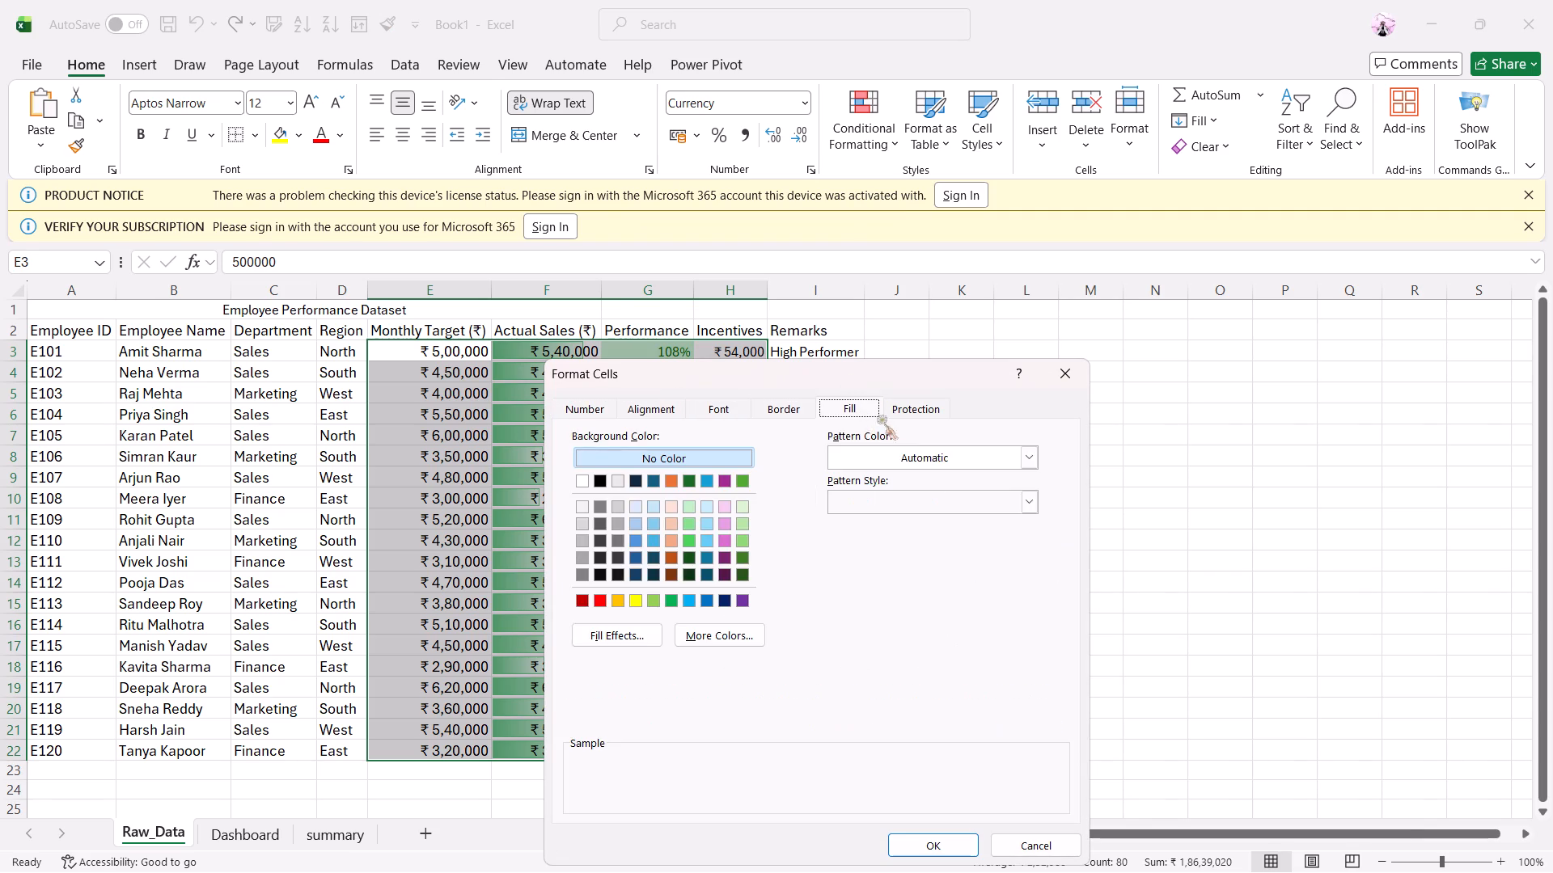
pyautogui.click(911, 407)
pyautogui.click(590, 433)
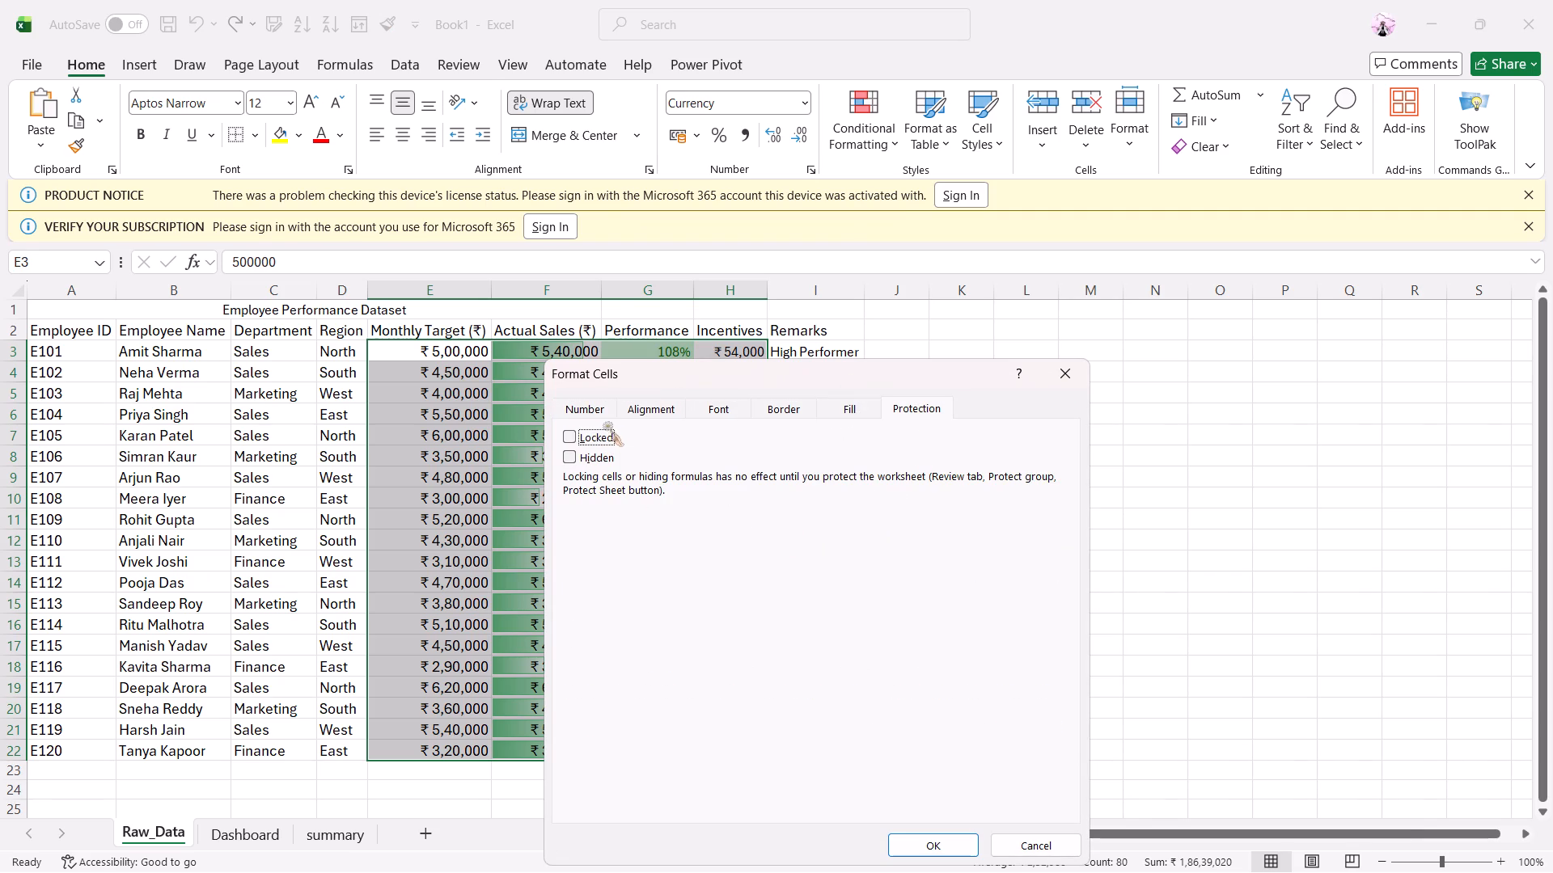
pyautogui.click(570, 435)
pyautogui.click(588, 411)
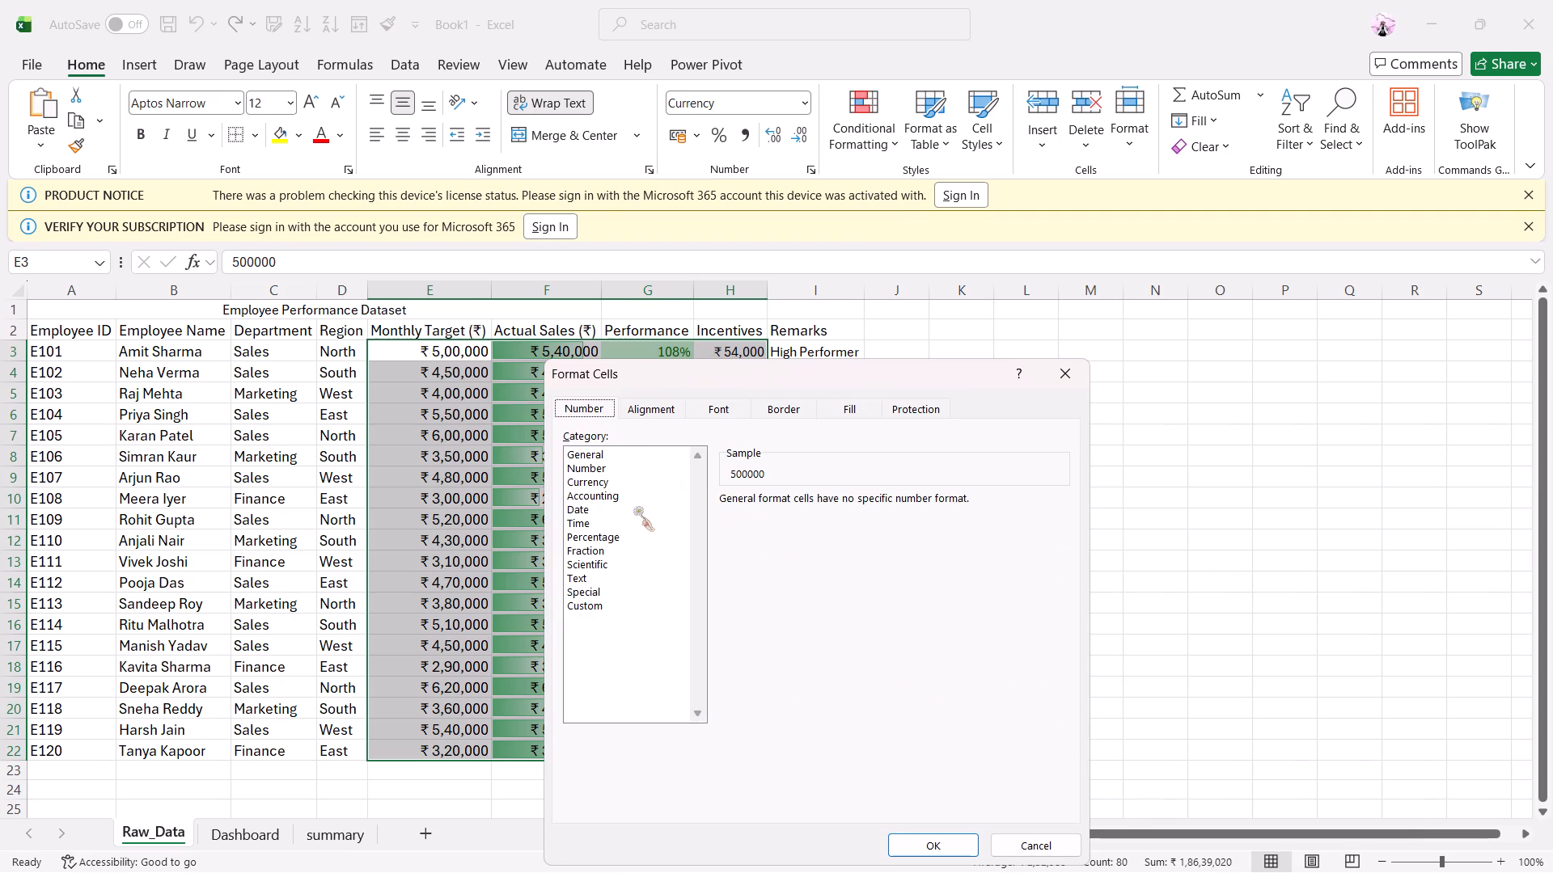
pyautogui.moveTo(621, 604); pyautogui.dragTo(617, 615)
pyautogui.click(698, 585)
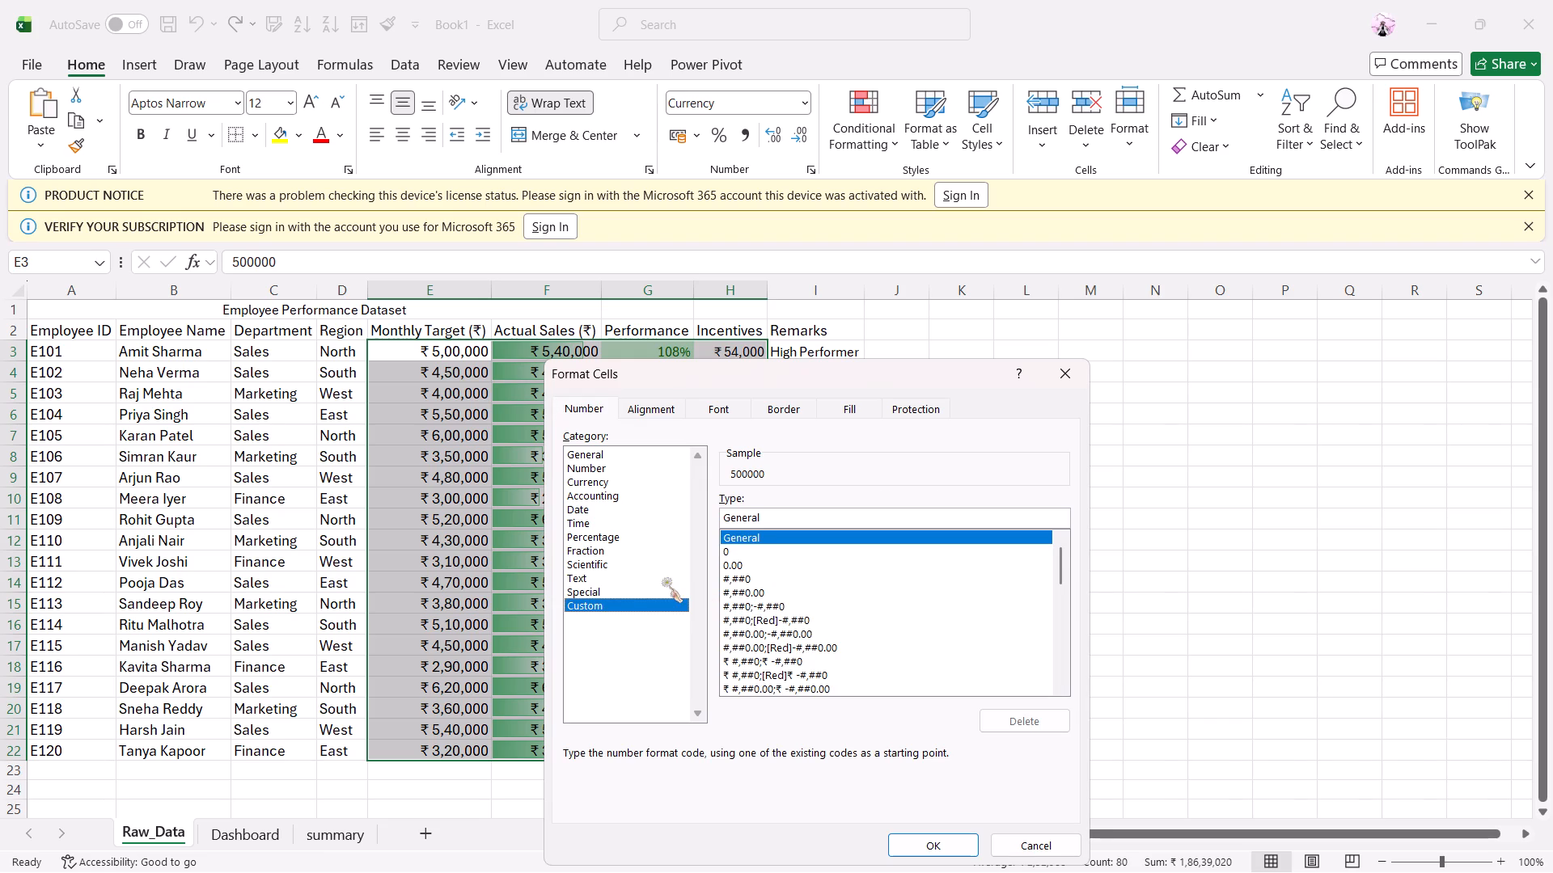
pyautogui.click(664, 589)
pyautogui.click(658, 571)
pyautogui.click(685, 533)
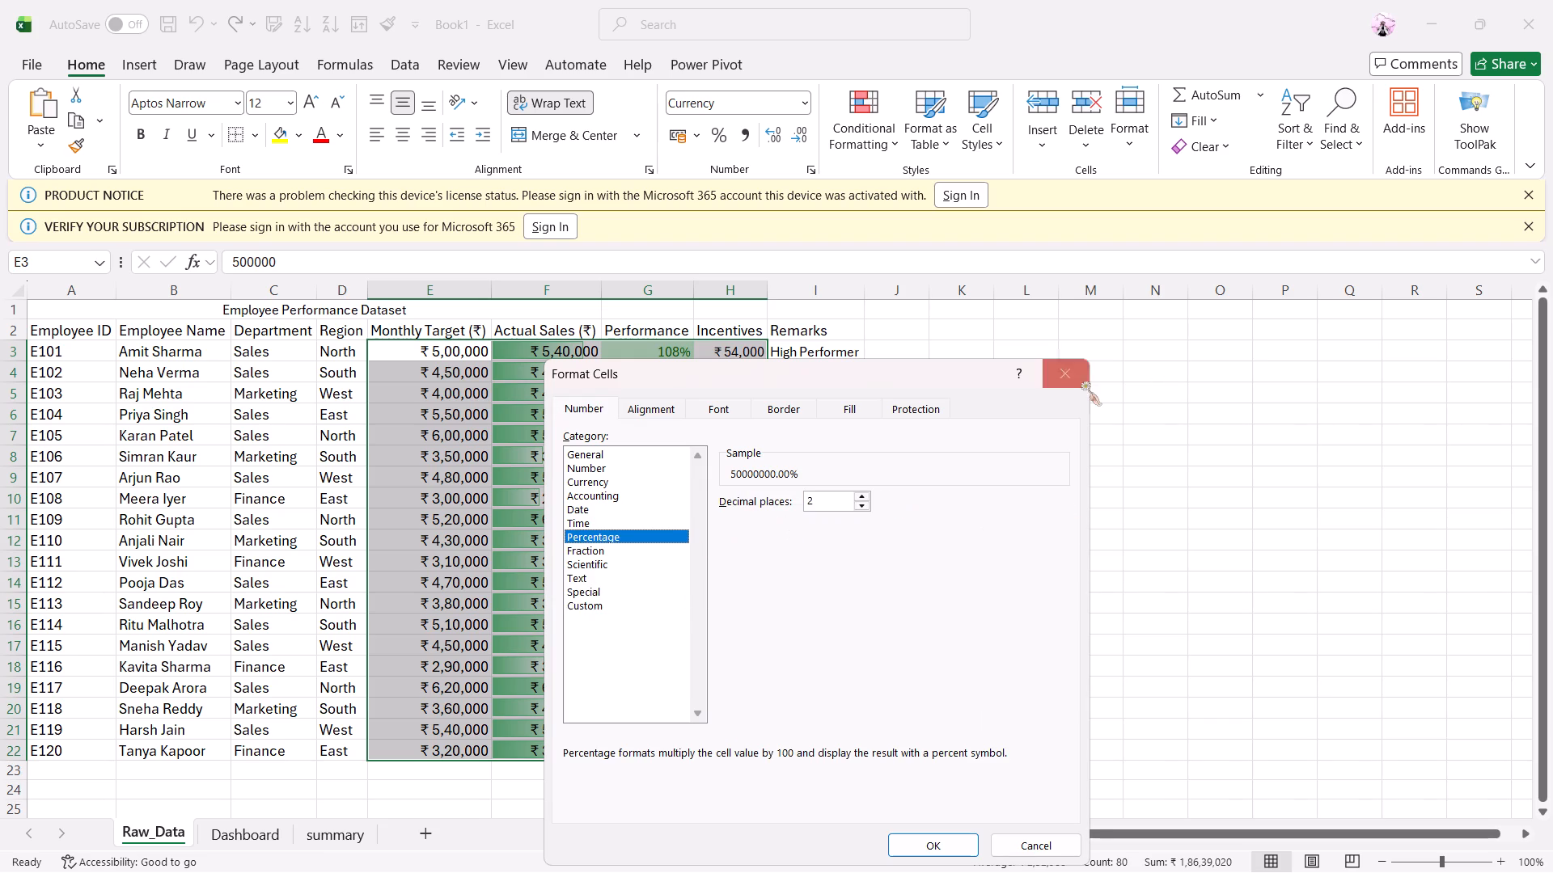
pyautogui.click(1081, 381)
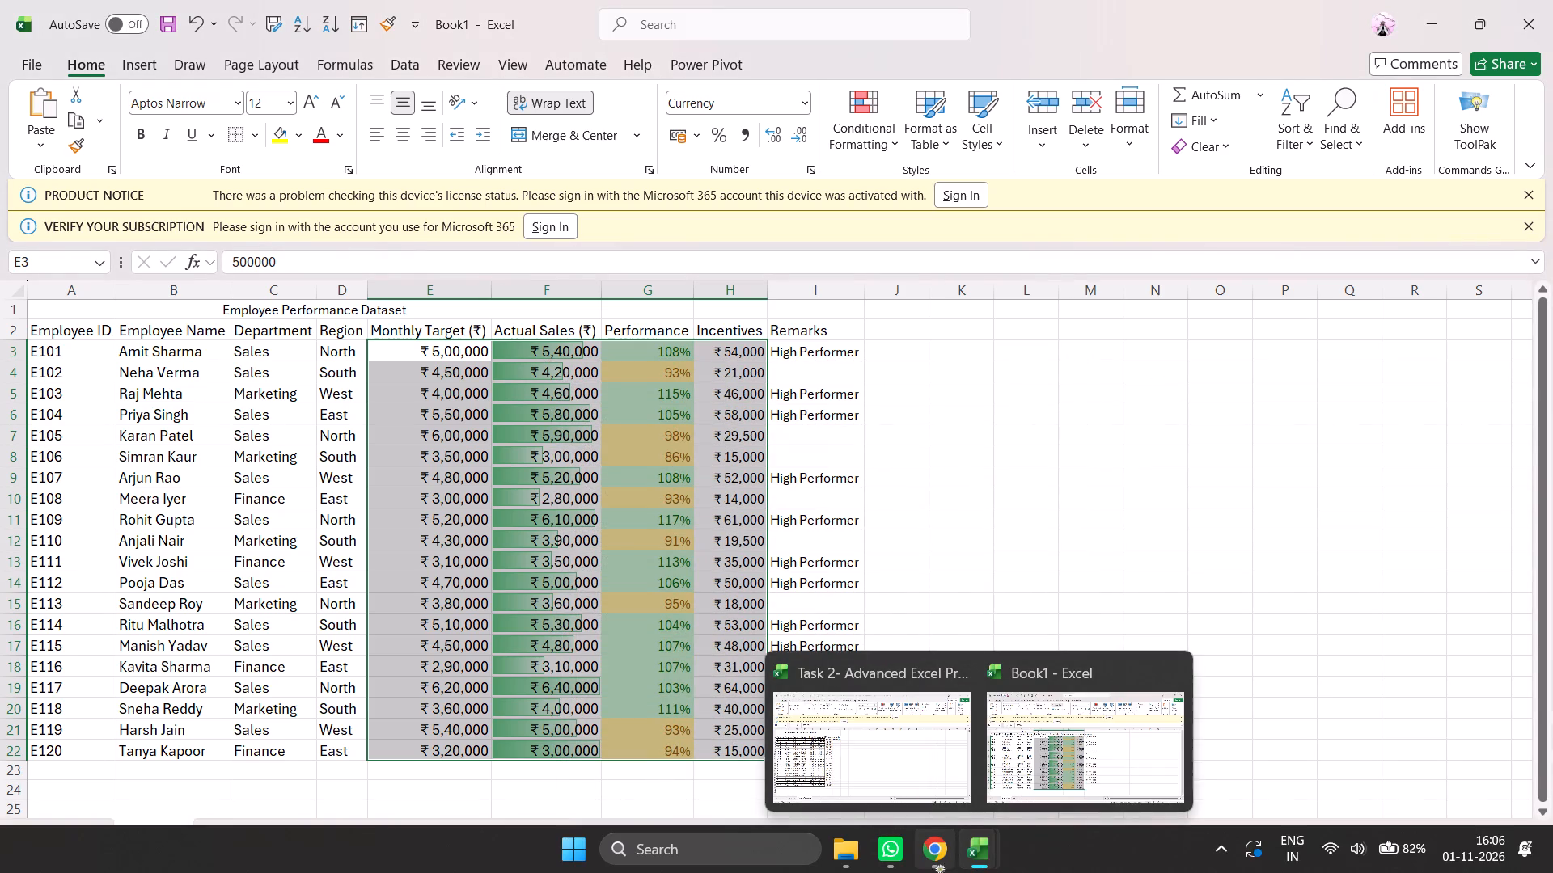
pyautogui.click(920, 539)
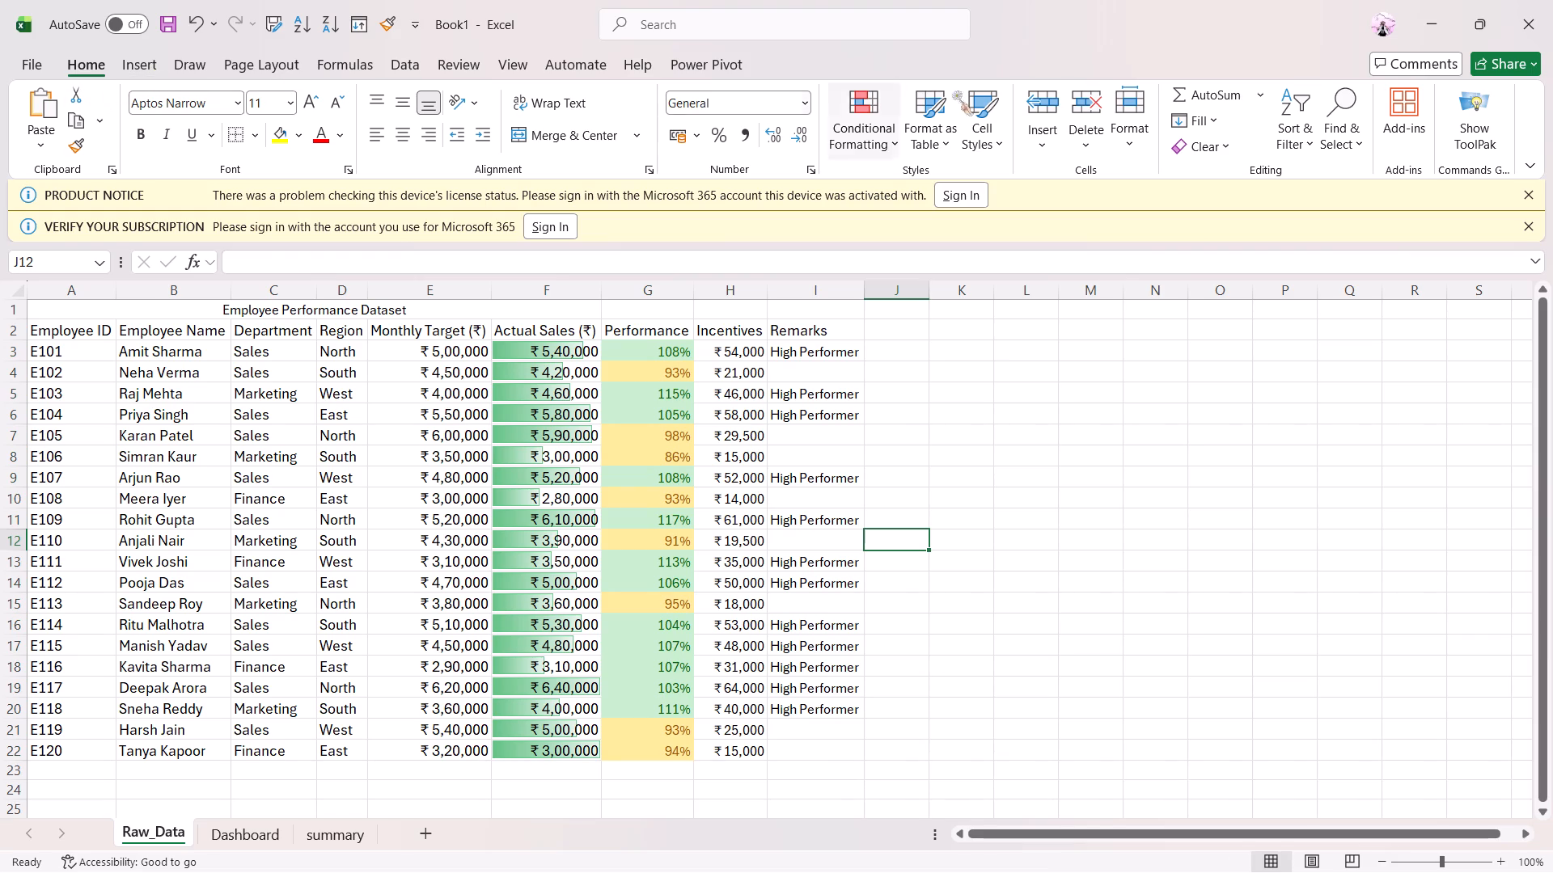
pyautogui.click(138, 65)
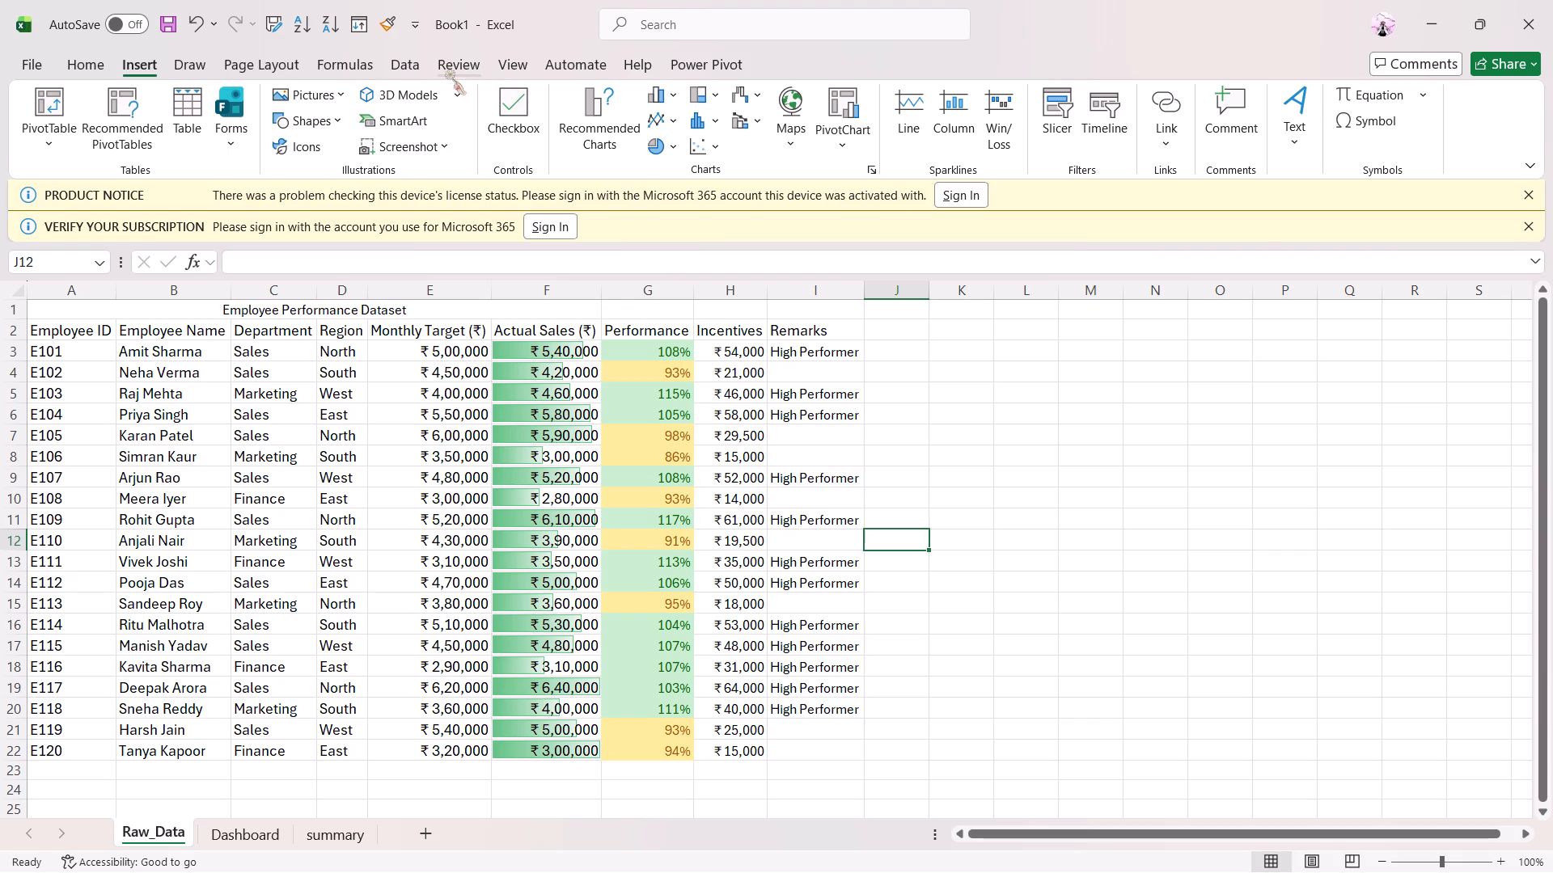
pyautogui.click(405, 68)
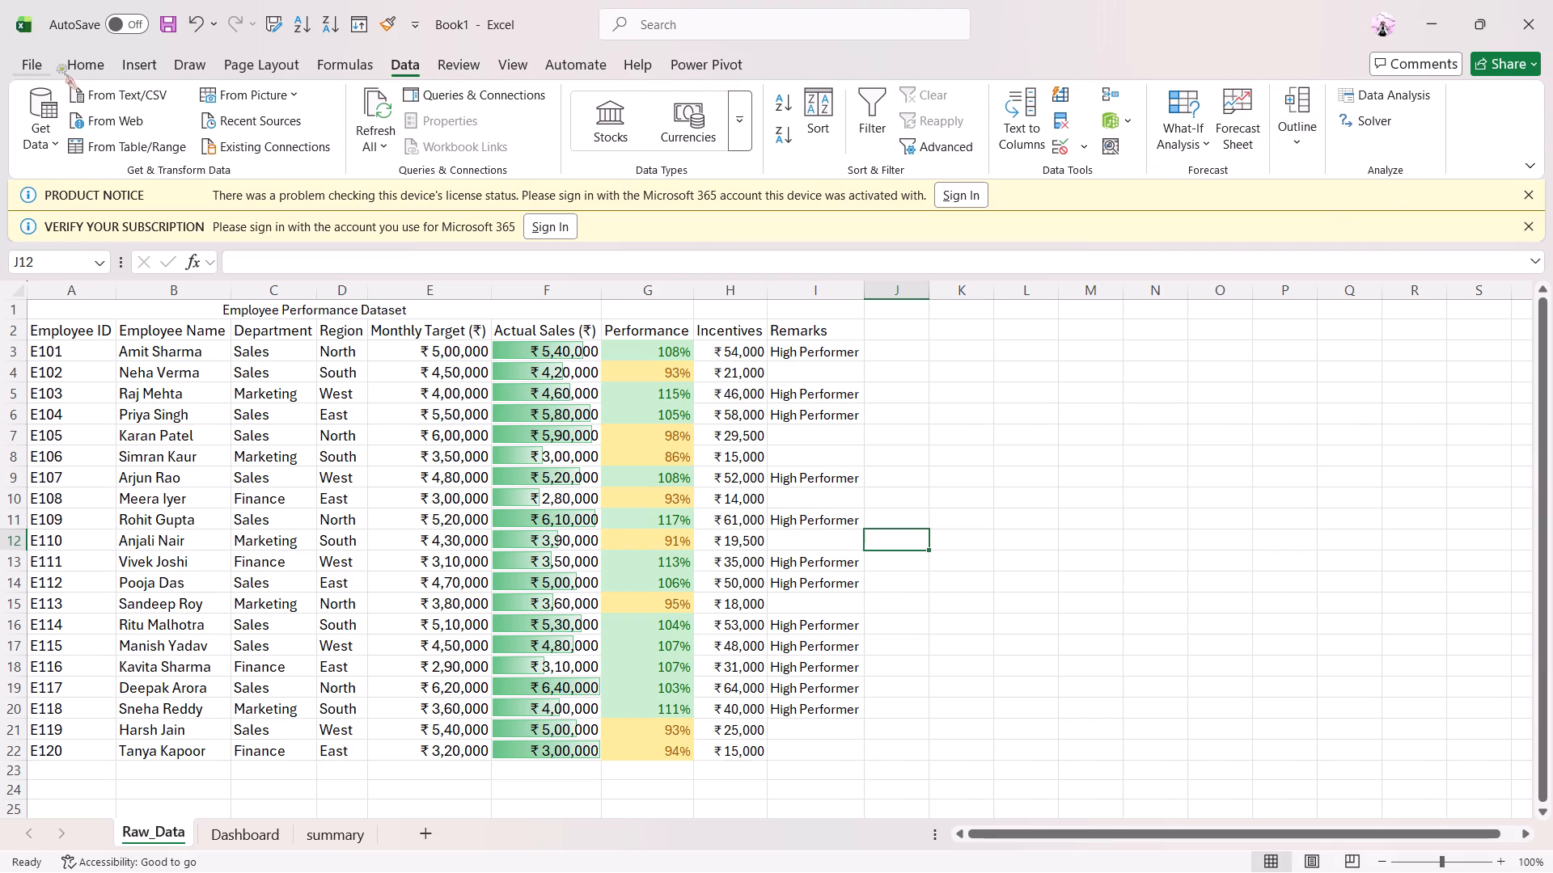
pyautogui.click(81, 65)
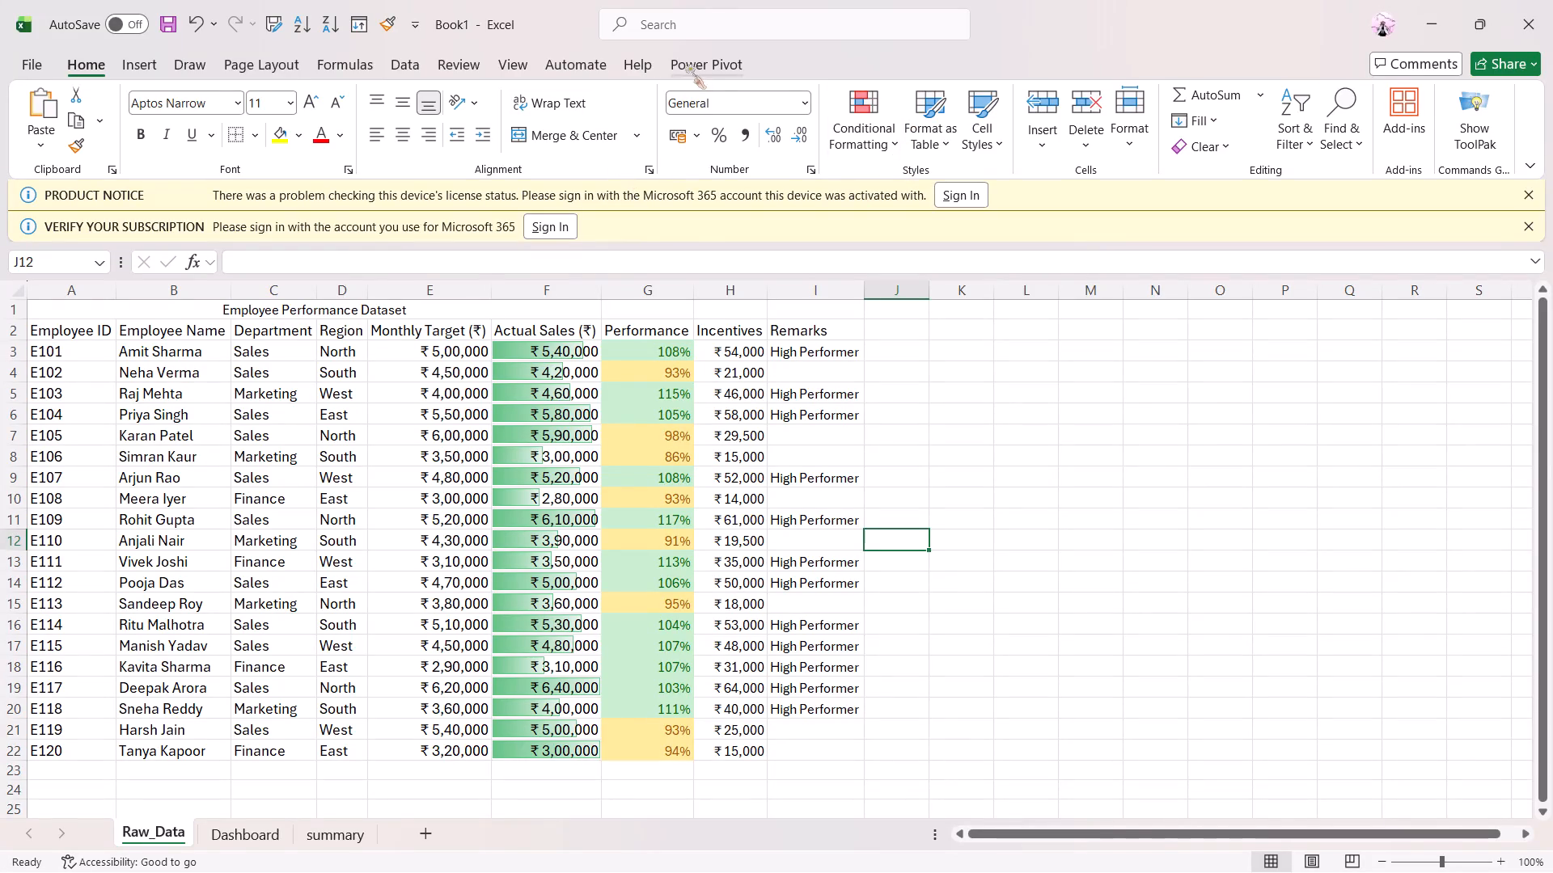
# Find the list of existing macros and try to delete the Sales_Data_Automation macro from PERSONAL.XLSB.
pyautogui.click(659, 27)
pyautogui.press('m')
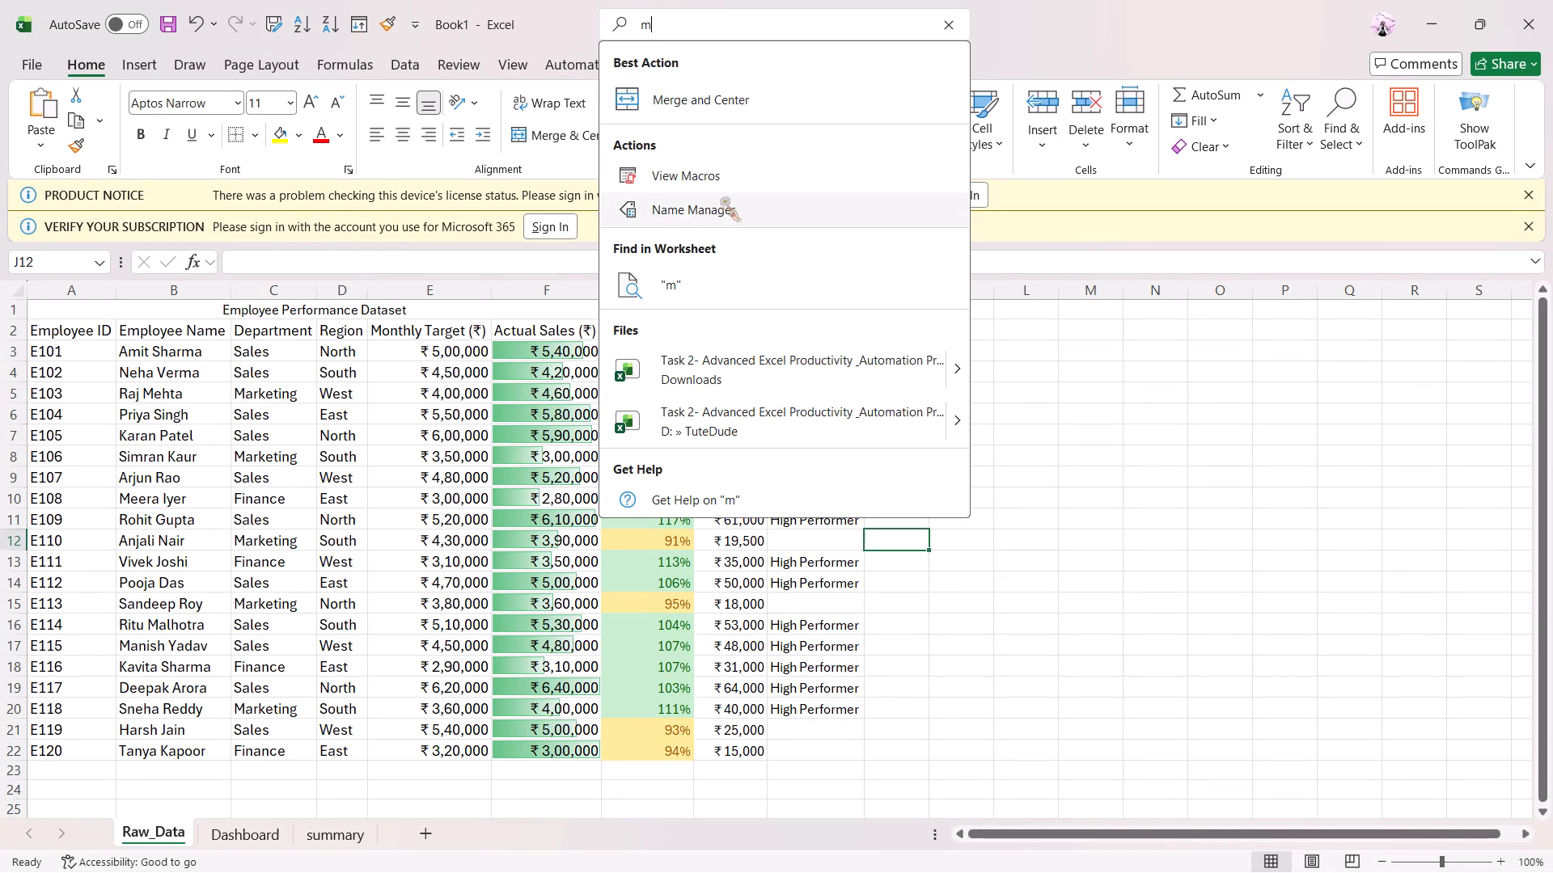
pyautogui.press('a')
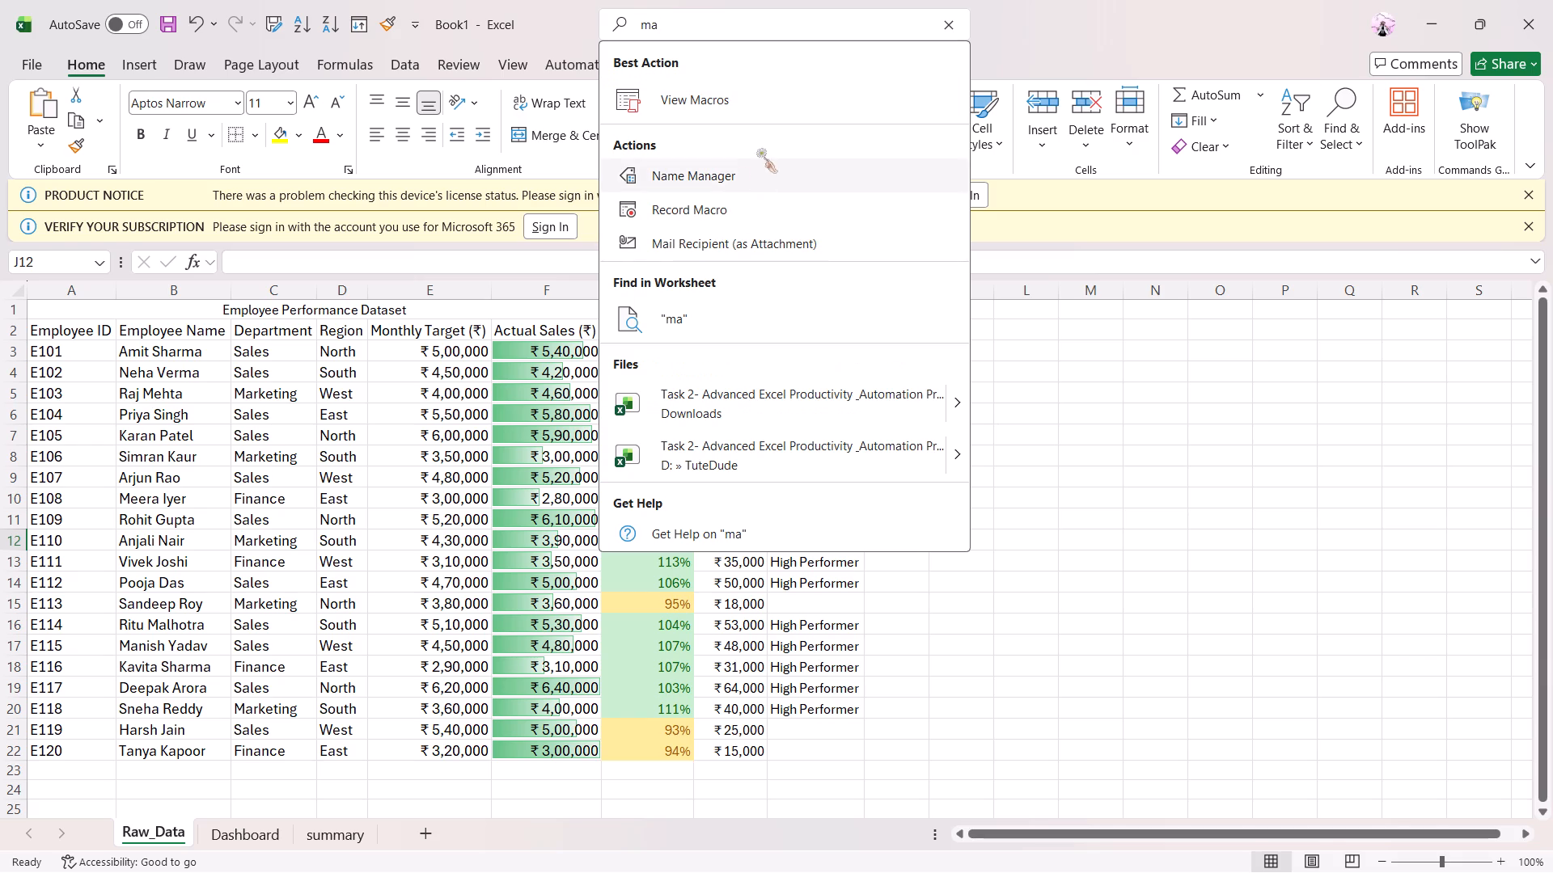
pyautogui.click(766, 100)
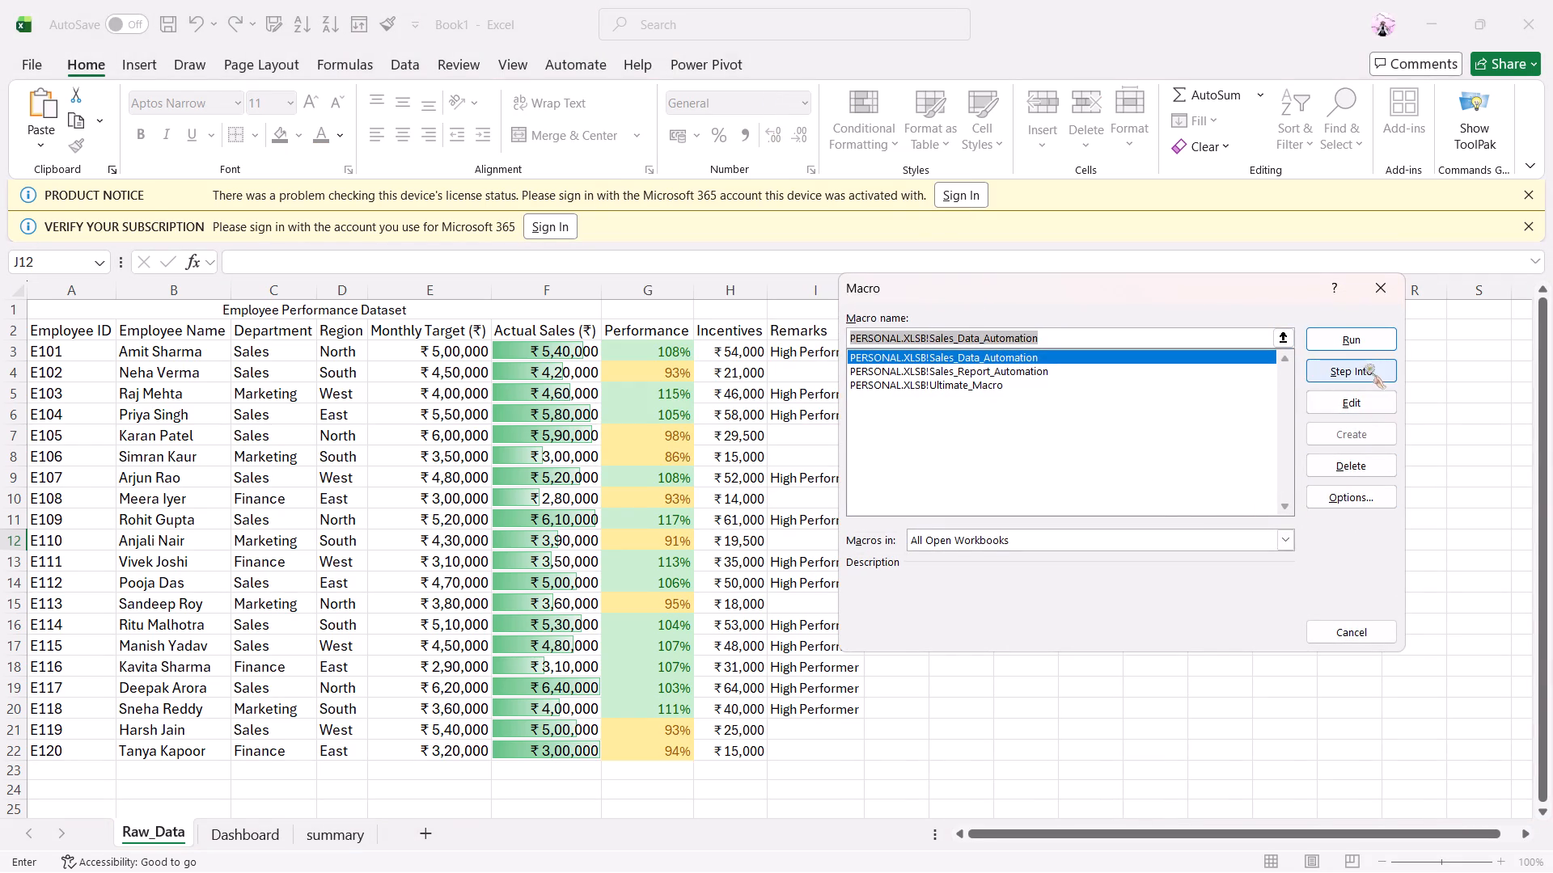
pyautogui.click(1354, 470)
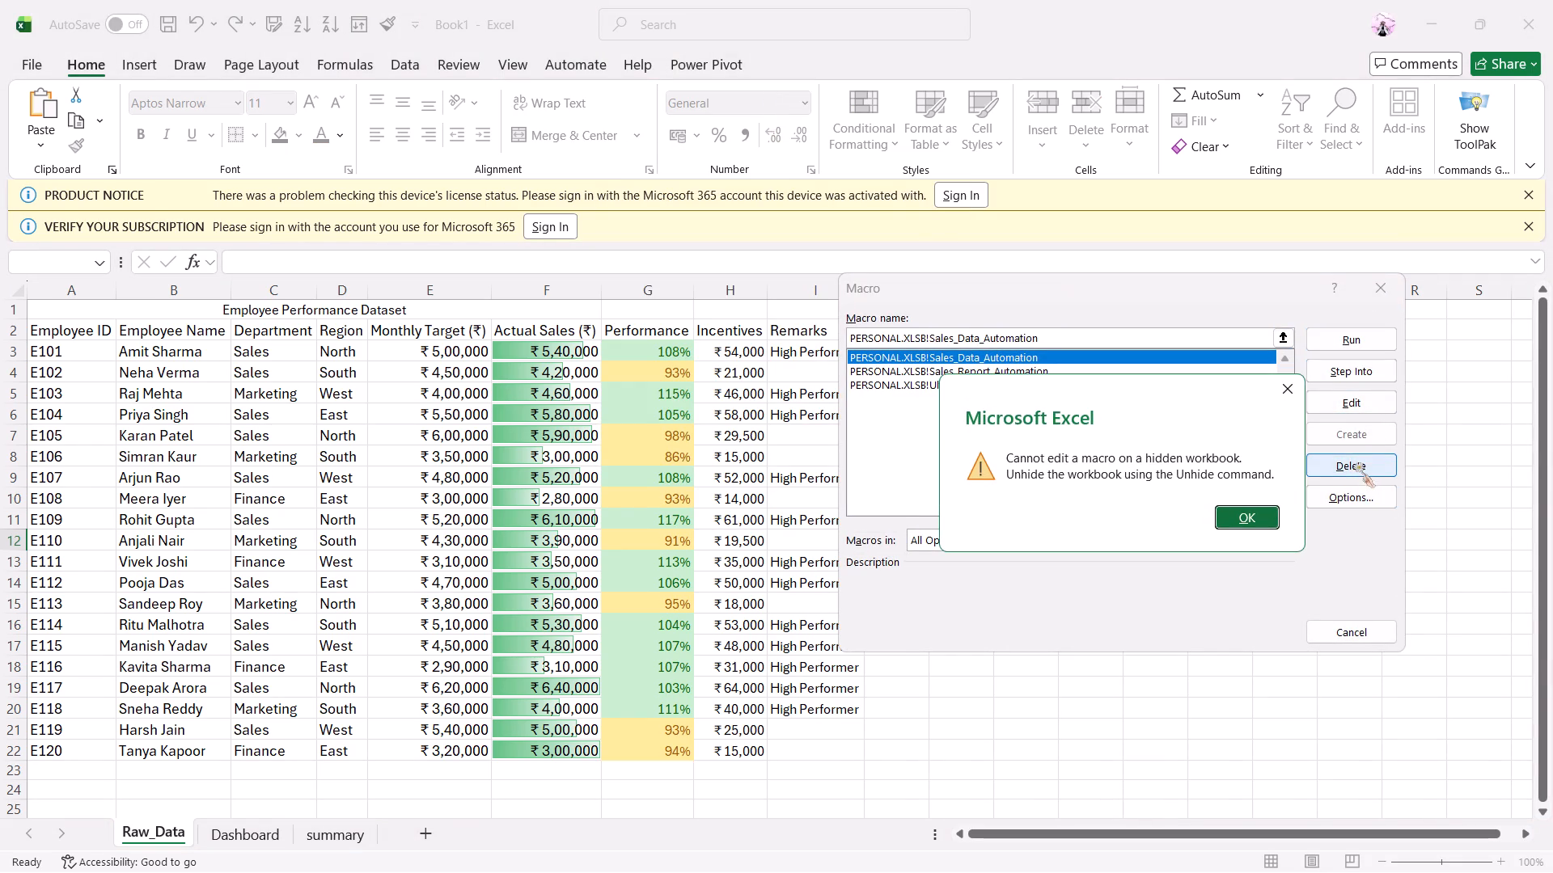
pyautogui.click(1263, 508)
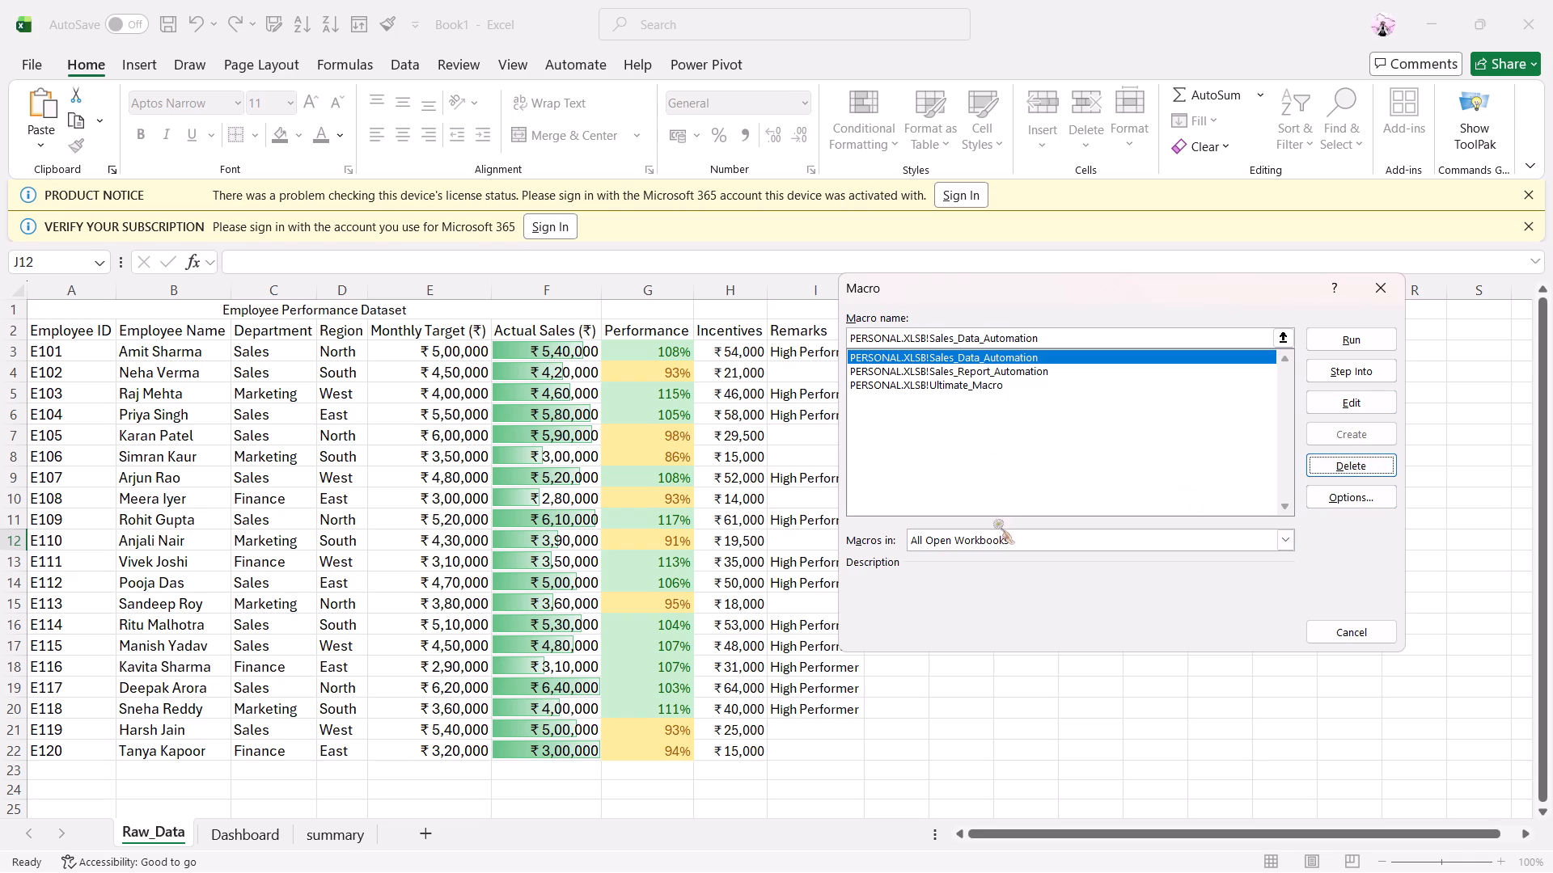
# Check the options of the Ultimate_Macro macro and leave the macro list without changing anything.
pyautogui.click(1047, 390)
pyautogui.click(1022, 430)
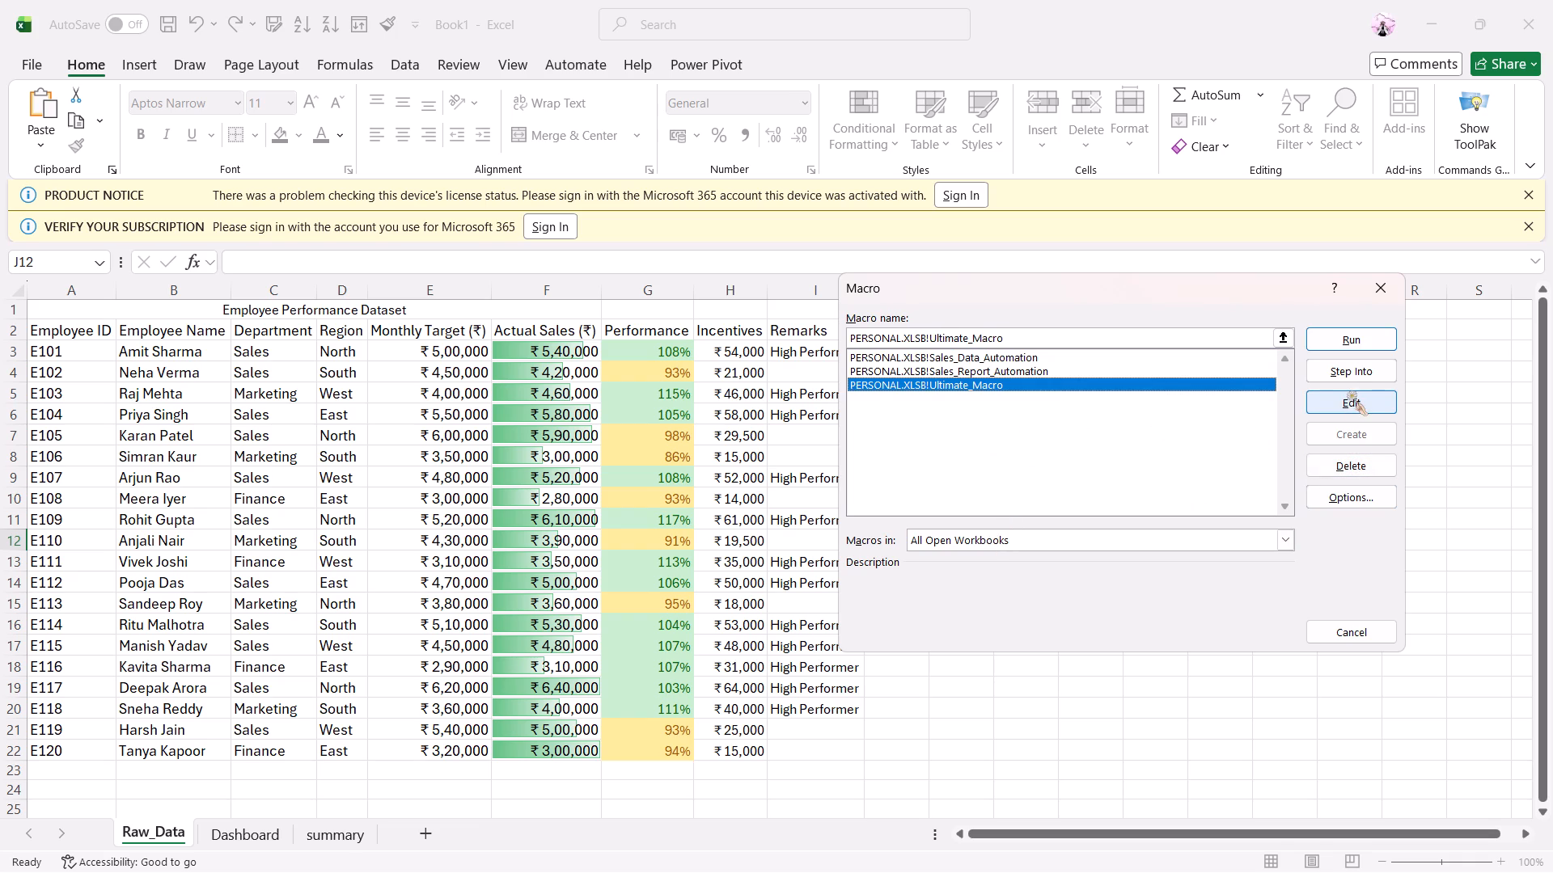
pyautogui.click(1360, 508)
pyautogui.click(1243, 579)
pyautogui.click(1387, 622)
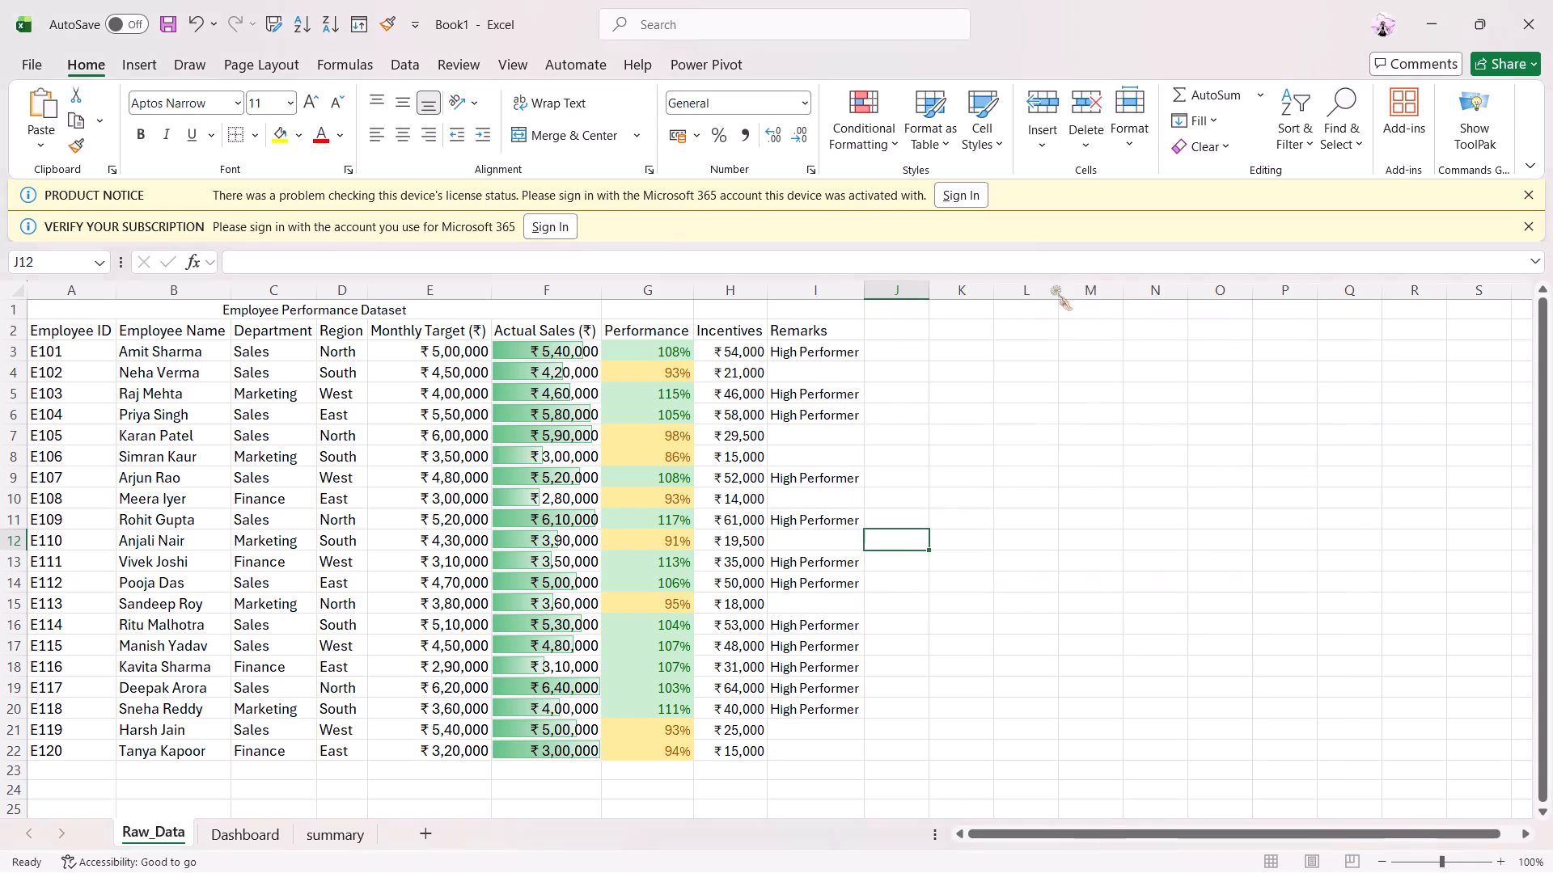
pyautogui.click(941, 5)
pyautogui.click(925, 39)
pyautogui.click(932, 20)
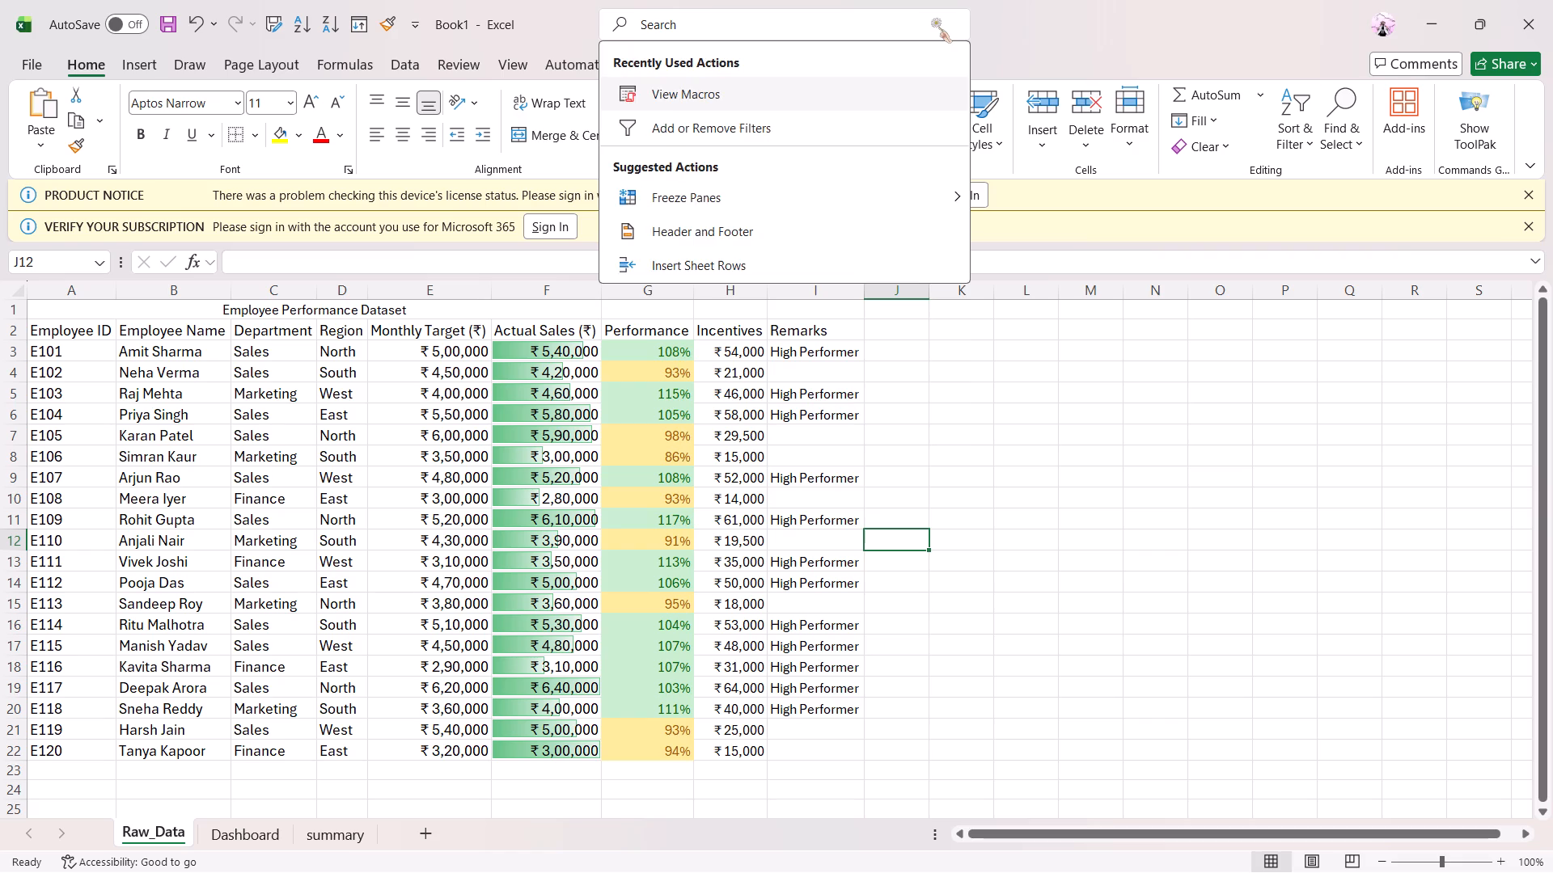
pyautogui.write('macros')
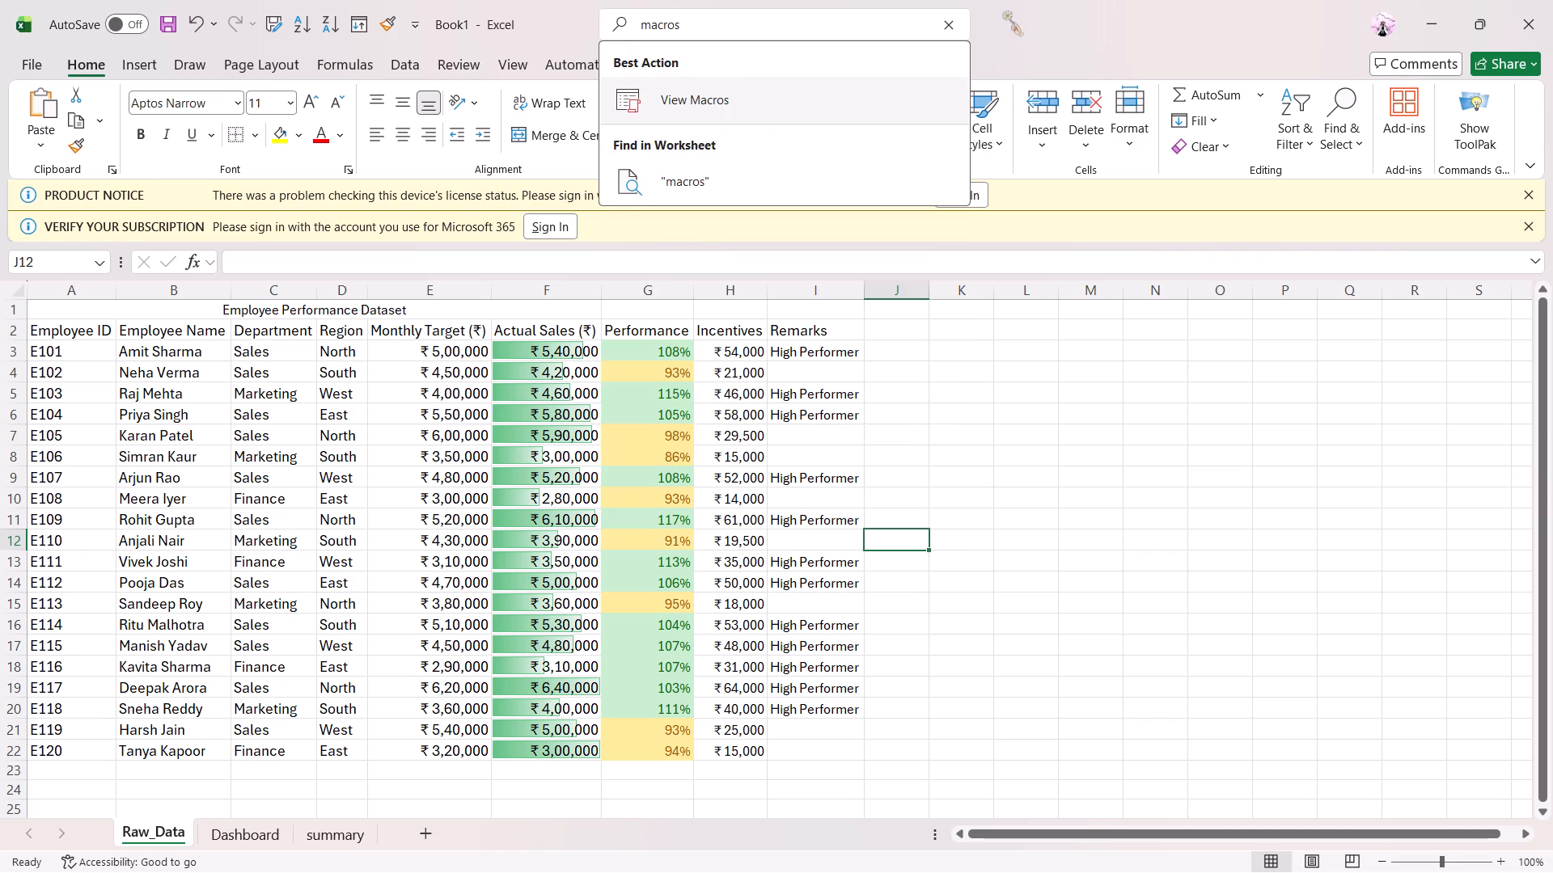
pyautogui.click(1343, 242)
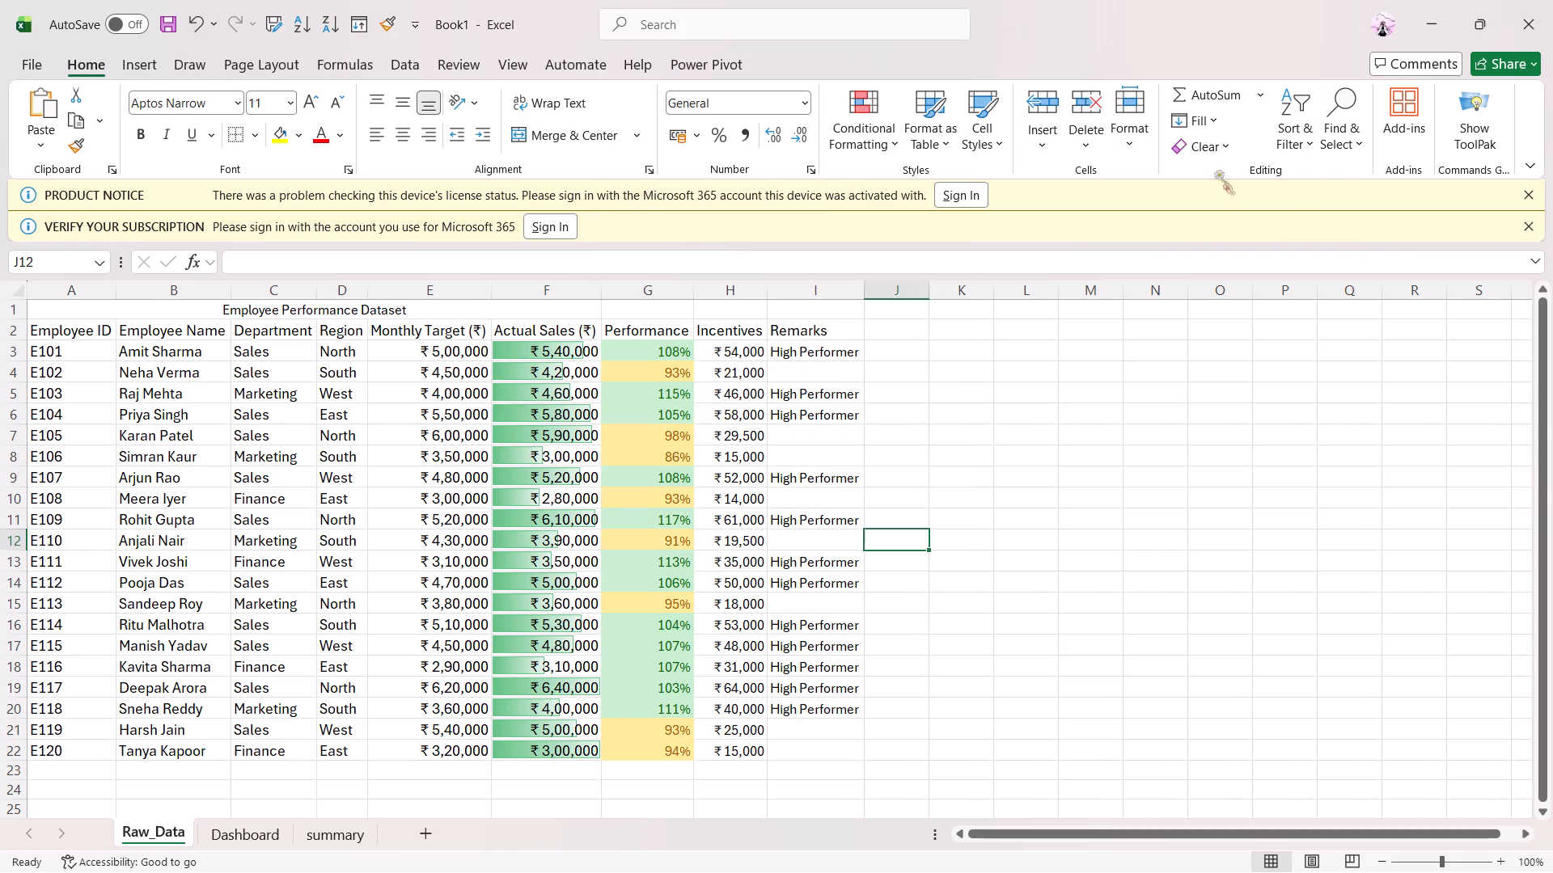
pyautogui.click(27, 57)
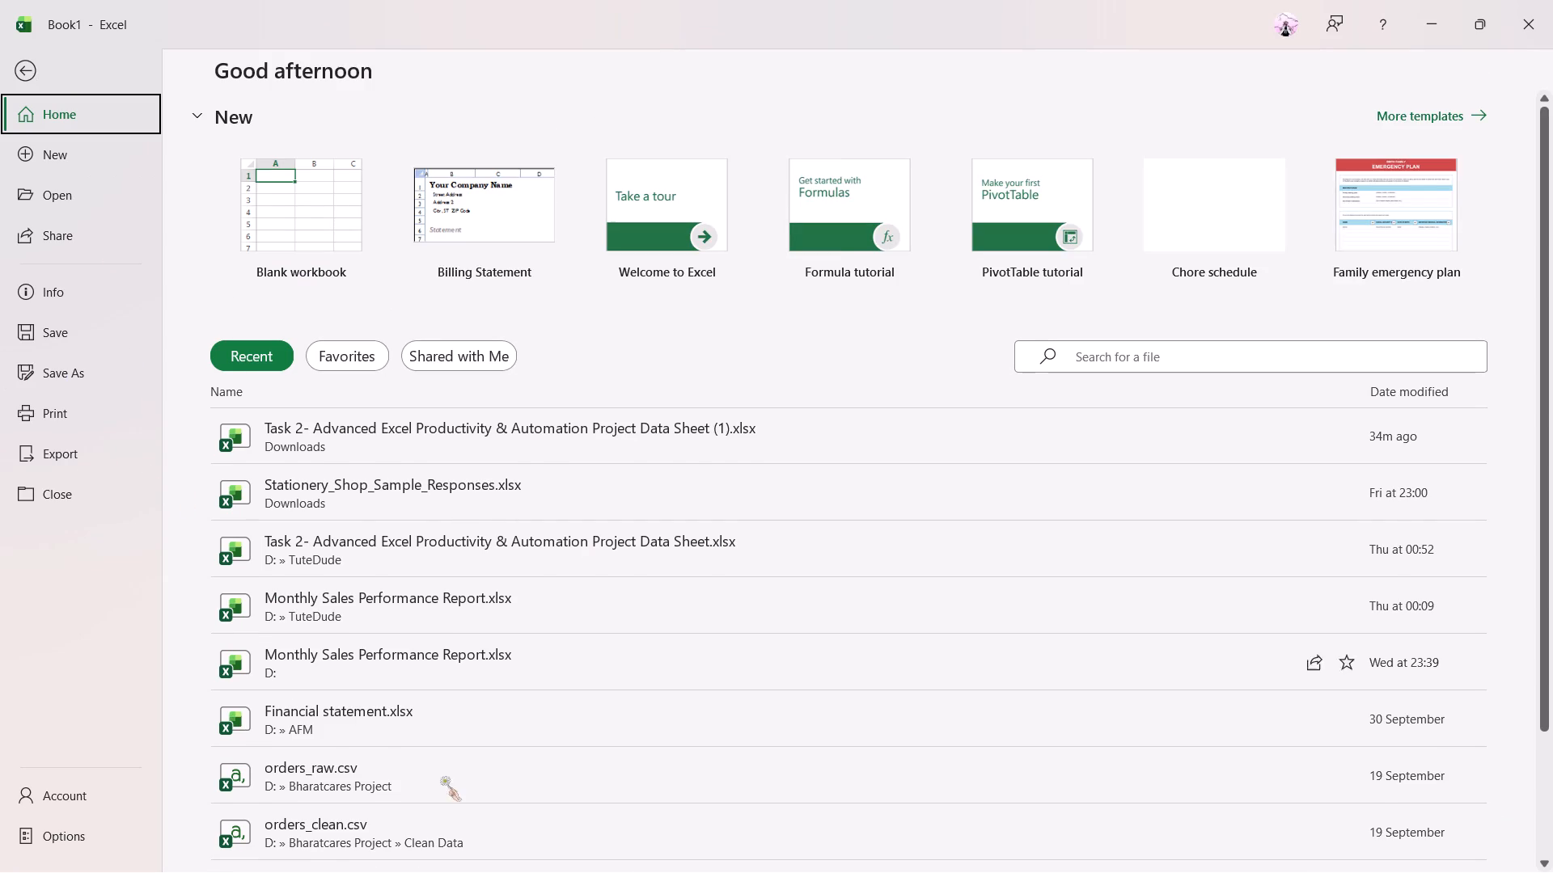
# Switch to Chrome to check Gemini's instructions on recording a formatting macro, and return to the Raw_Data sheet in Excel.
pyautogui.click(948, 841)
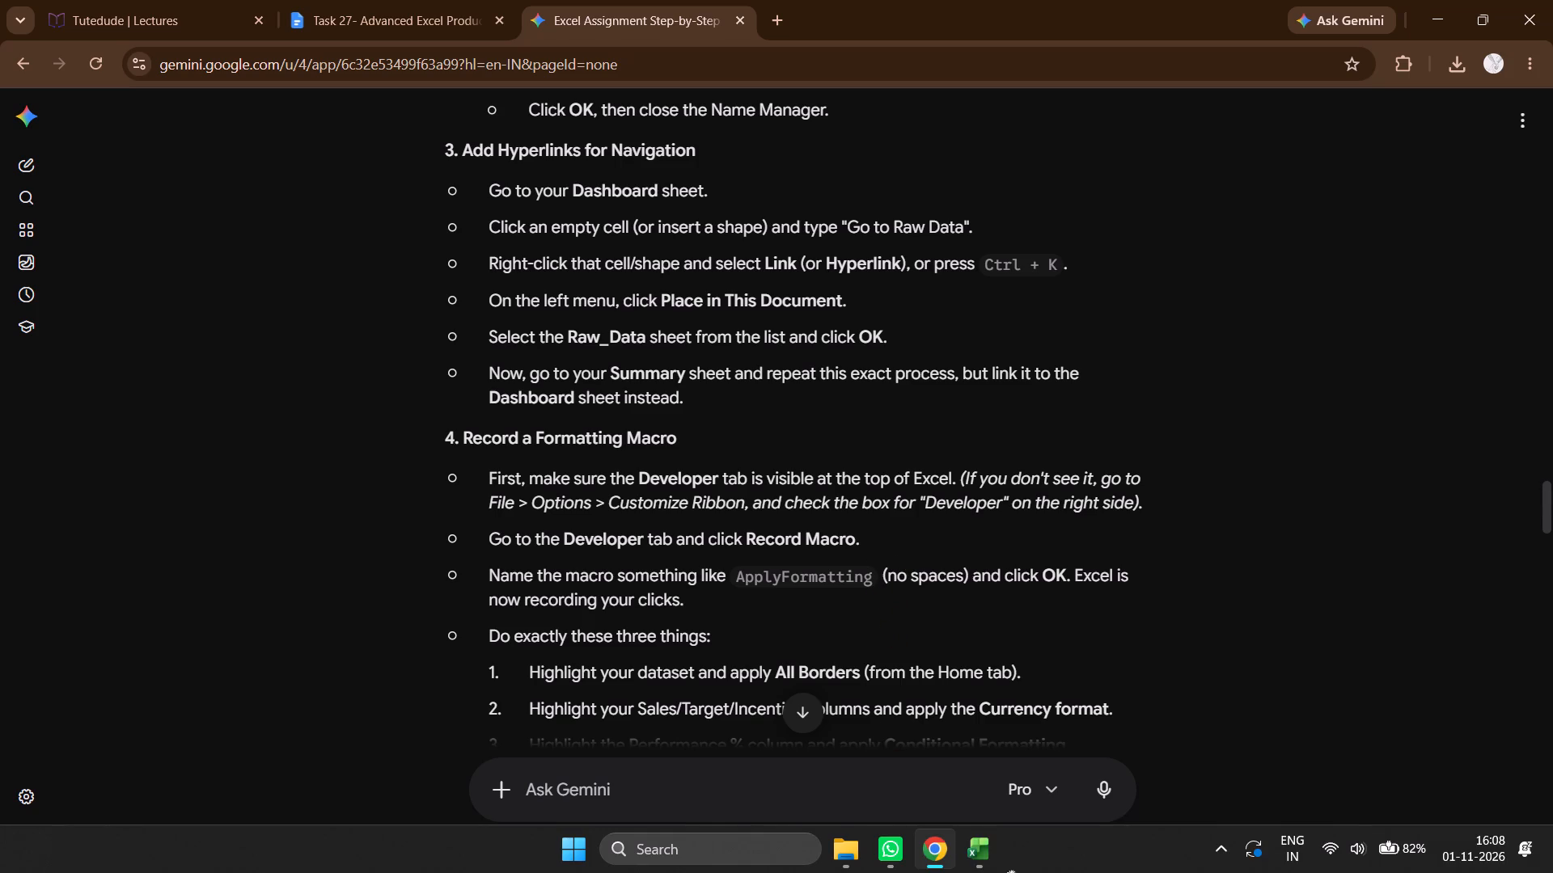
pyautogui.click(988, 869)
pyautogui.click(1057, 723)
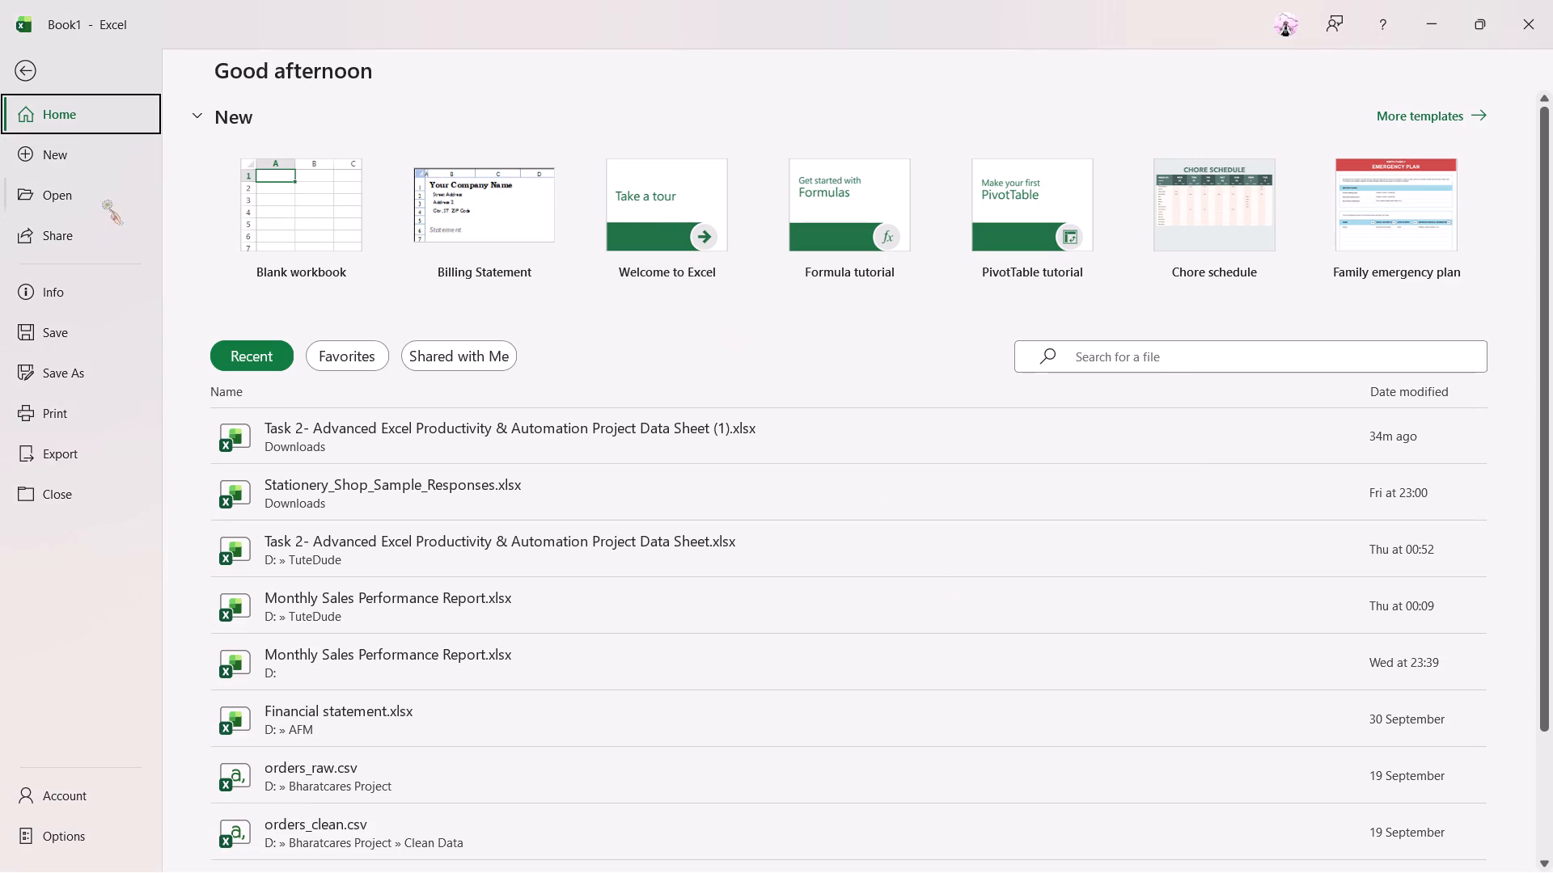
pyautogui.click(22, 53)
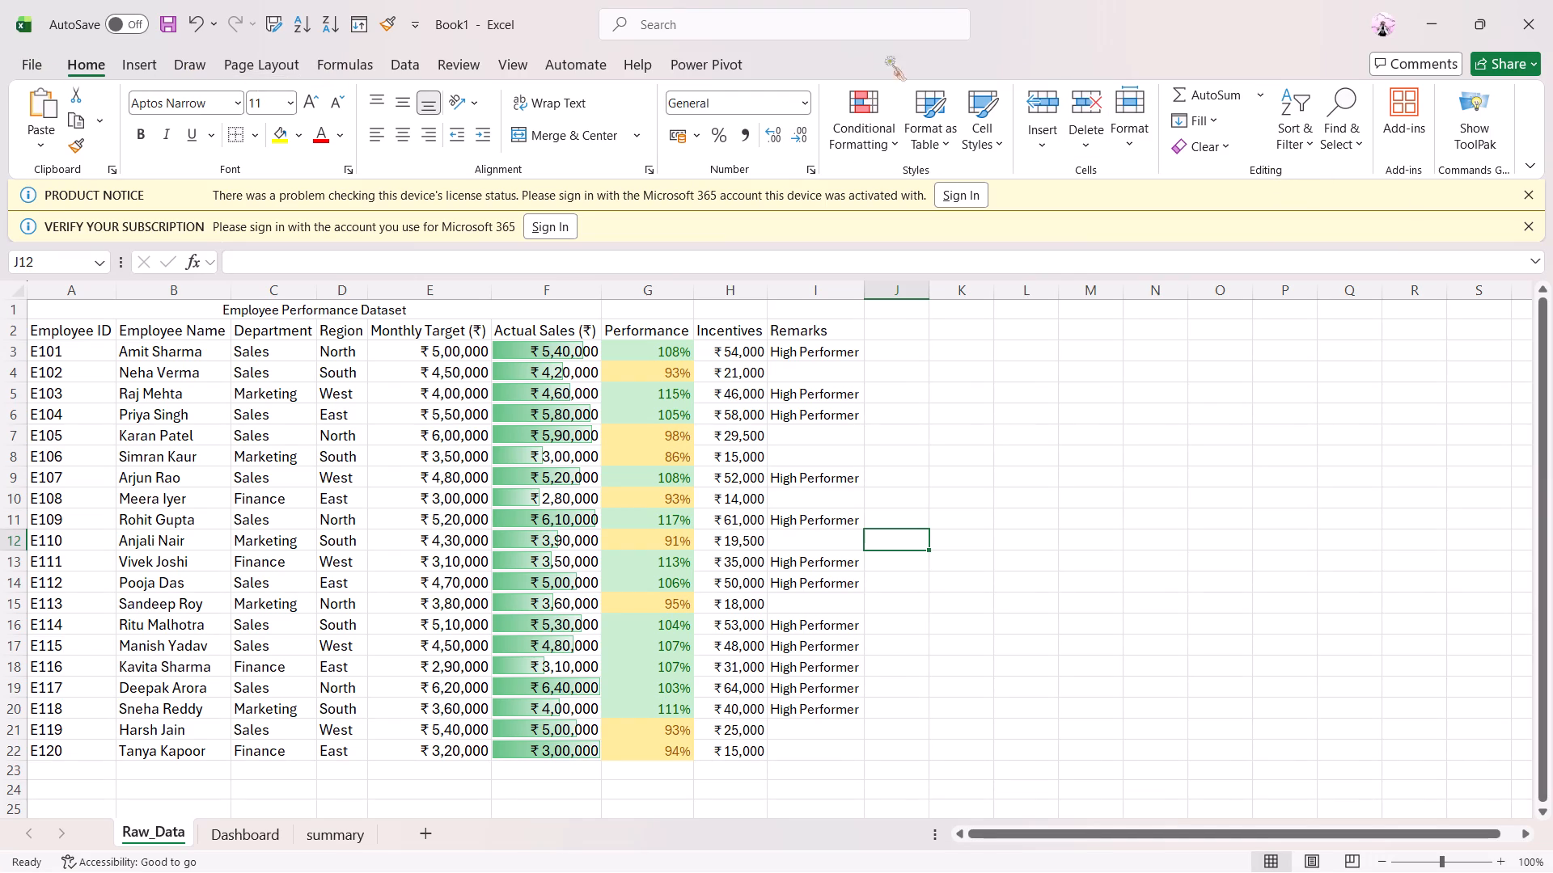
# Try to start recording a macro named "Assignment 2 formatting", stored in This Workbook.
pyautogui.click(563, 73)
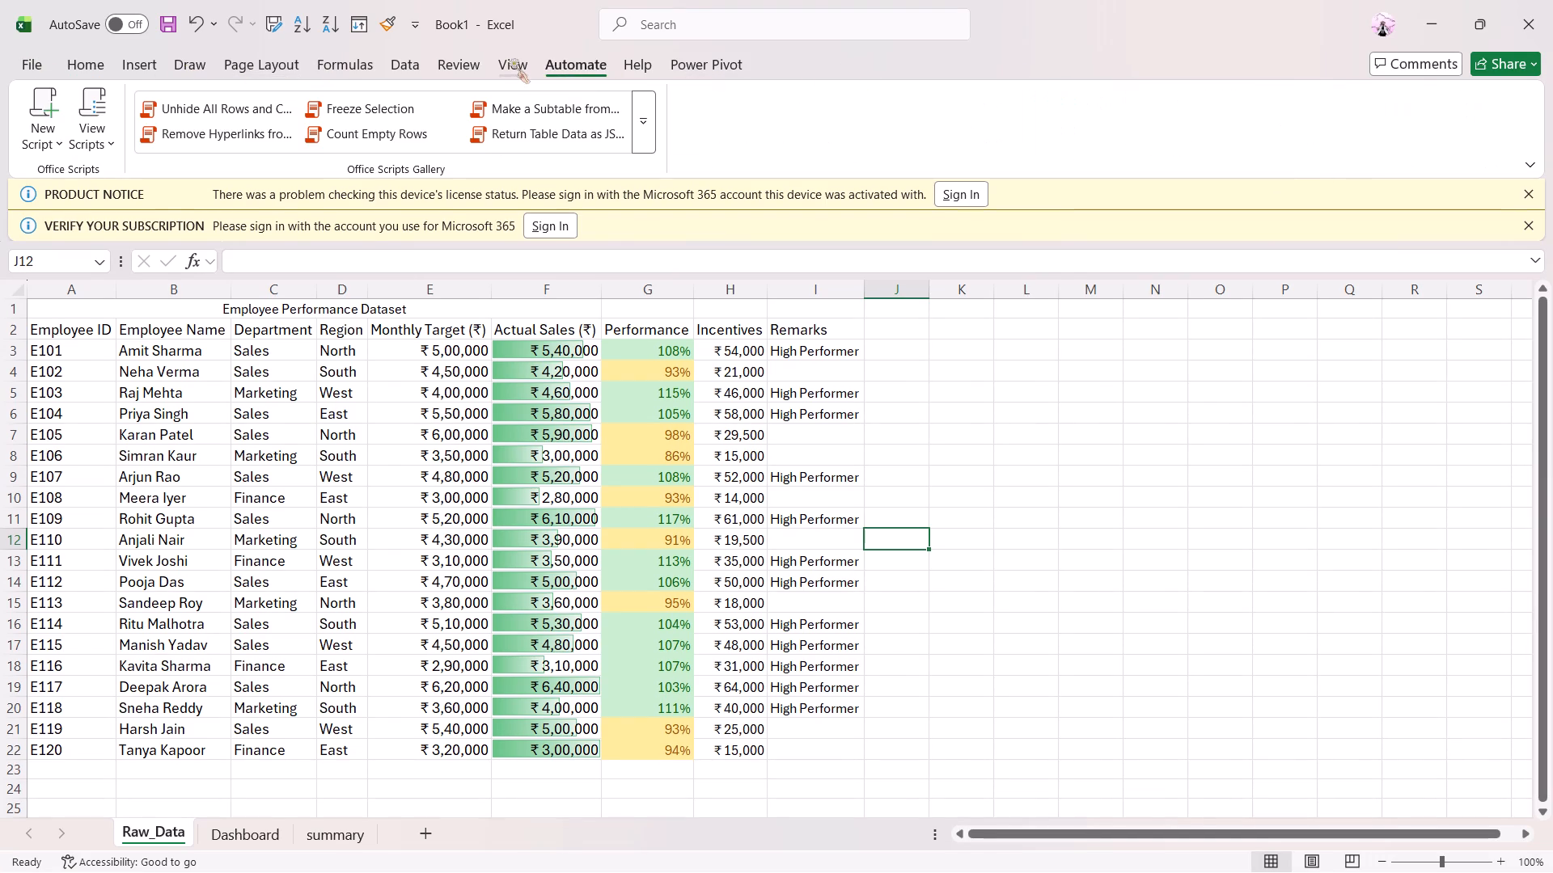
pyautogui.click(509, 60)
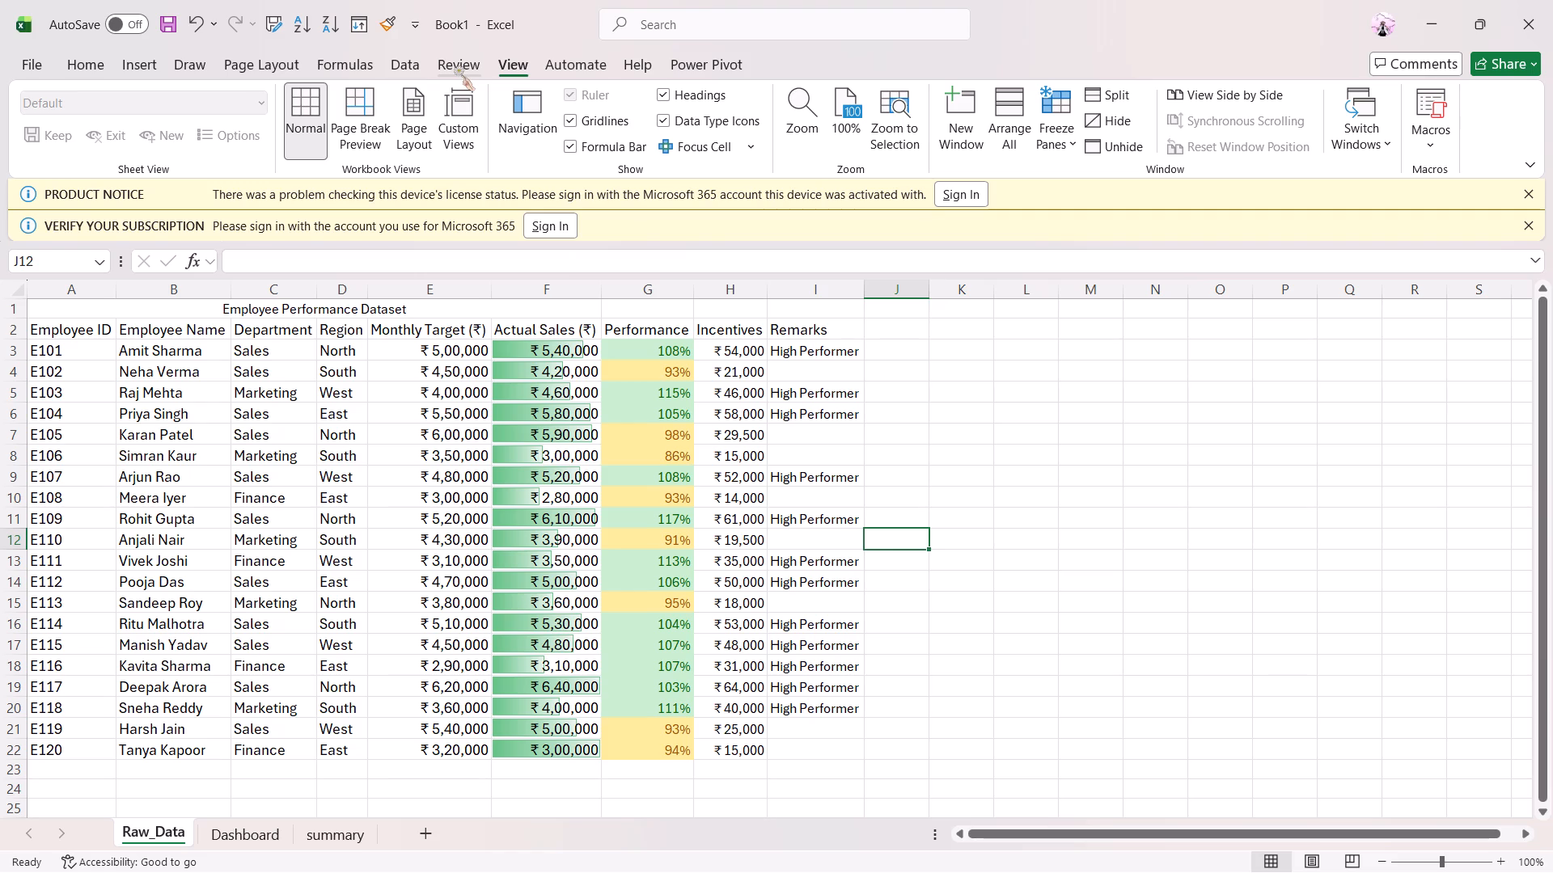
pyautogui.click(1450, 148)
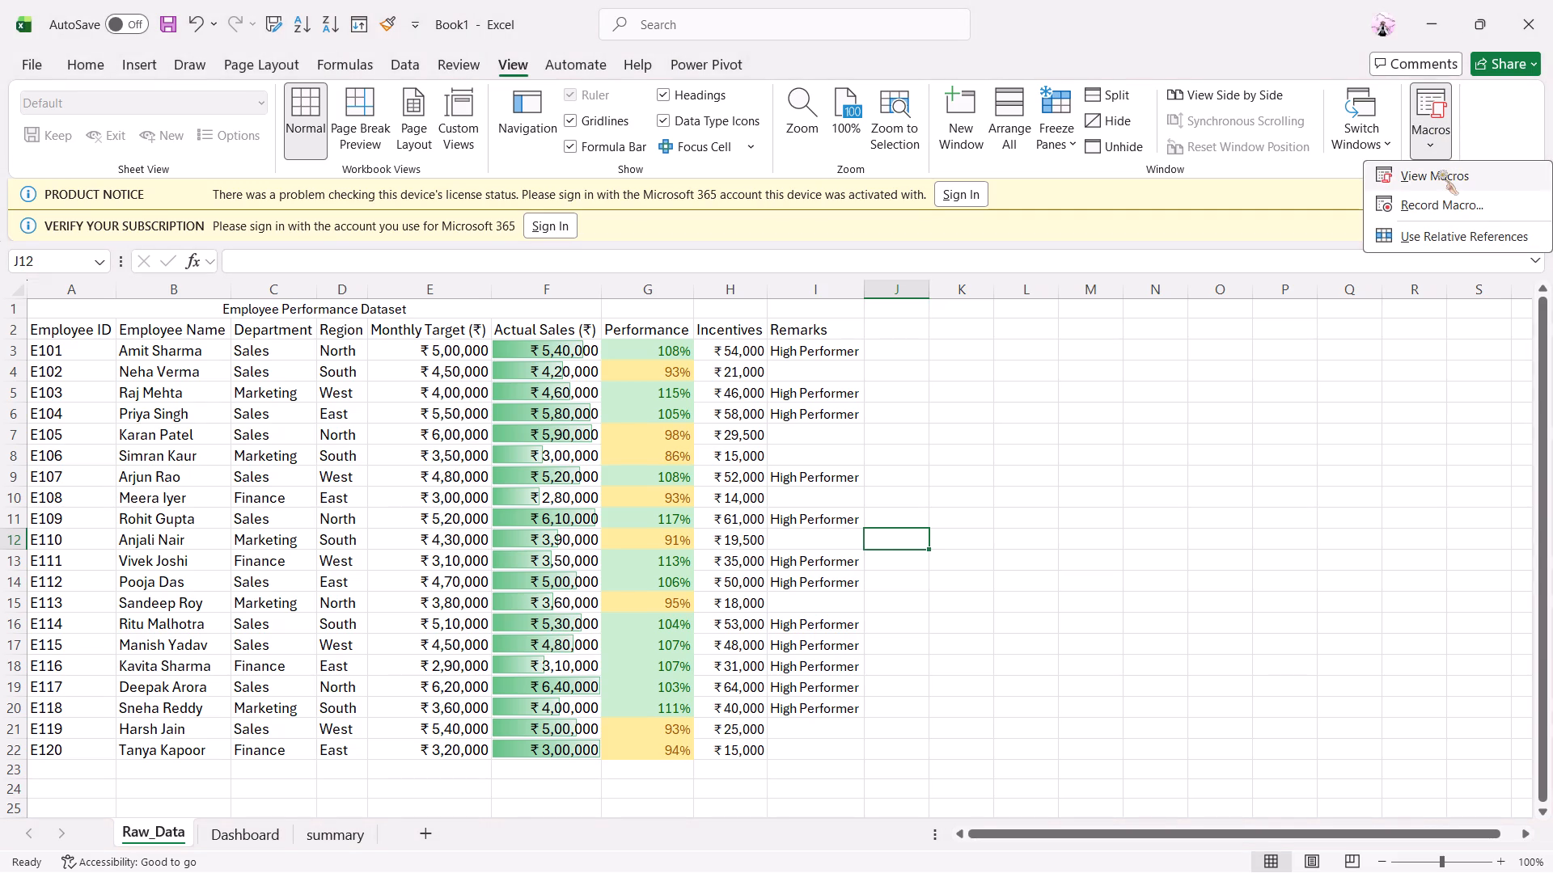
pyautogui.click(1446, 208)
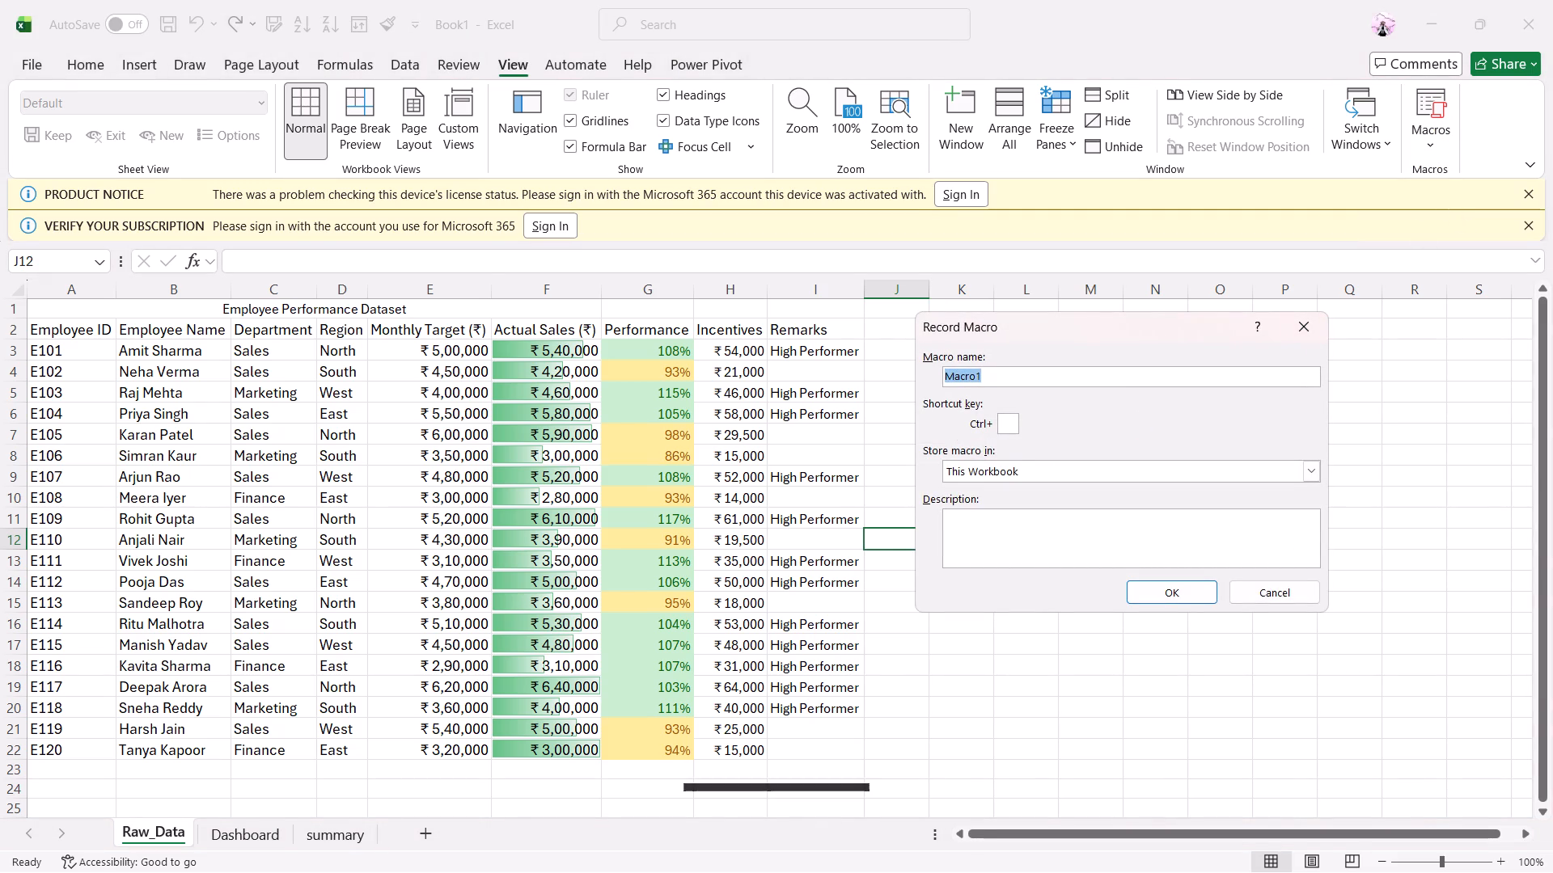
pyautogui.press('a')
pyautogui.write('ssignment 2 formatting')
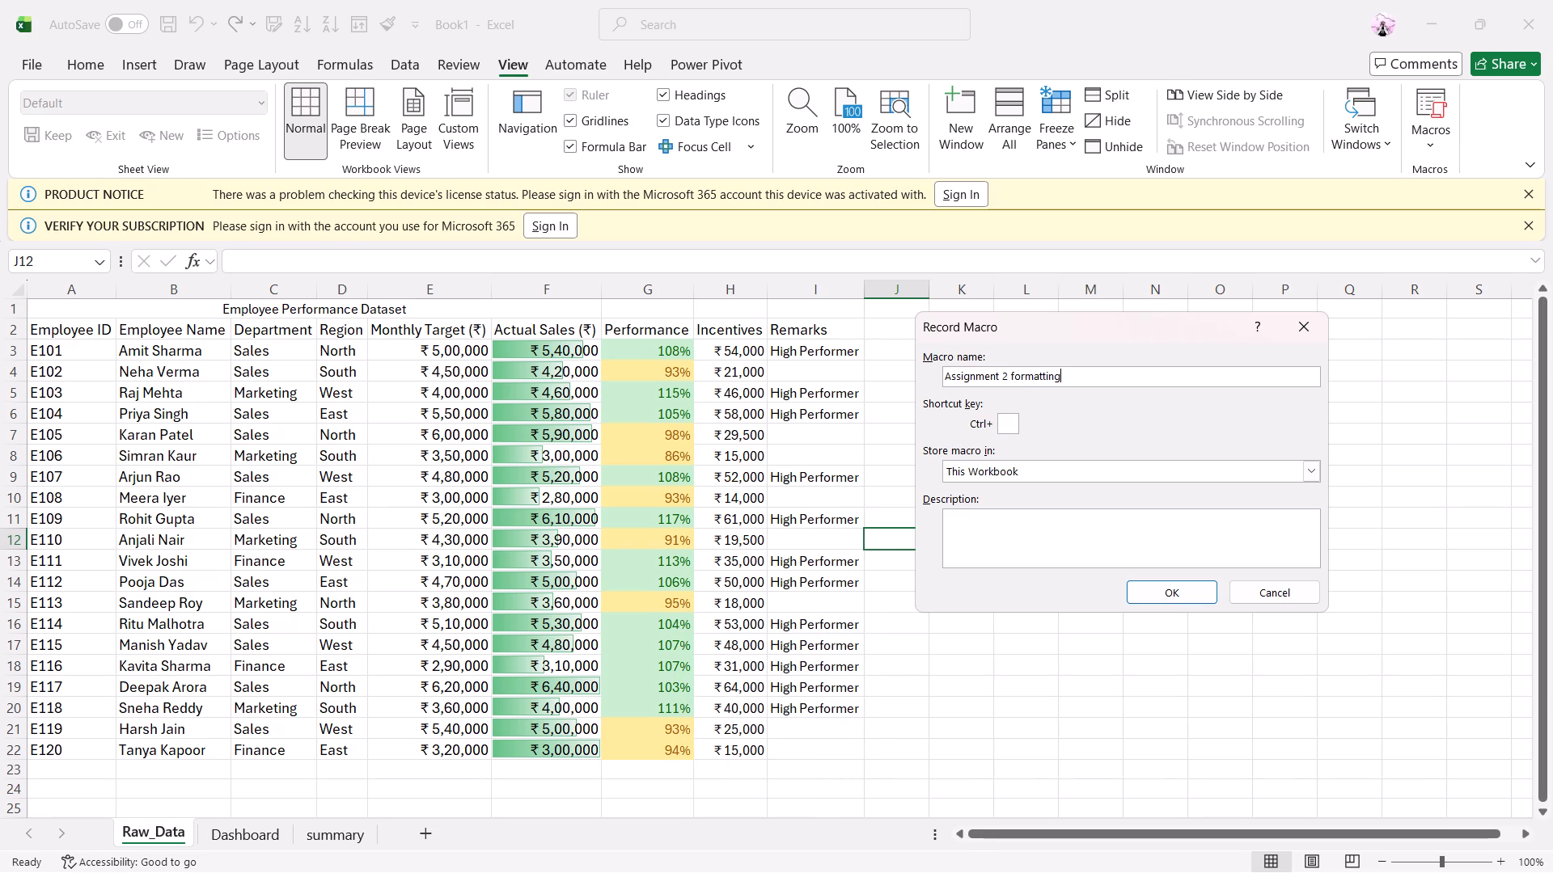
pyautogui.click(1178, 468)
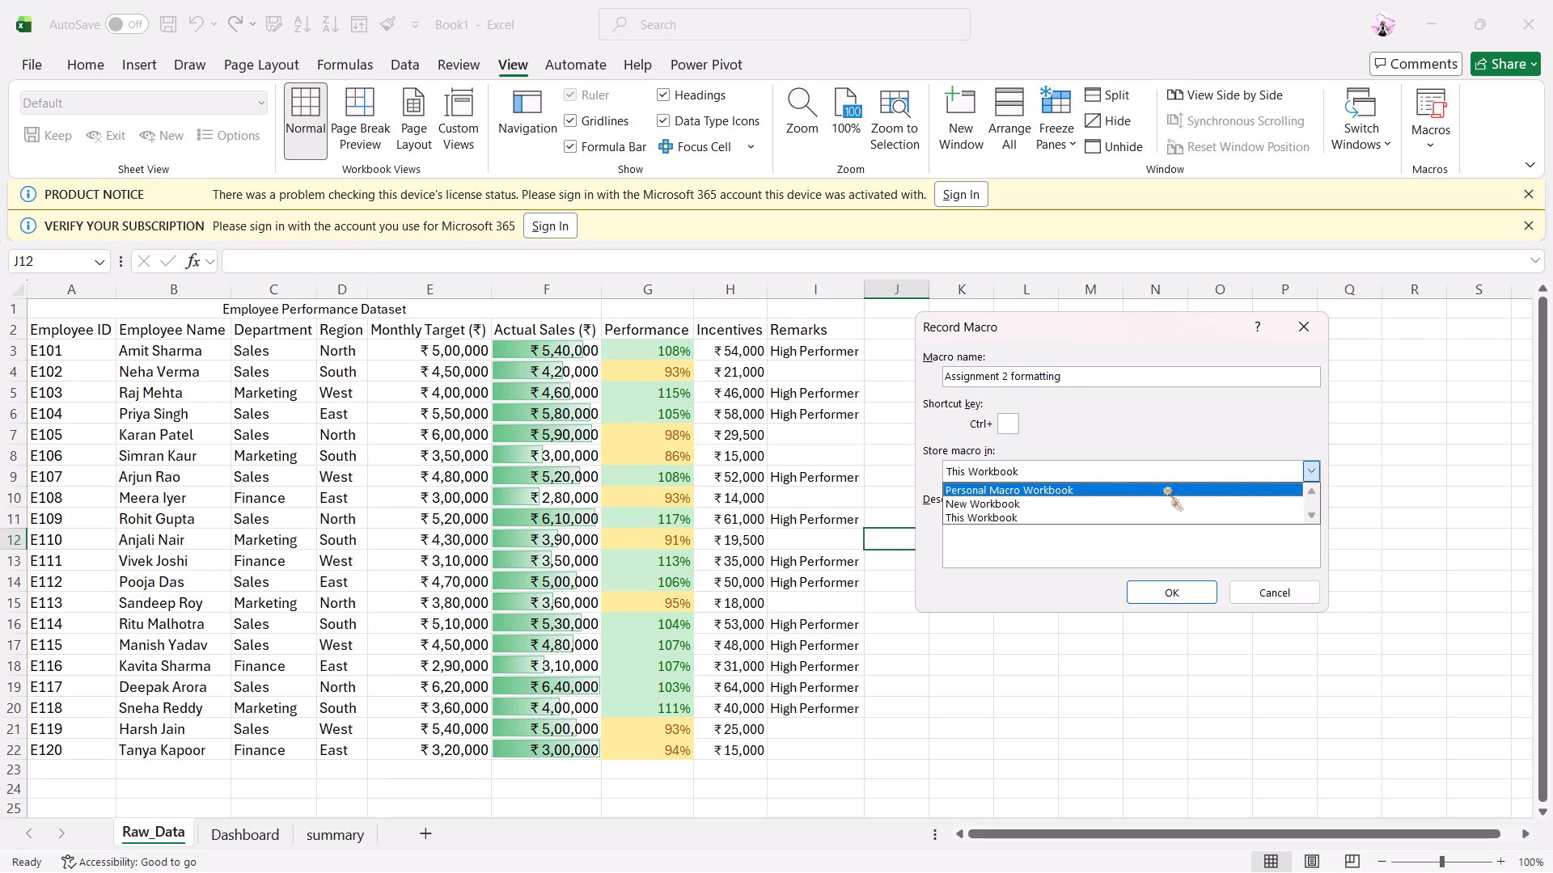
pyautogui.click(1208, 441)
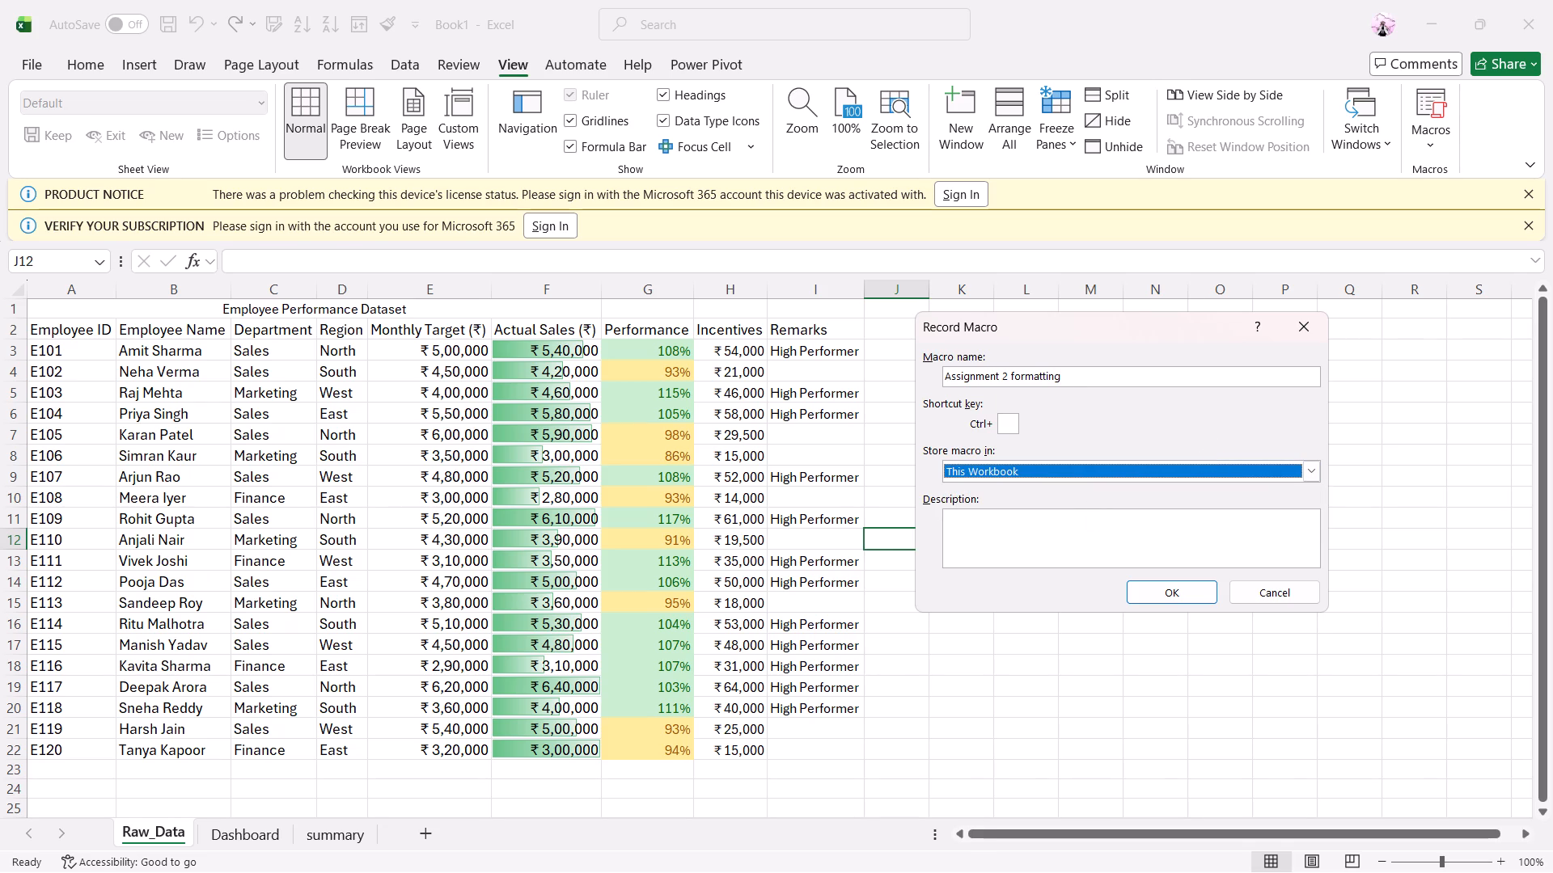
pyautogui.click(1216, 596)
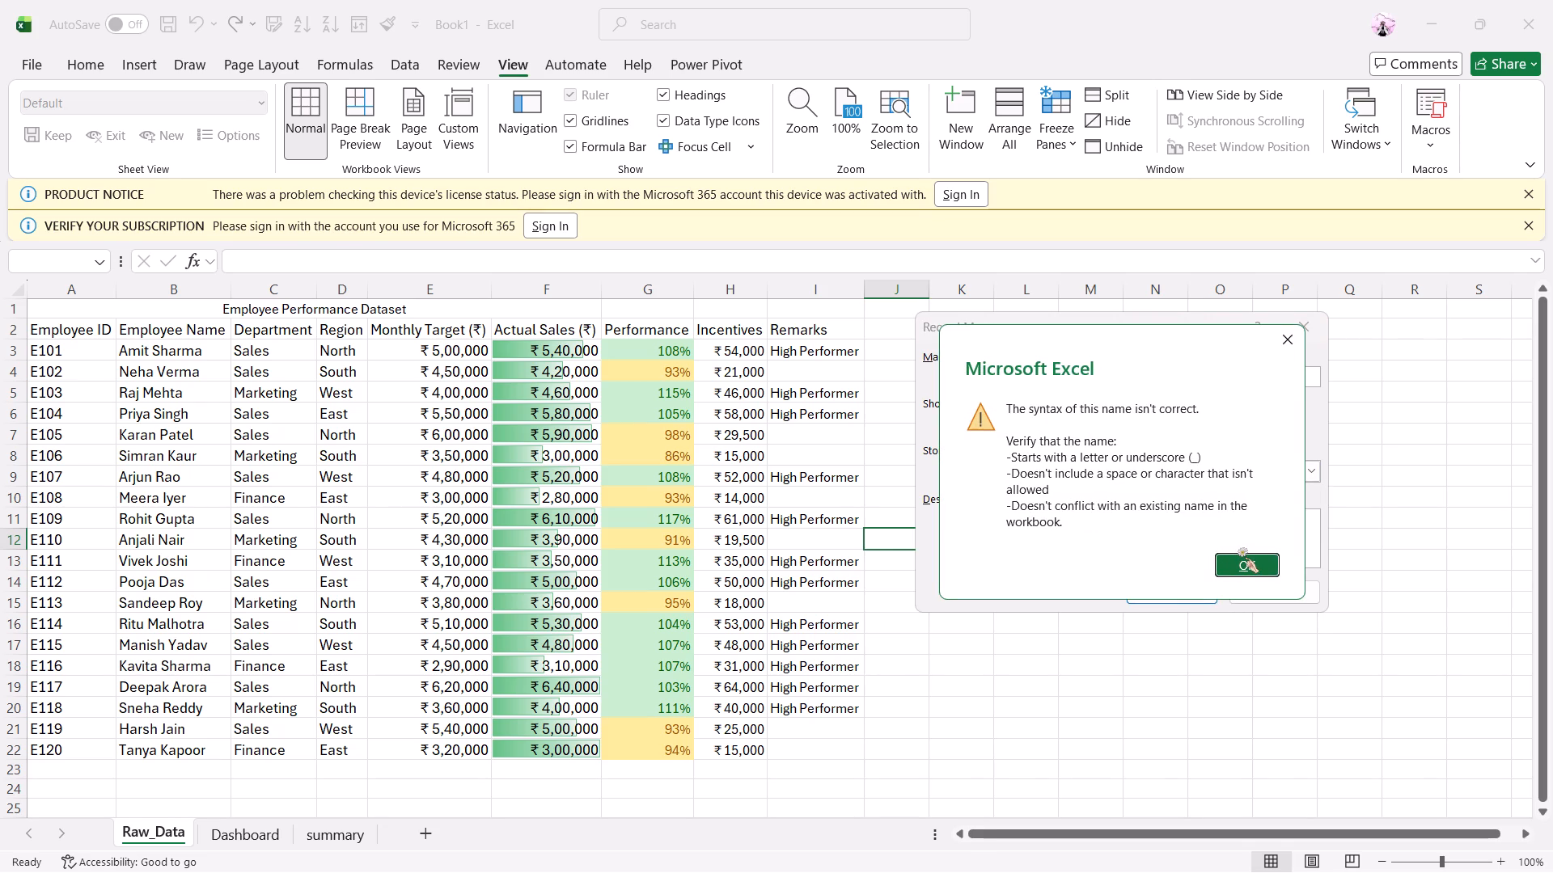
pyautogui.click(1242, 563)
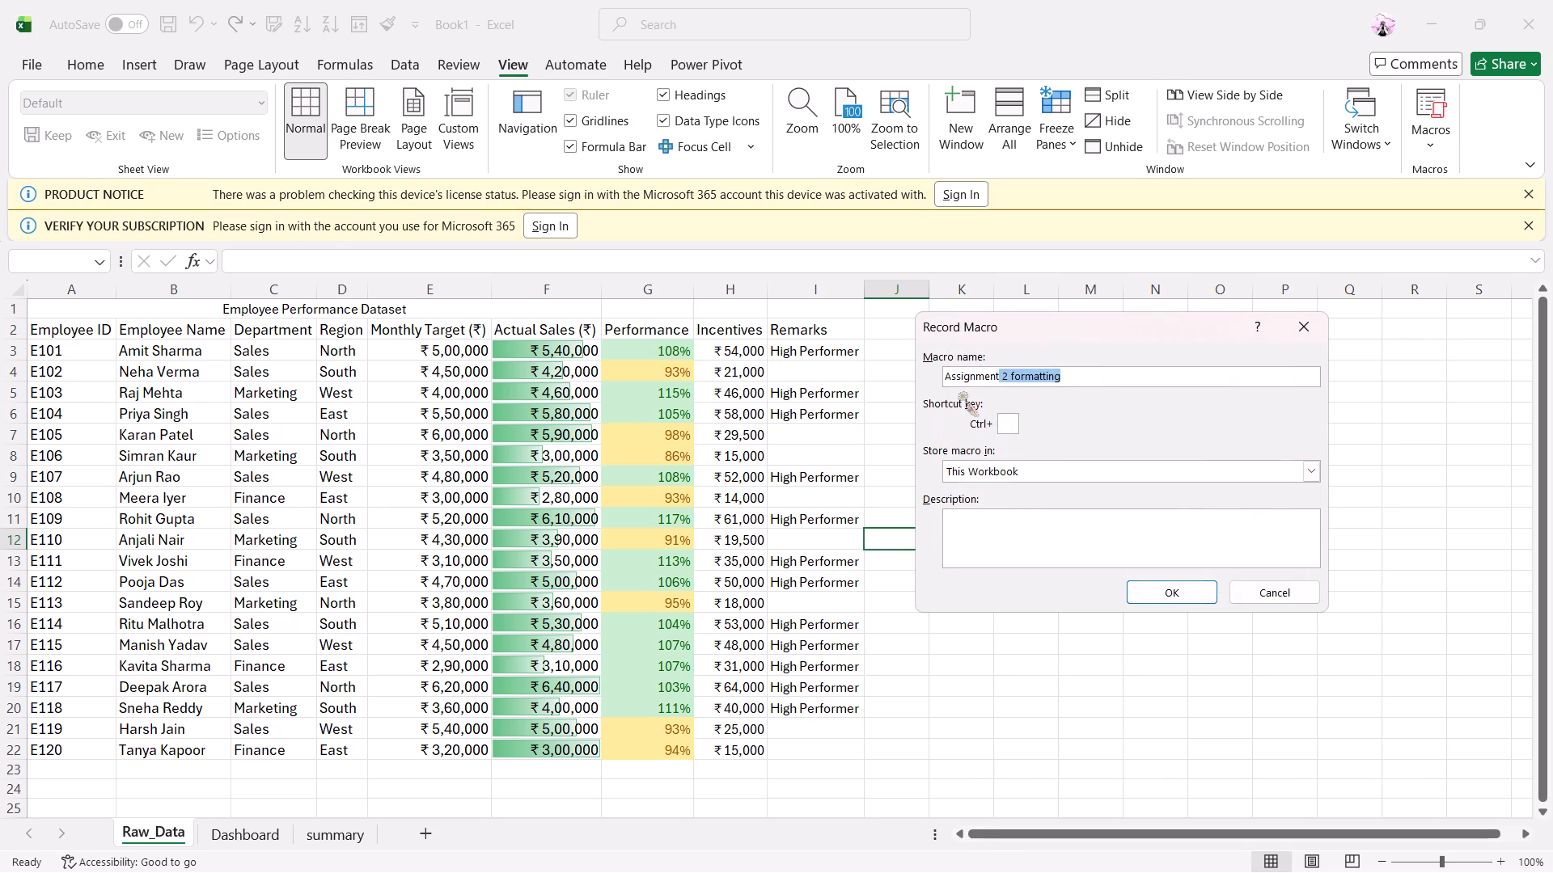
# Correct the macro name to Assignment_2_formatting, with underscores in place of the spaces, and start recording.
pyautogui.click(1011, 376)
pyautogui.click(1002, 376)
pyautogui.press('BackSpace')
pyautogui.hotkey('shift', '_')
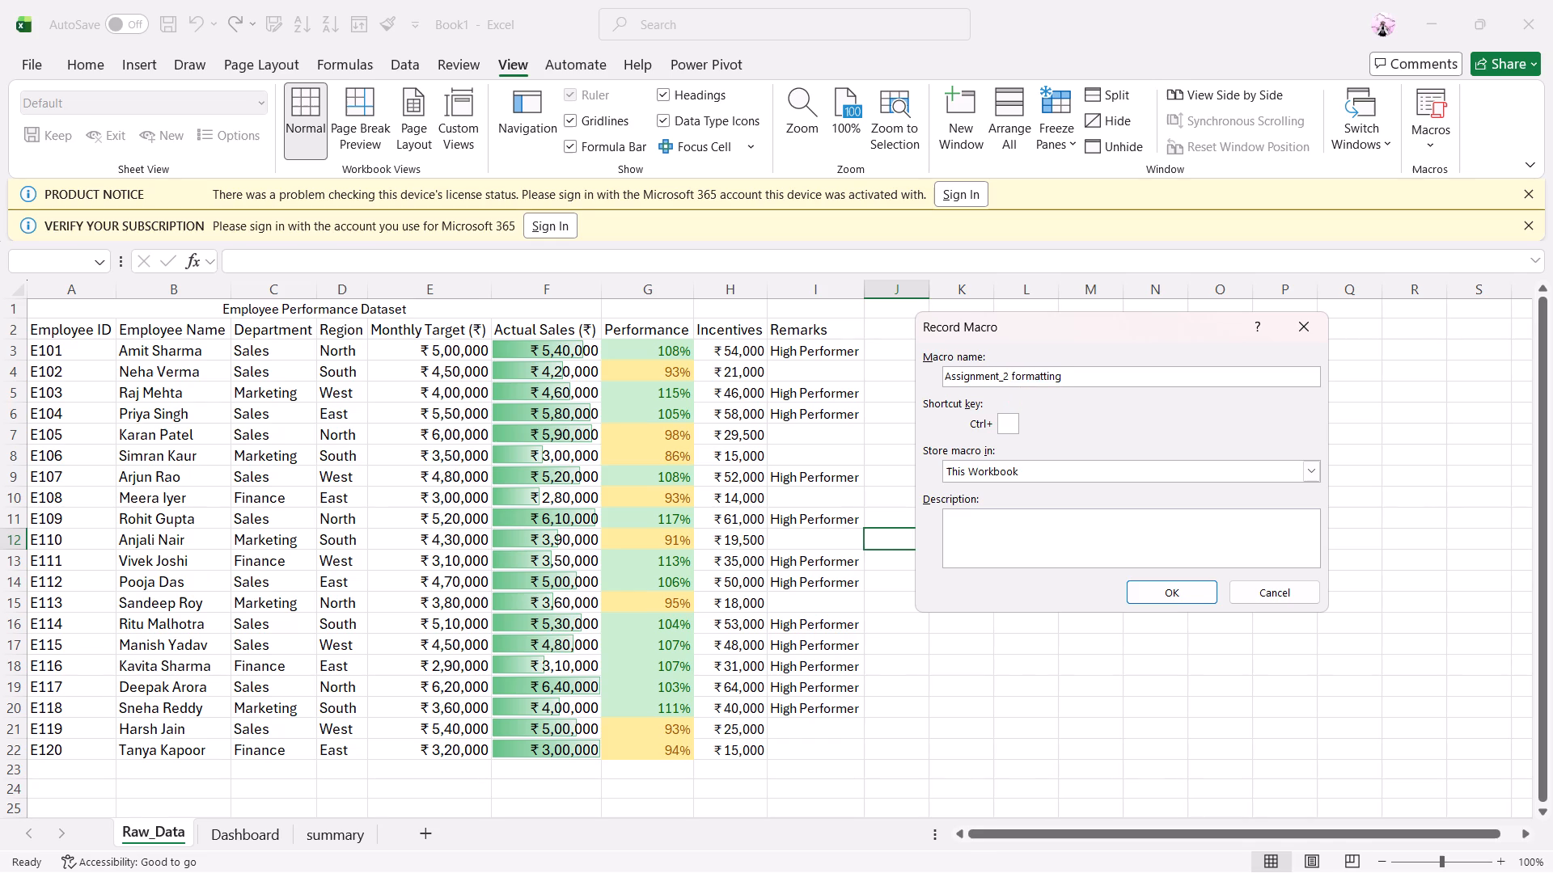
pyautogui.press('Right')
pyautogui.press('Right')
pyautogui.press('BackSpace')
pyautogui.hotkey('shift', '_')
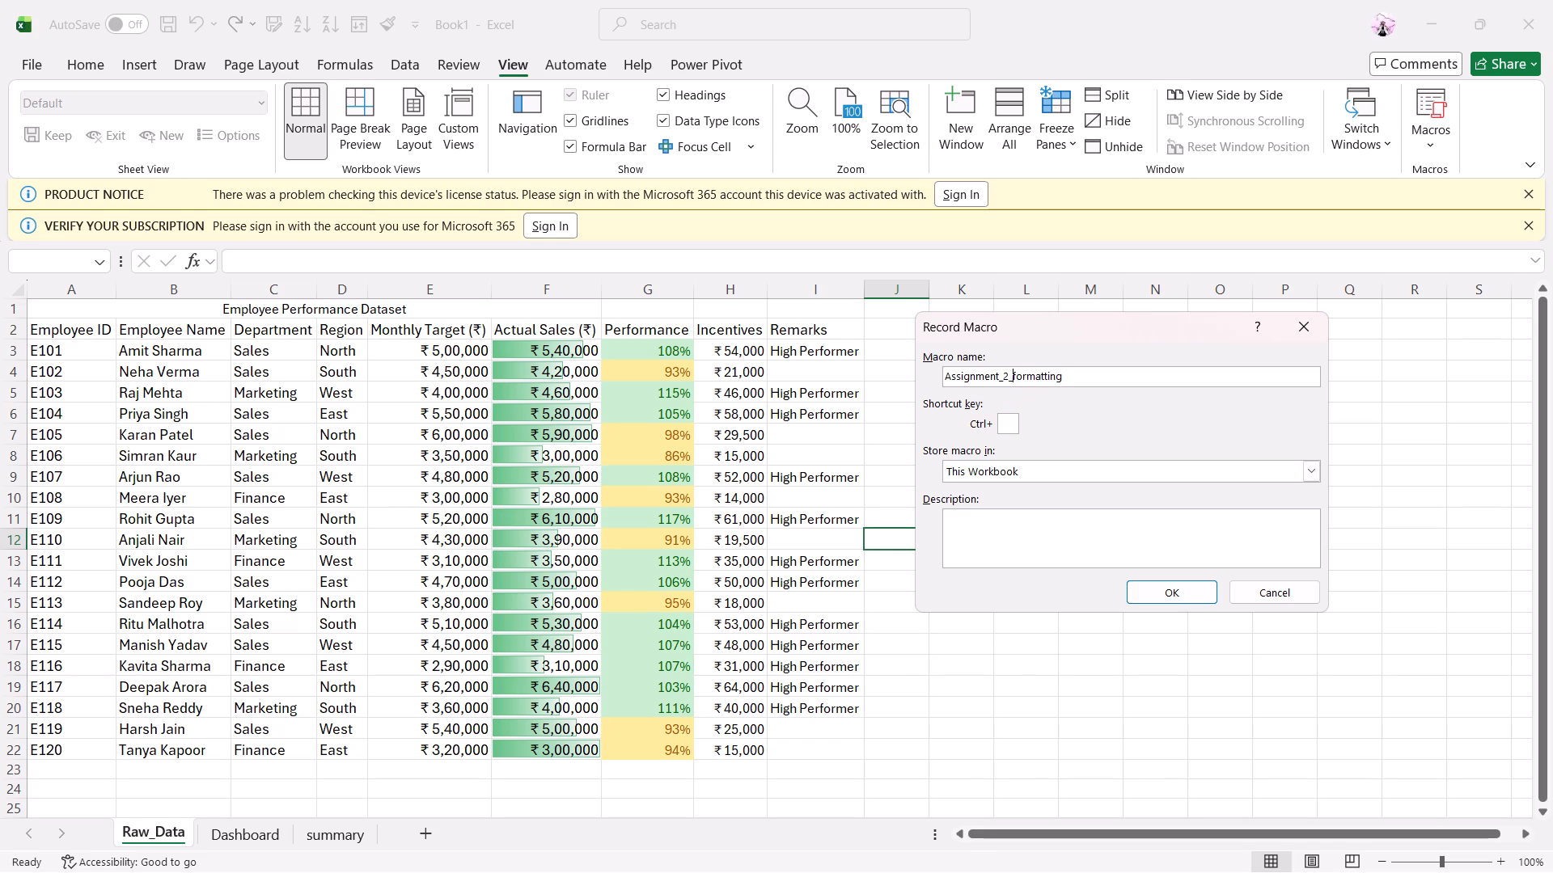
pyautogui.press('Return')
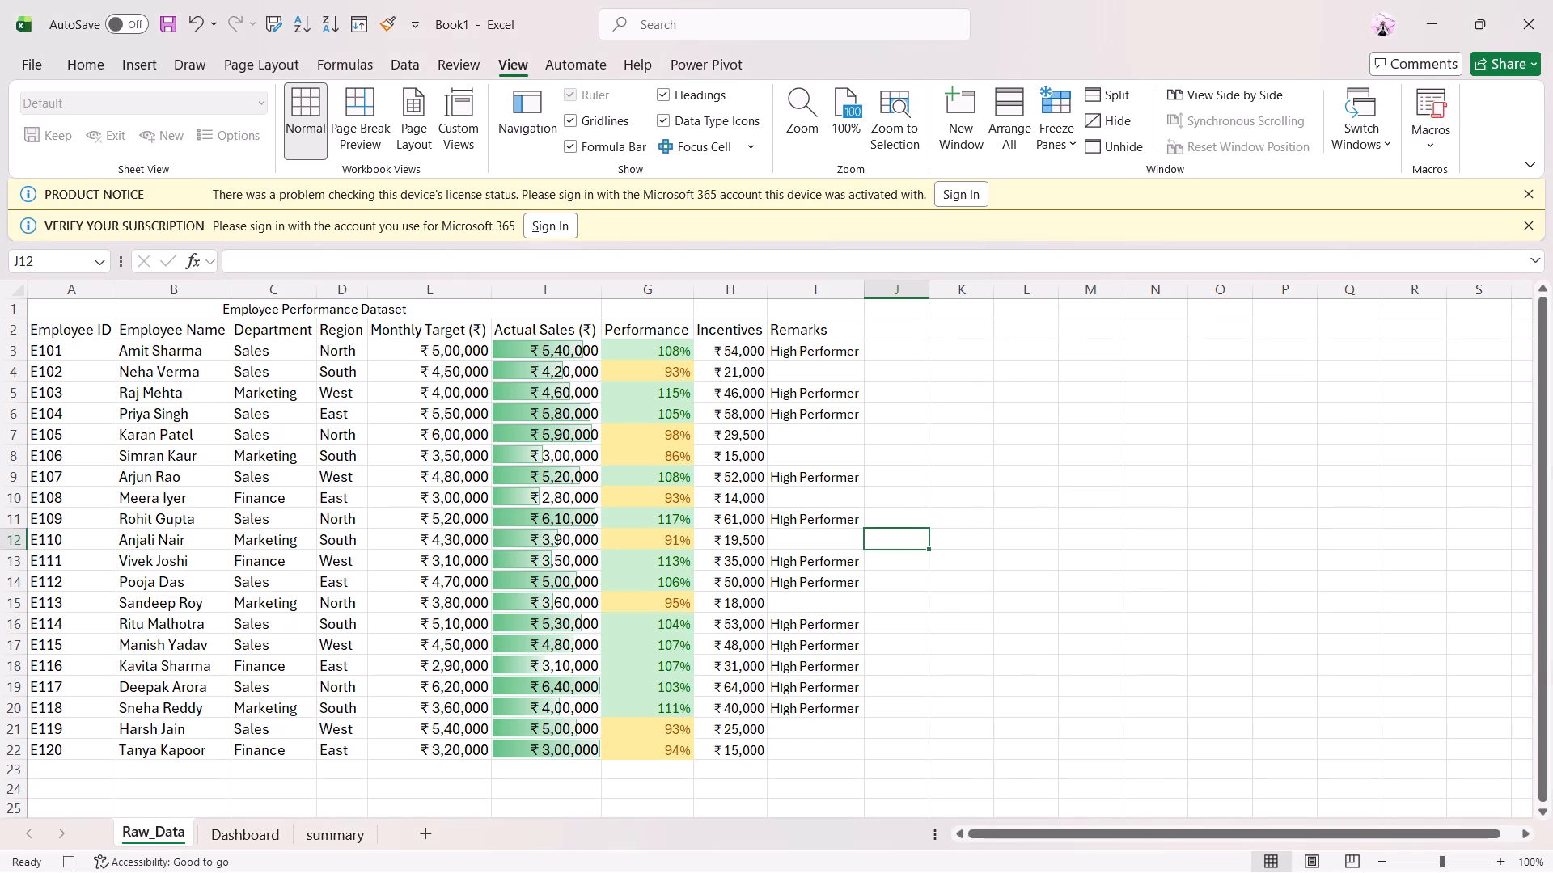
# Format the monthly target and actual sales values E3:F22 as Currency with the ₹ symbol and 0 decimal places.
pyautogui.moveTo(470, 355); pyautogui.dragTo(525, 753)
pyautogui.rightClick(525, 749)
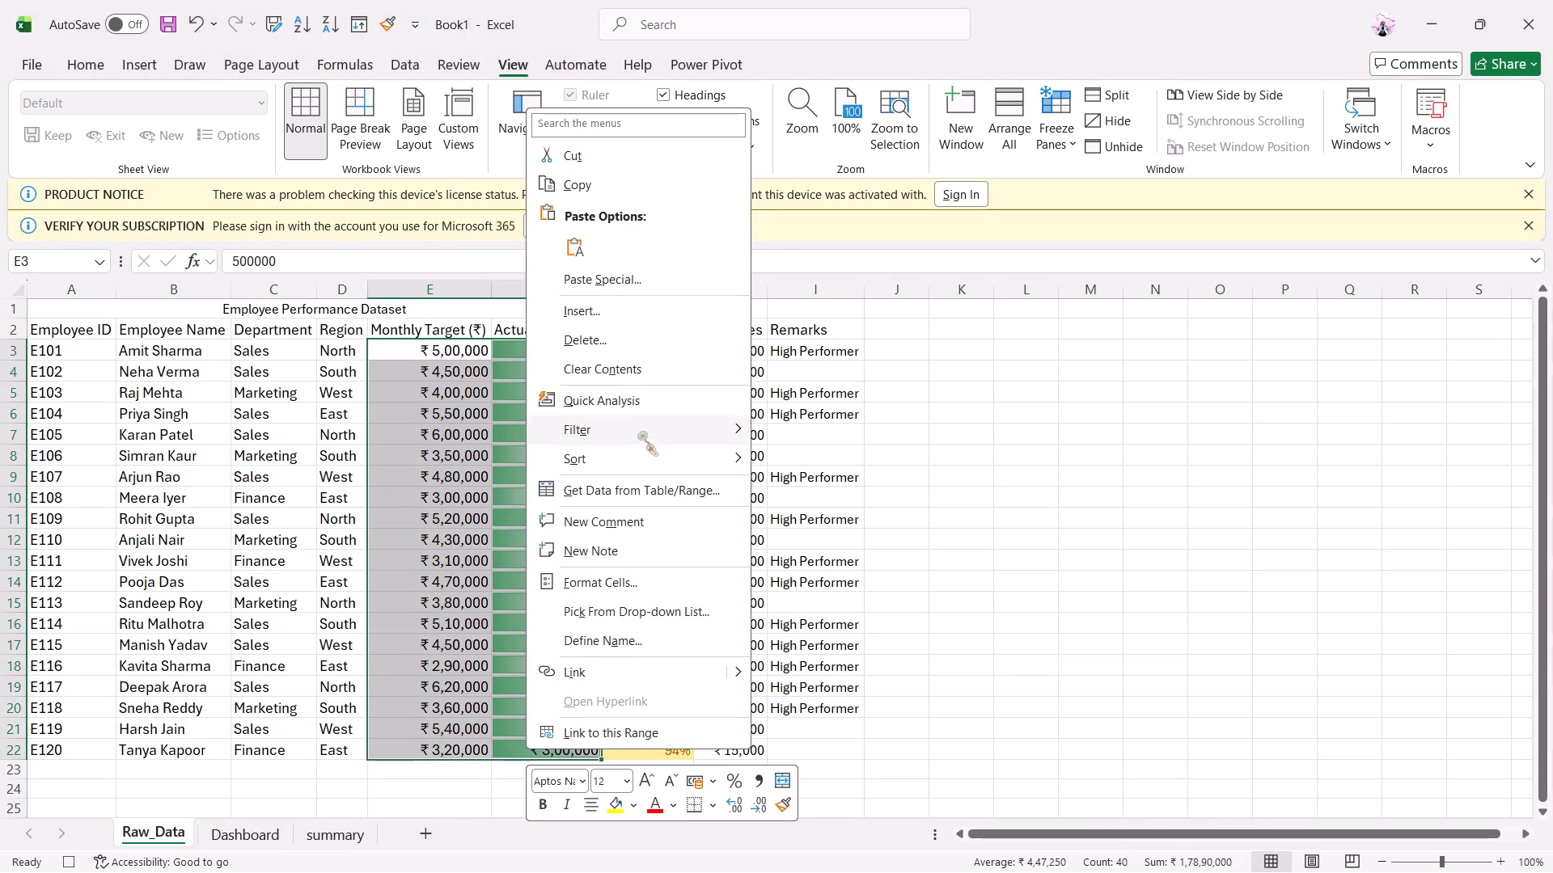
pyautogui.click(656, 581)
pyautogui.click(512, 415)
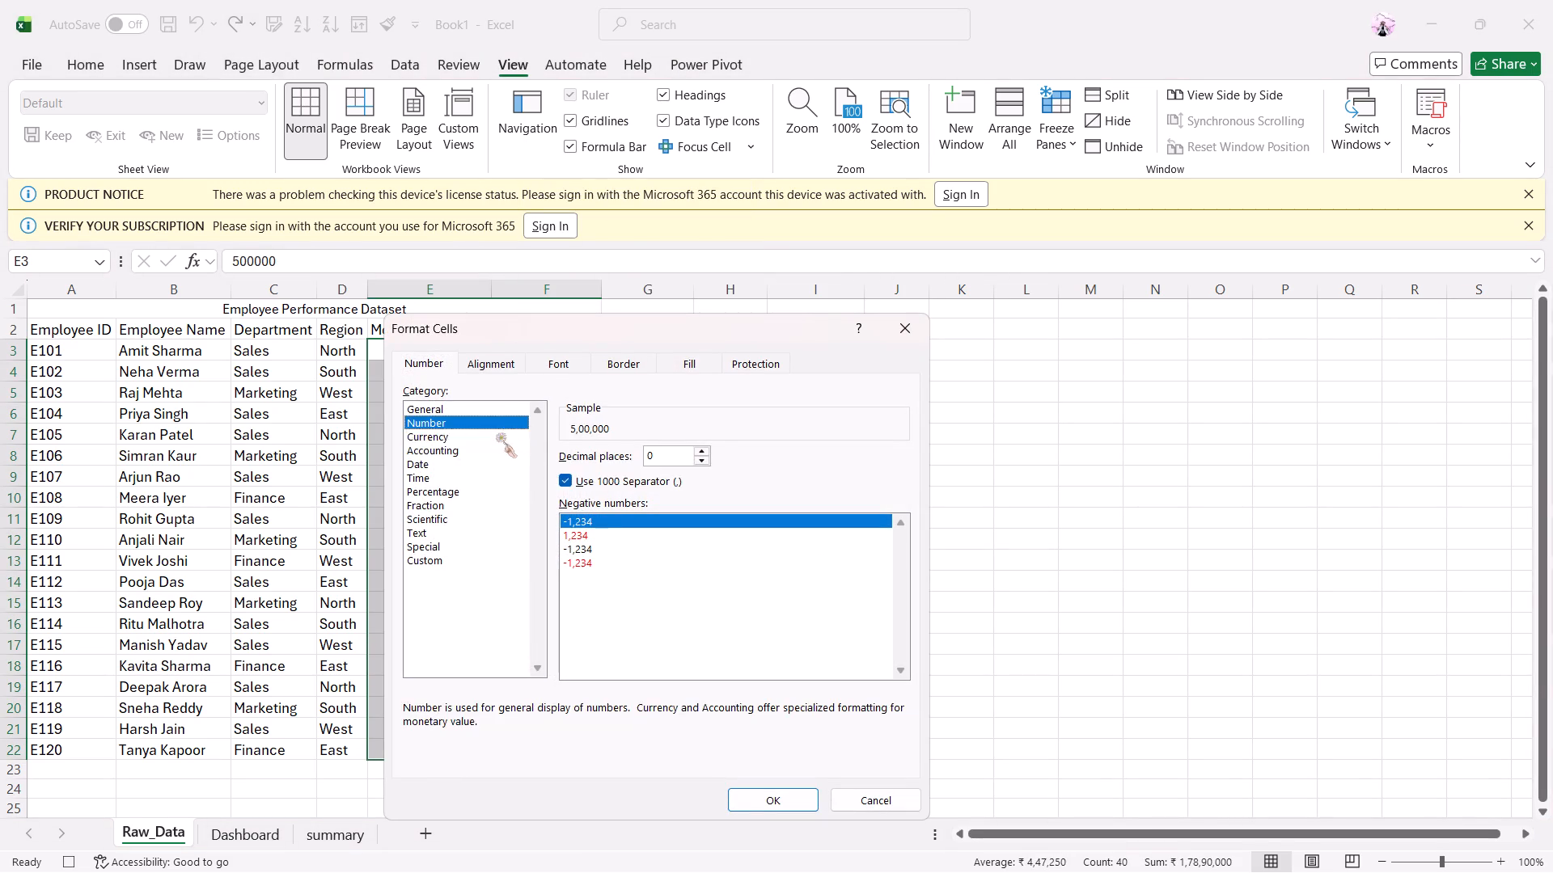
pyautogui.click(497, 435)
pyautogui.click(705, 453)
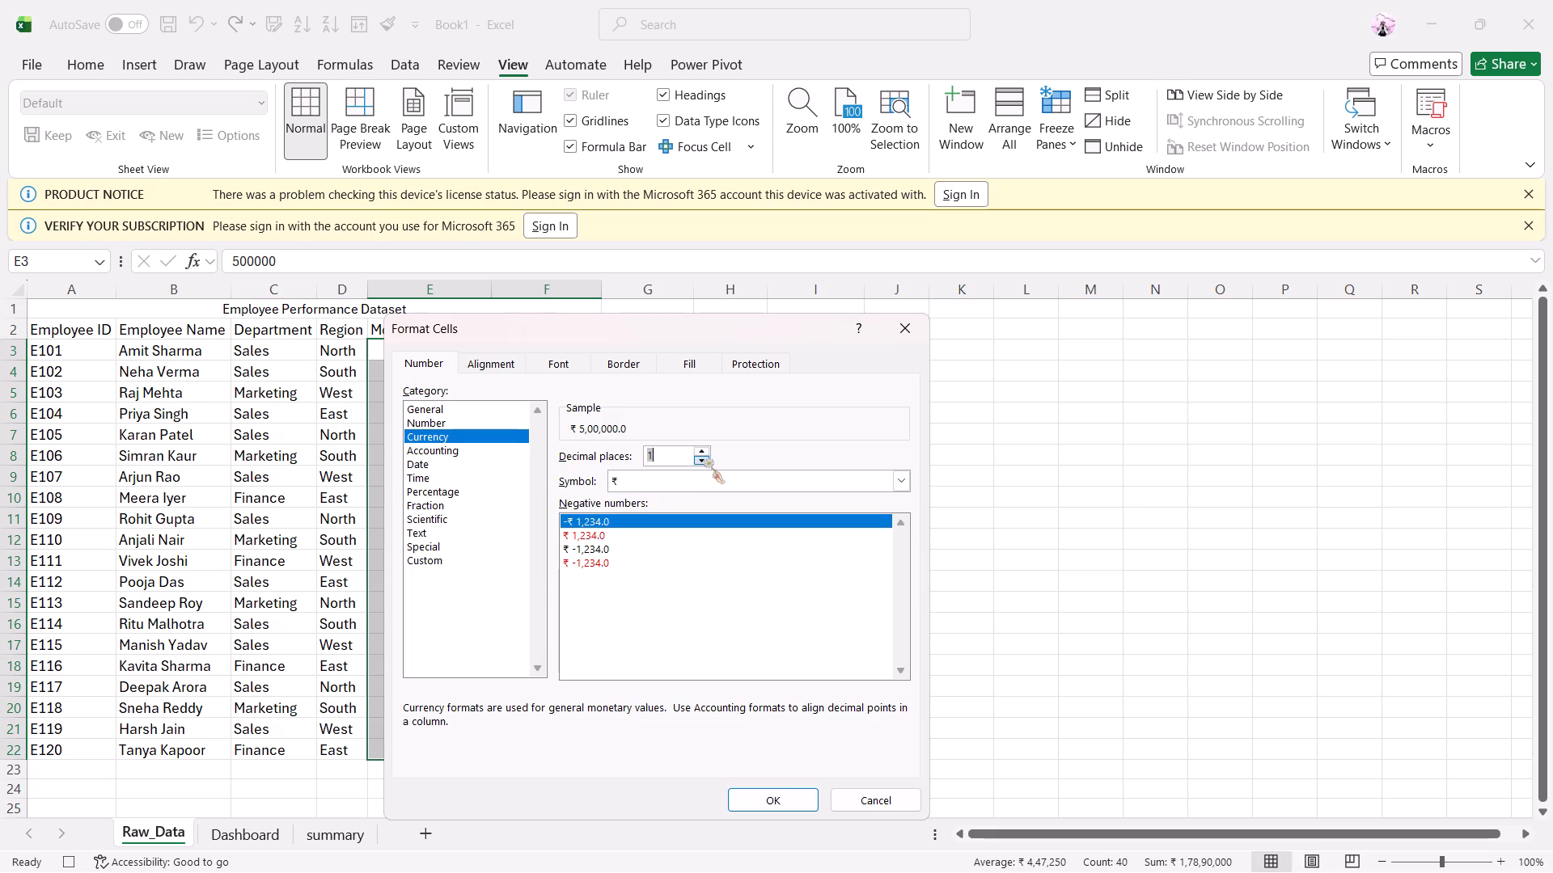
pyautogui.tripleClick(705, 461)
pyautogui.click(783, 805)
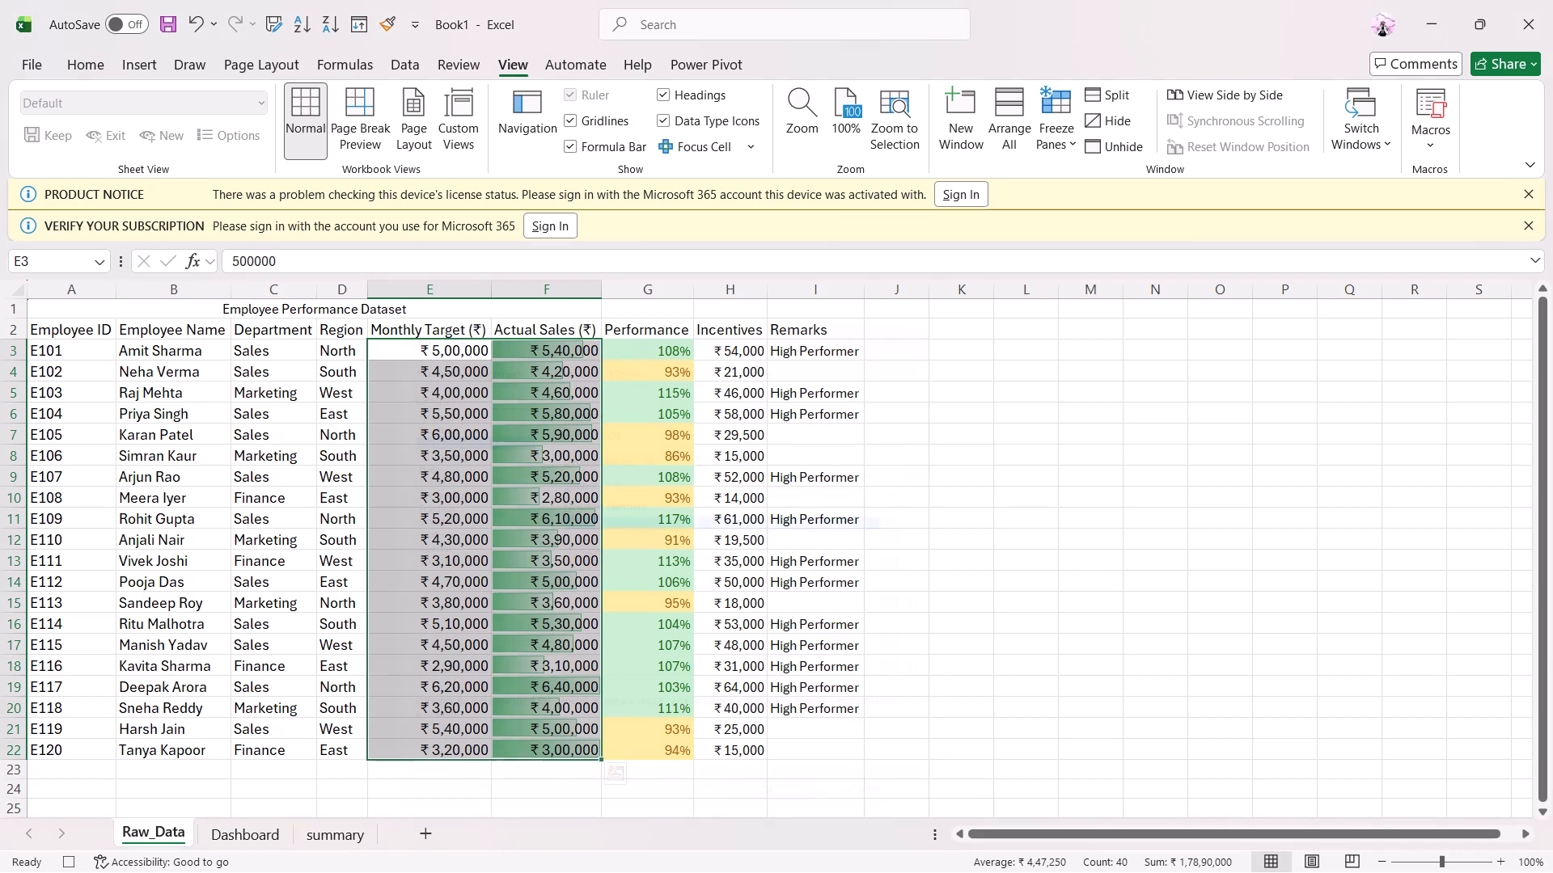
# Format the performance values G3:G22 as Percentage with 0 decimal places.
pyautogui.moveTo(678, 362); pyautogui.dragTo(667, 372)
pyautogui.moveTo(666, 356); pyautogui.dragTo(660, 713)
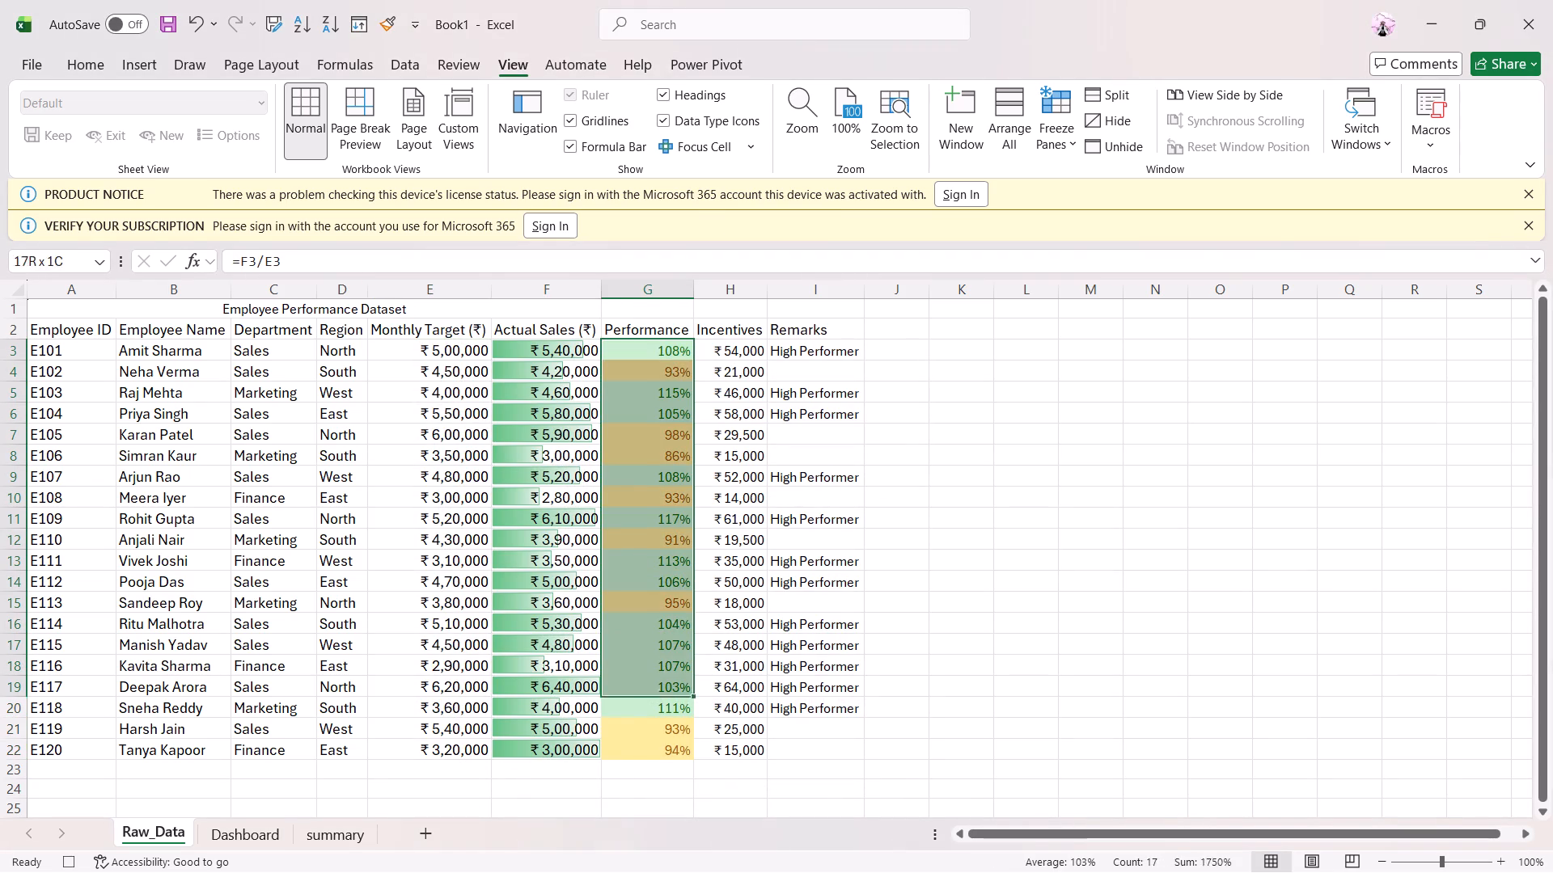
pyautogui.moveTo(660, 713); pyautogui.dragTo(661, 745)
pyautogui.rightClick(661, 745)
pyautogui.click(744, 587)
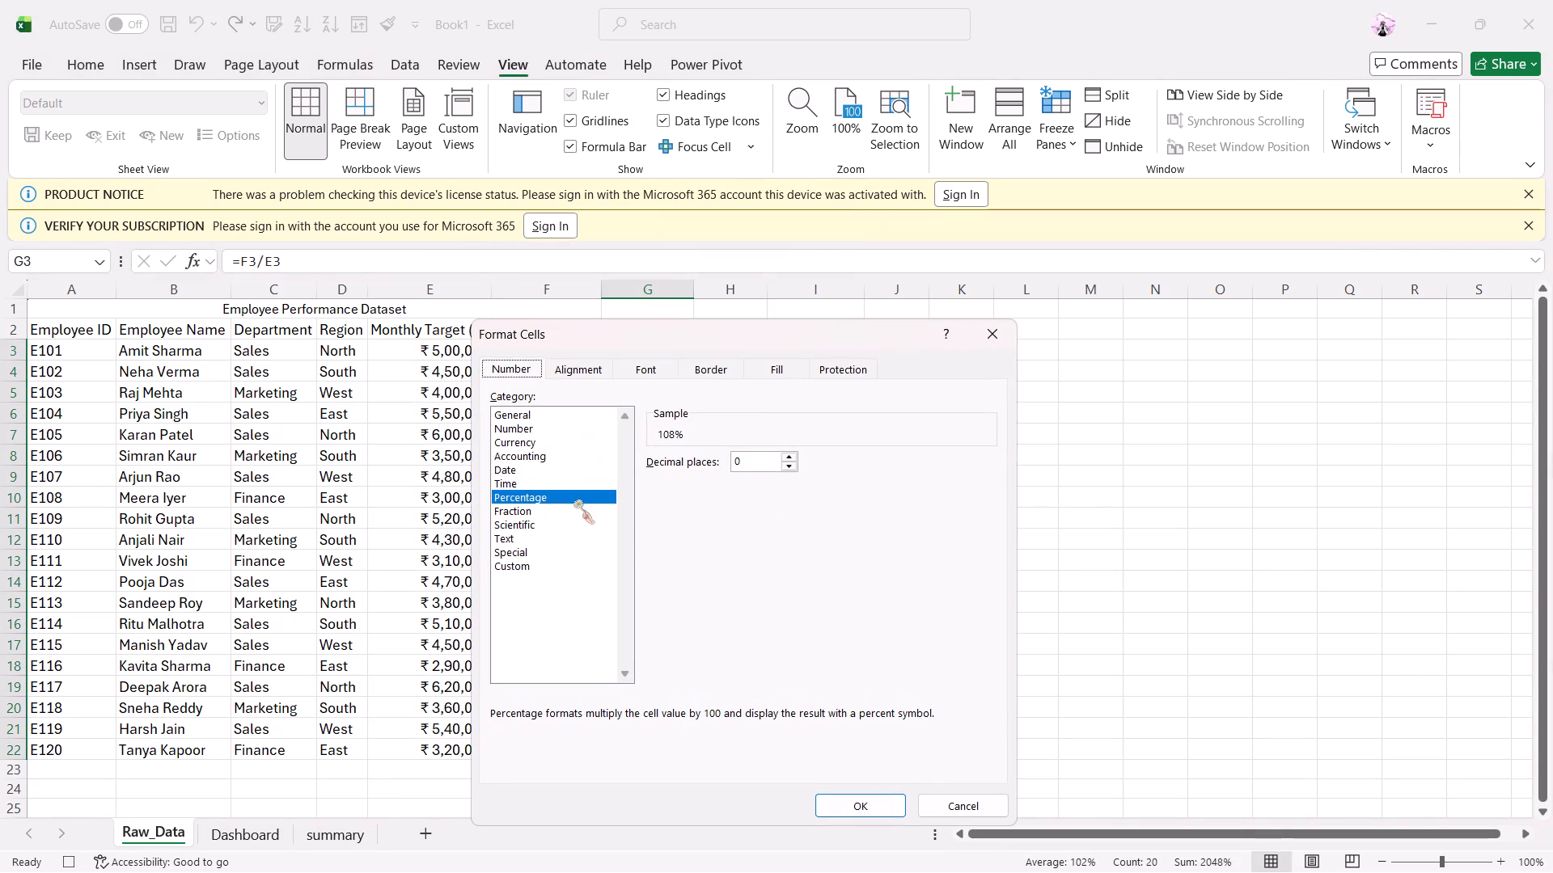
pyautogui.click(576, 492)
pyautogui.click(783, 470)
pyautogui.doubleClick(795, 470)
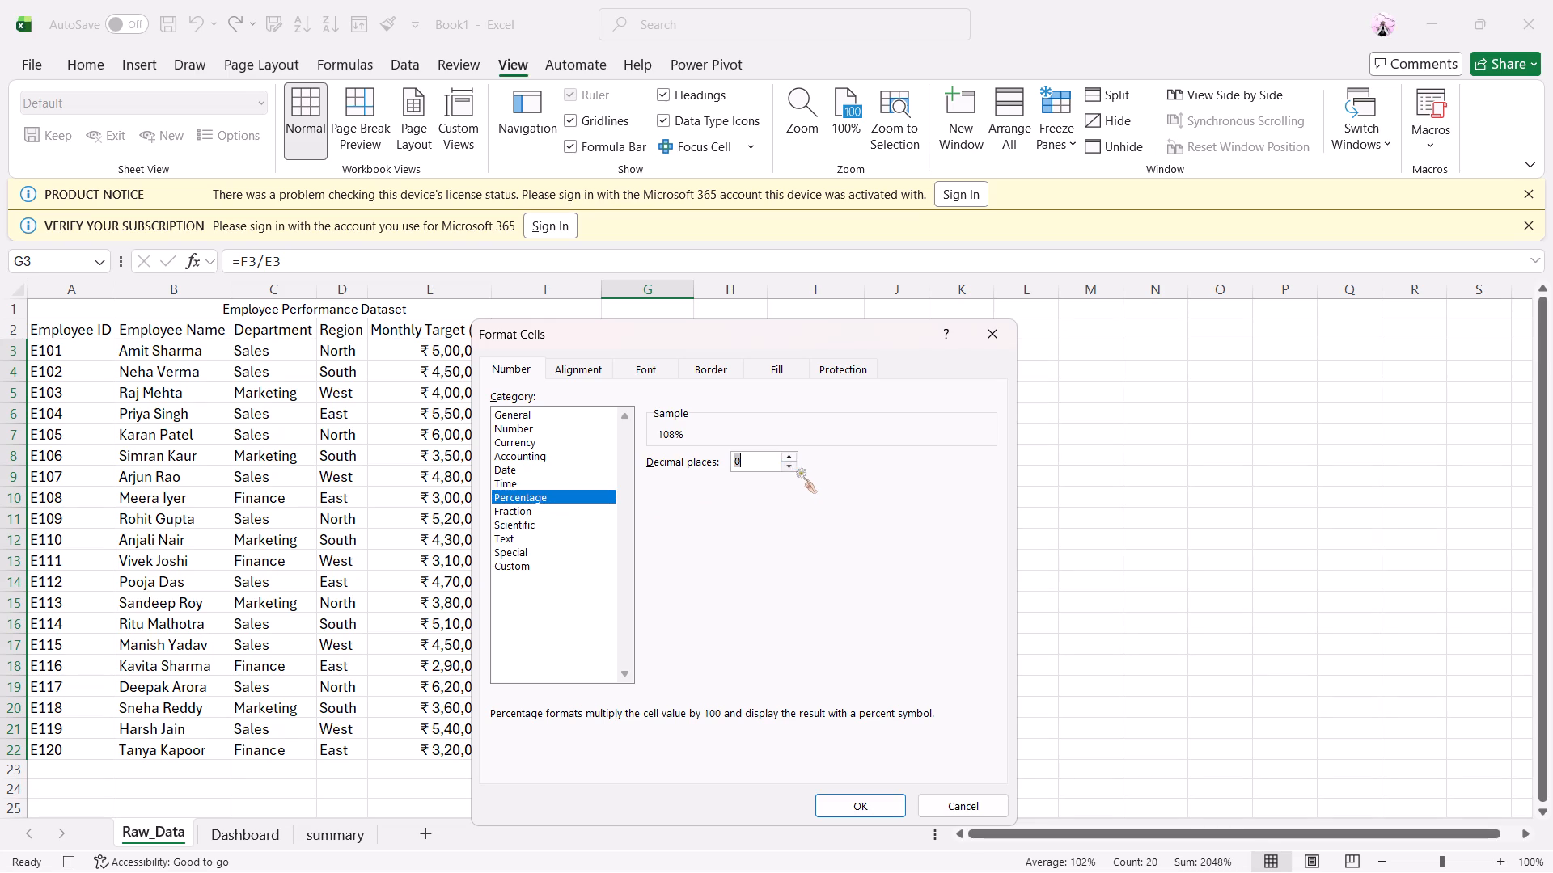
pyautogui.click(890, 814)
# Format the incentive values H3:H22 as Currency with the ₹ symbol and 0 decimal places.
pyautogui.moveTo(755, 343); pyautogui.dragTo(750, 360)
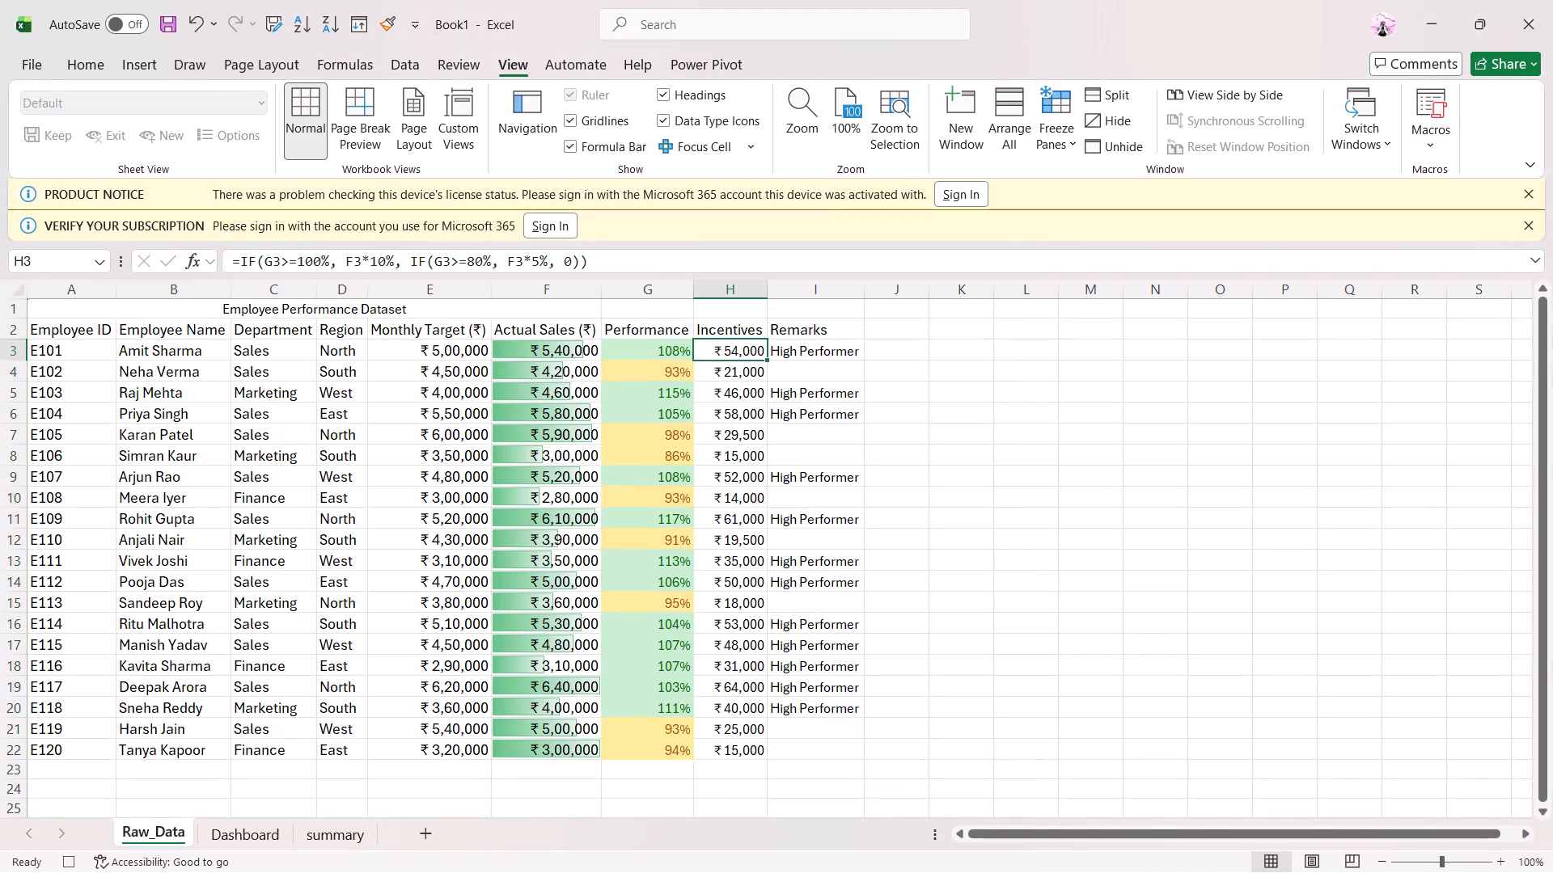
pyautogui.moveTo(750, 360); pyautogui.dragTo(747, 670)
pyautogui.rightClick(747, 670)
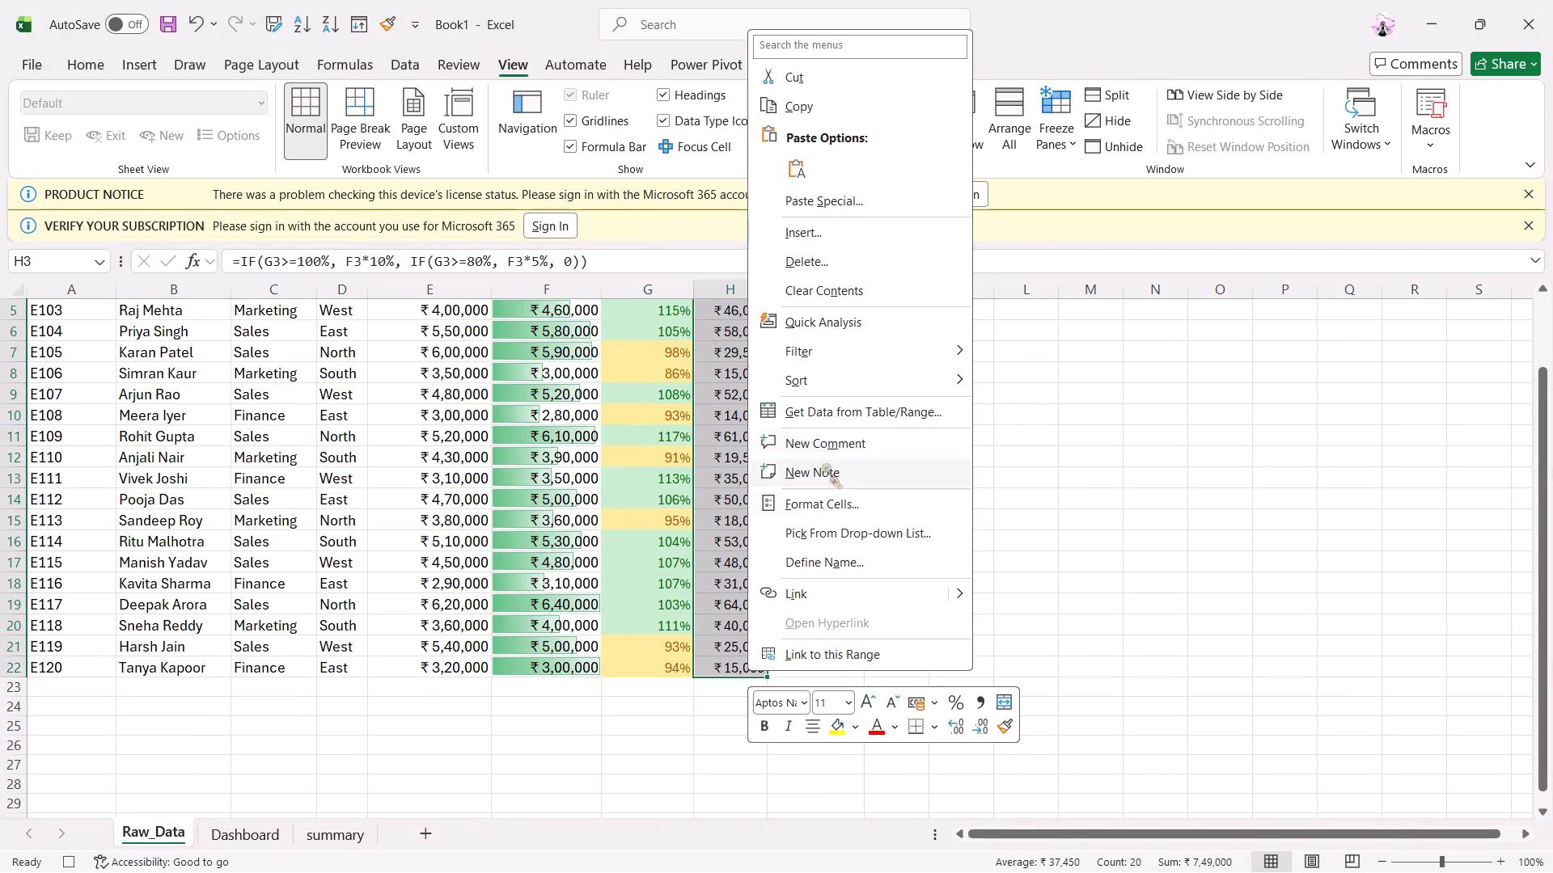
pyautogui.click(848, 498)
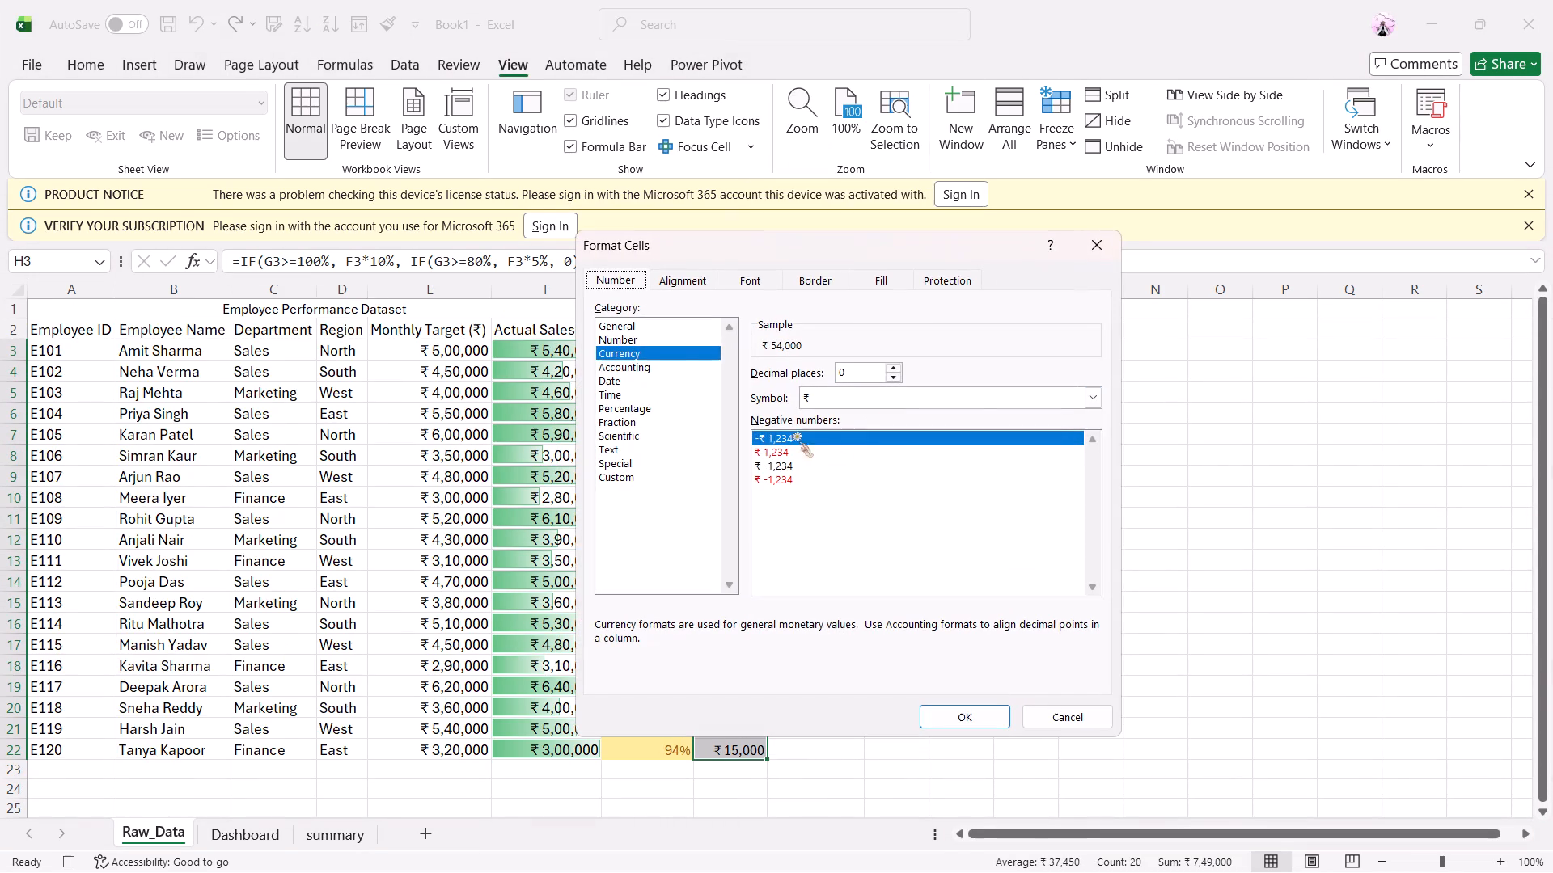
pyautogui.doubleClick(892, 377)
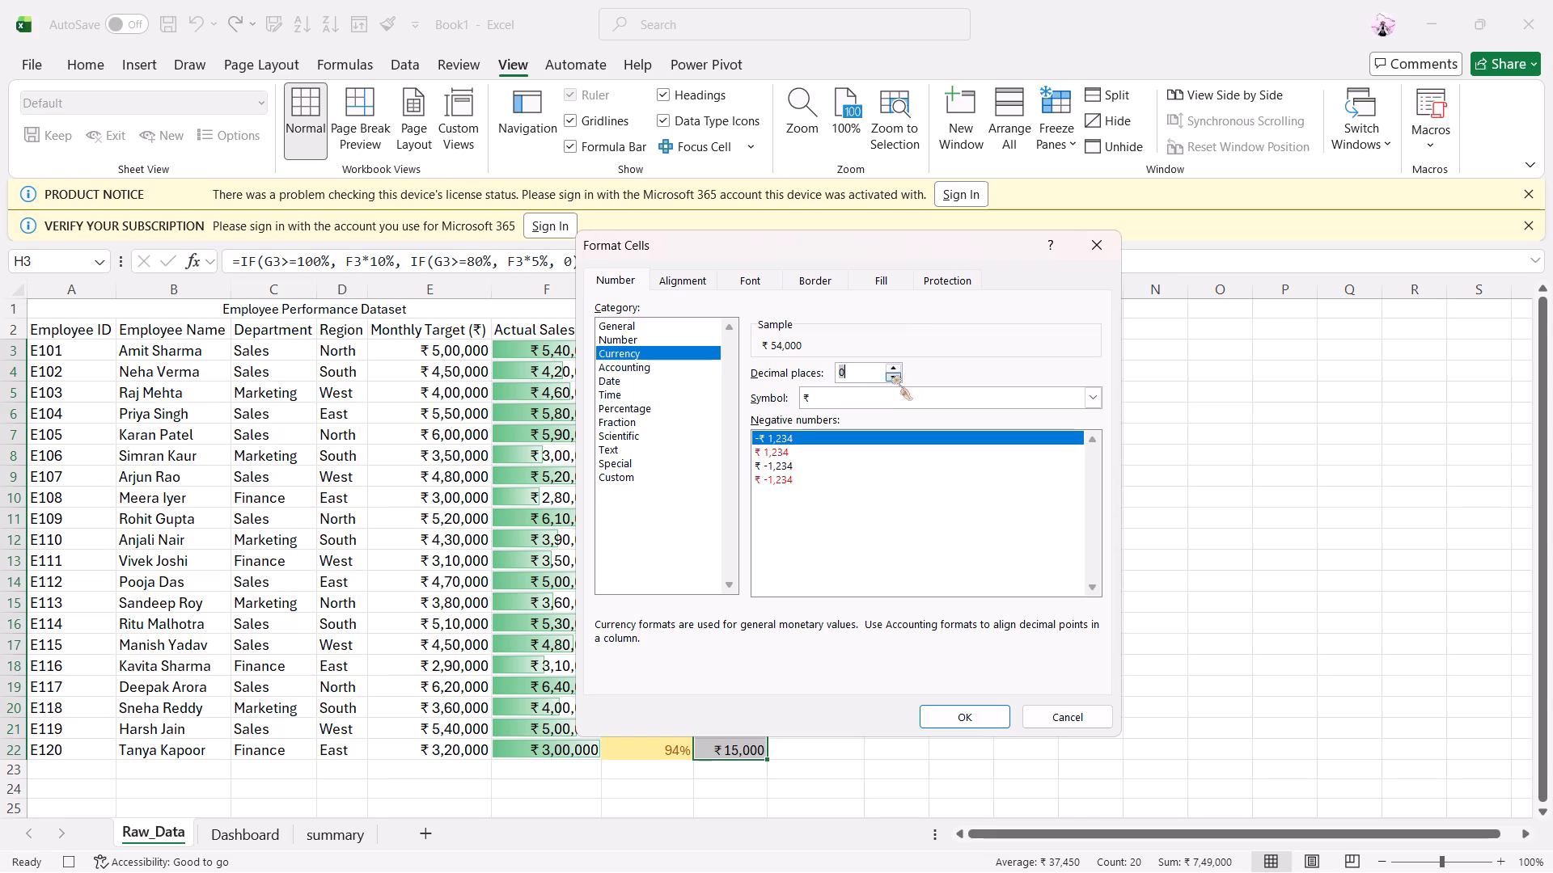
pyautogui.click(967, 723)
# Switch to Chrome to check which formatting actions Gemini's macro instructions require, and return to the Raw_Data sheet in Excel.
pyautogui.click(952, 865)
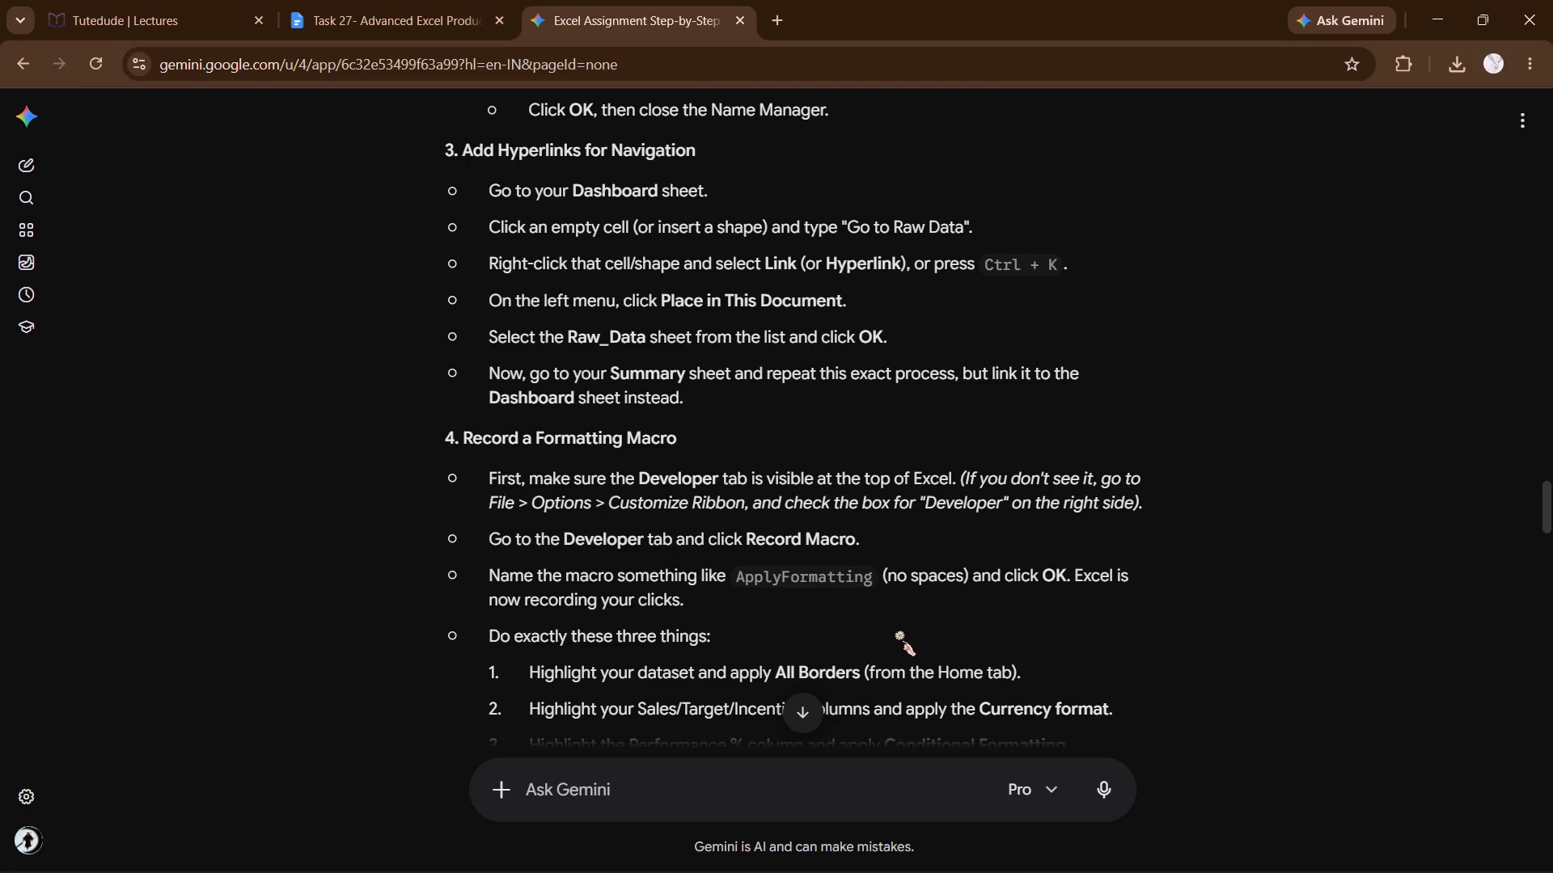
pyautogui.scroll(-1, 678, 658)
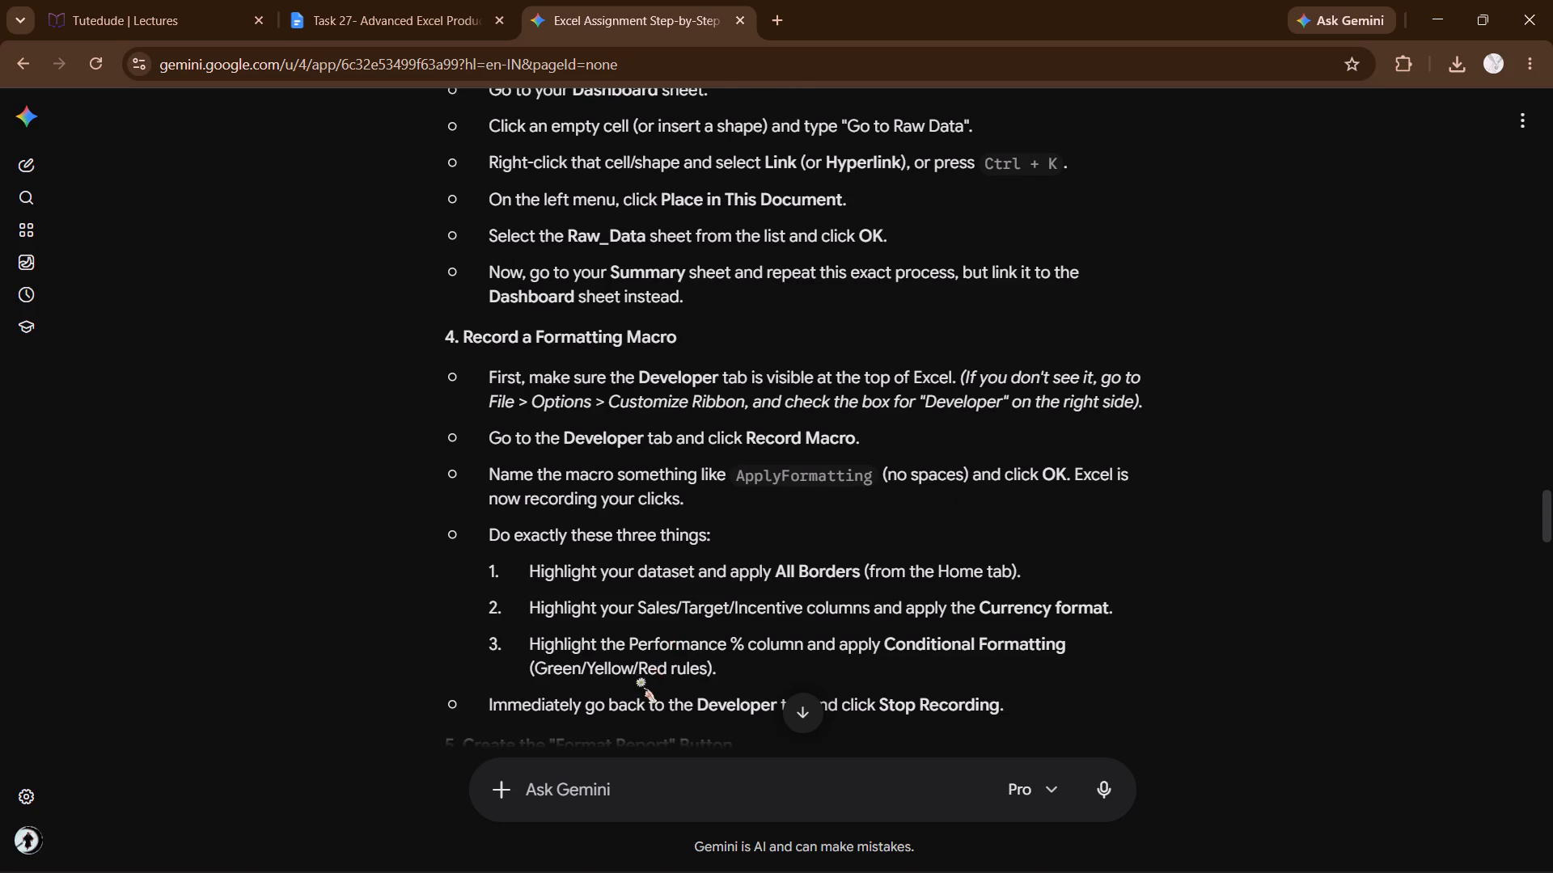
pyautogui.scroll(-1, 637, 680)
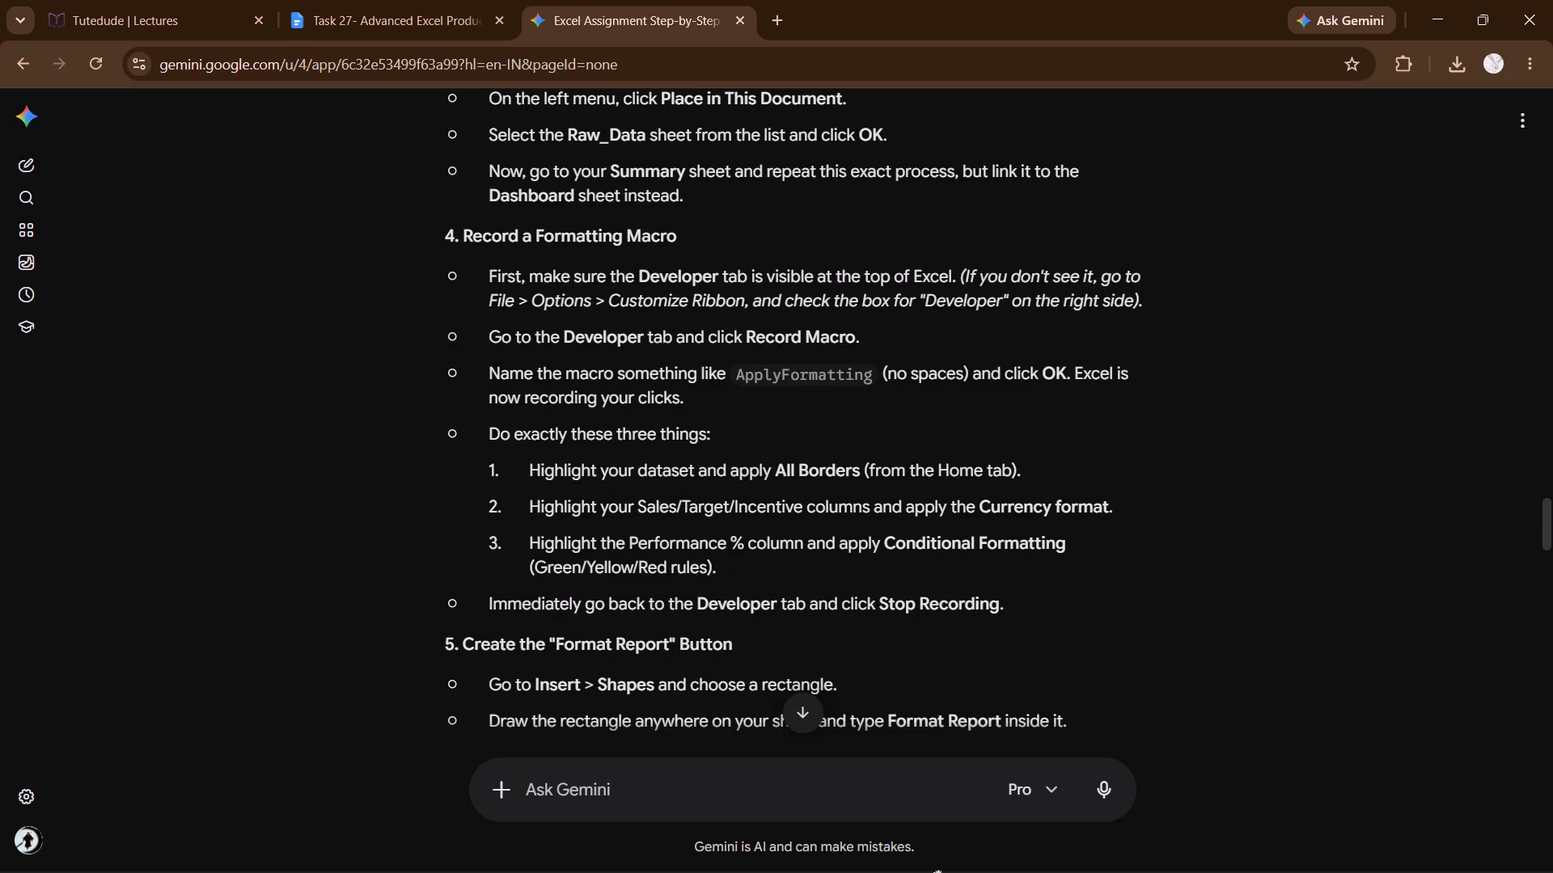
pyautogui.click(1024, 745)
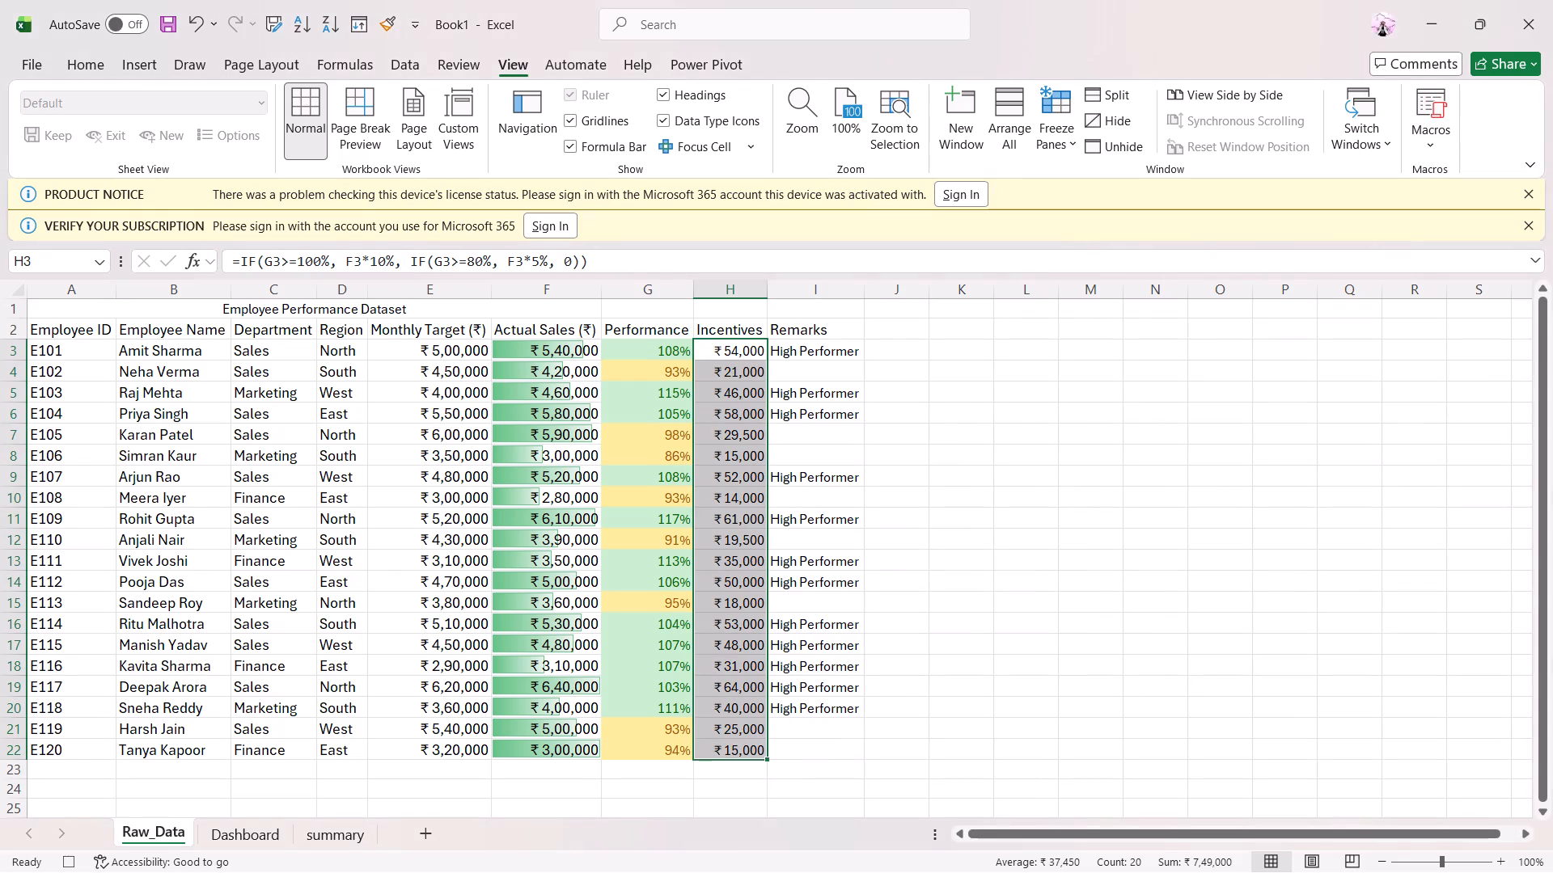
# Add a Greater Than 100% conditional formatting rule with Green Fill with Dark Green Text to the performance values G3:G22.
pyautogui.moveTo(673, 354); pyautogui.dragTo(649, 689)
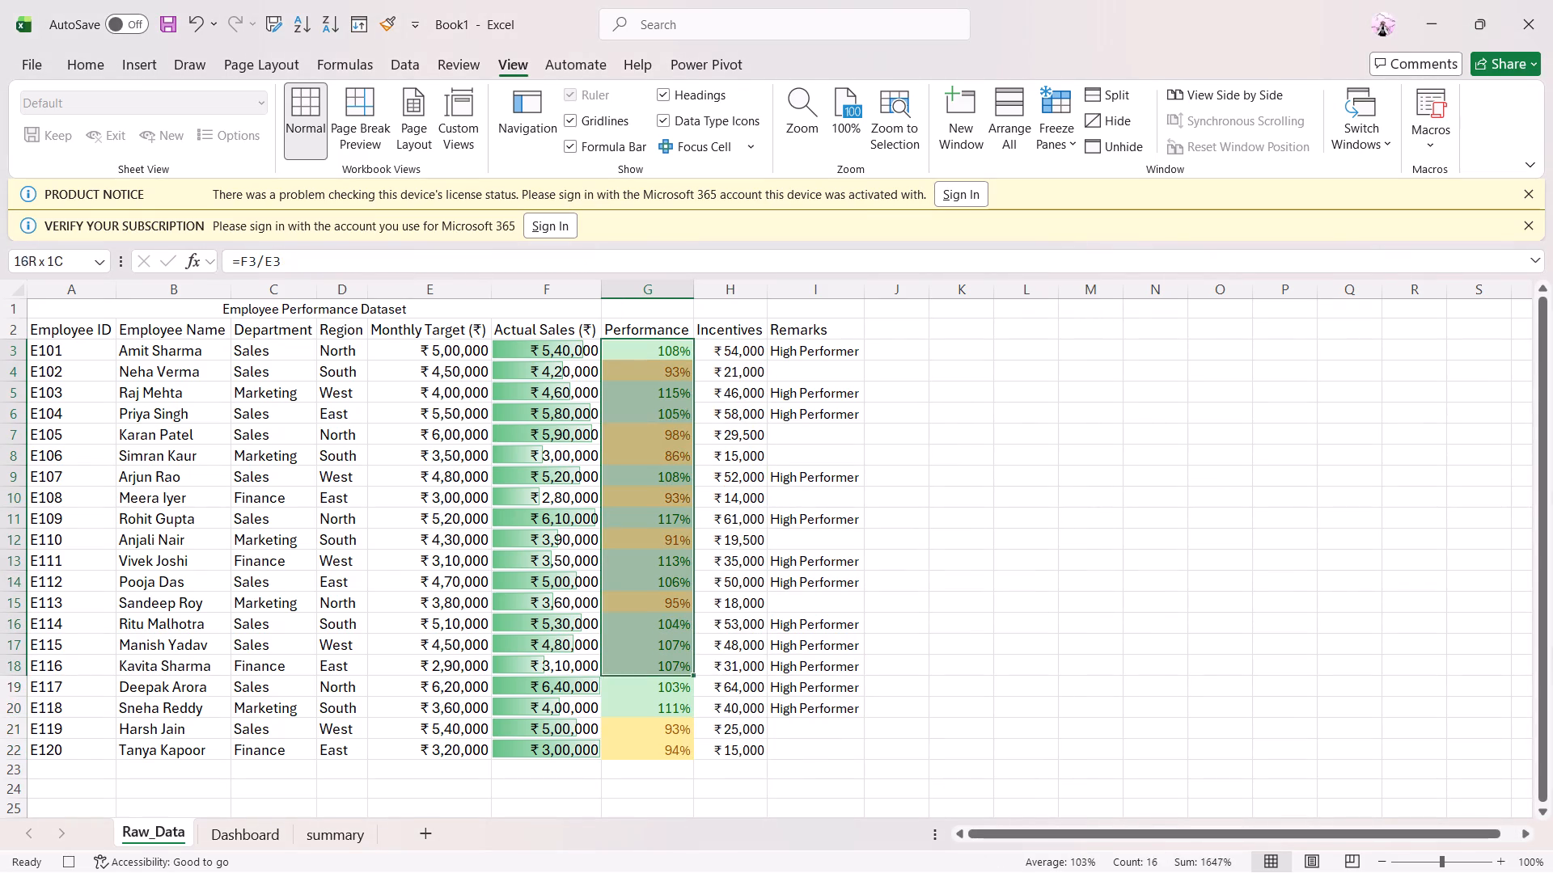
pyautogui.moveTo(649, 689); pyautogui.dragTo(667, 753)
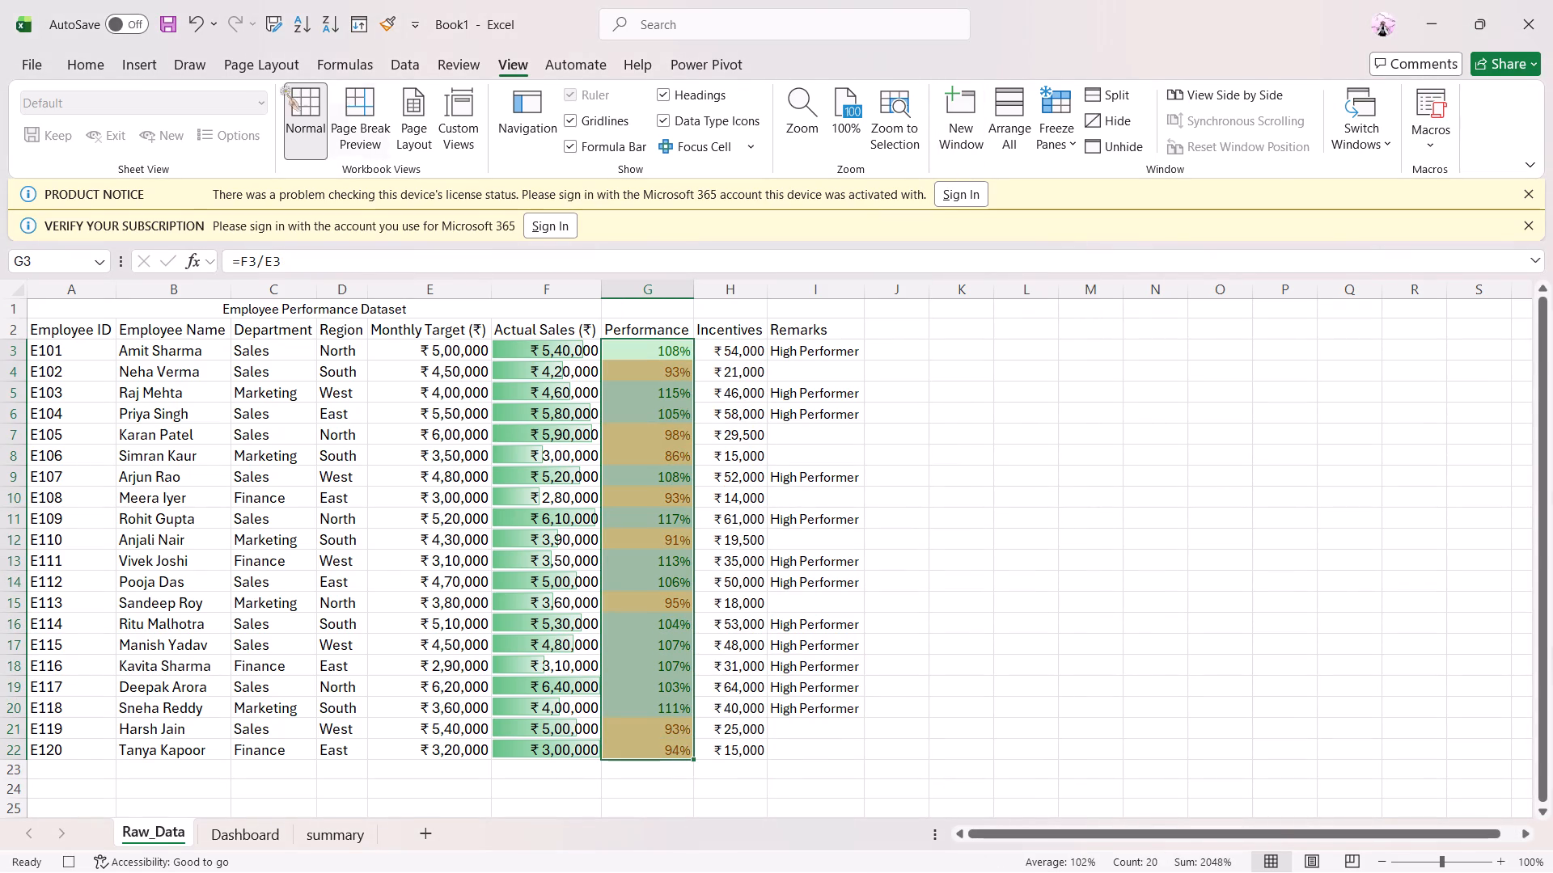
pyautogui.click(100, 74)
pyautogui.click(891, 143)
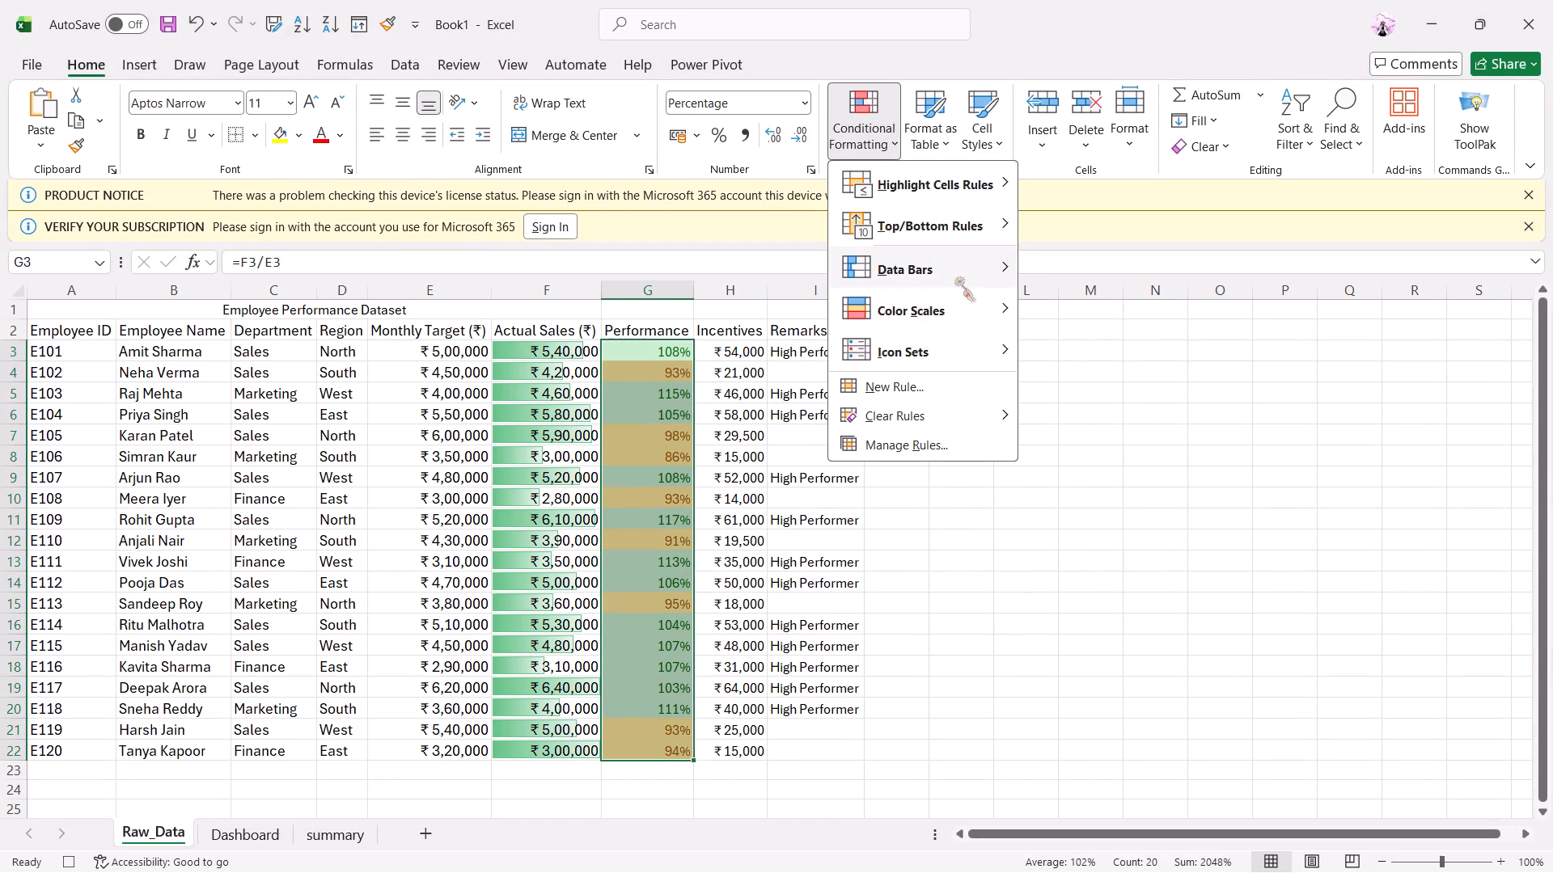
pyautogui.click(1137, 192)
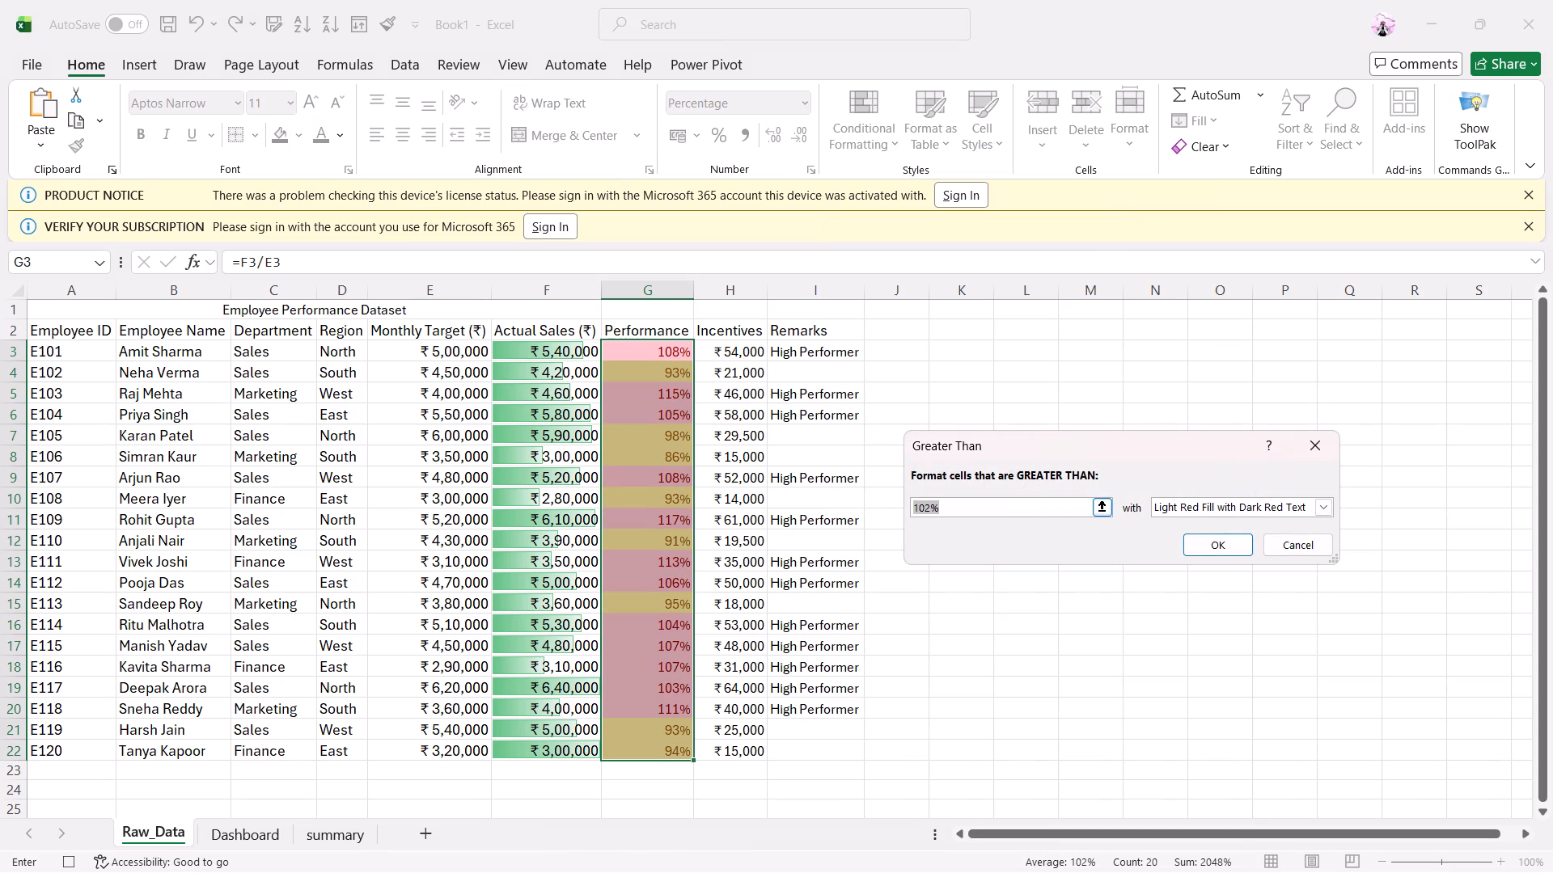
pyautogui.press('BackSpace')
pyautogui.write('100')
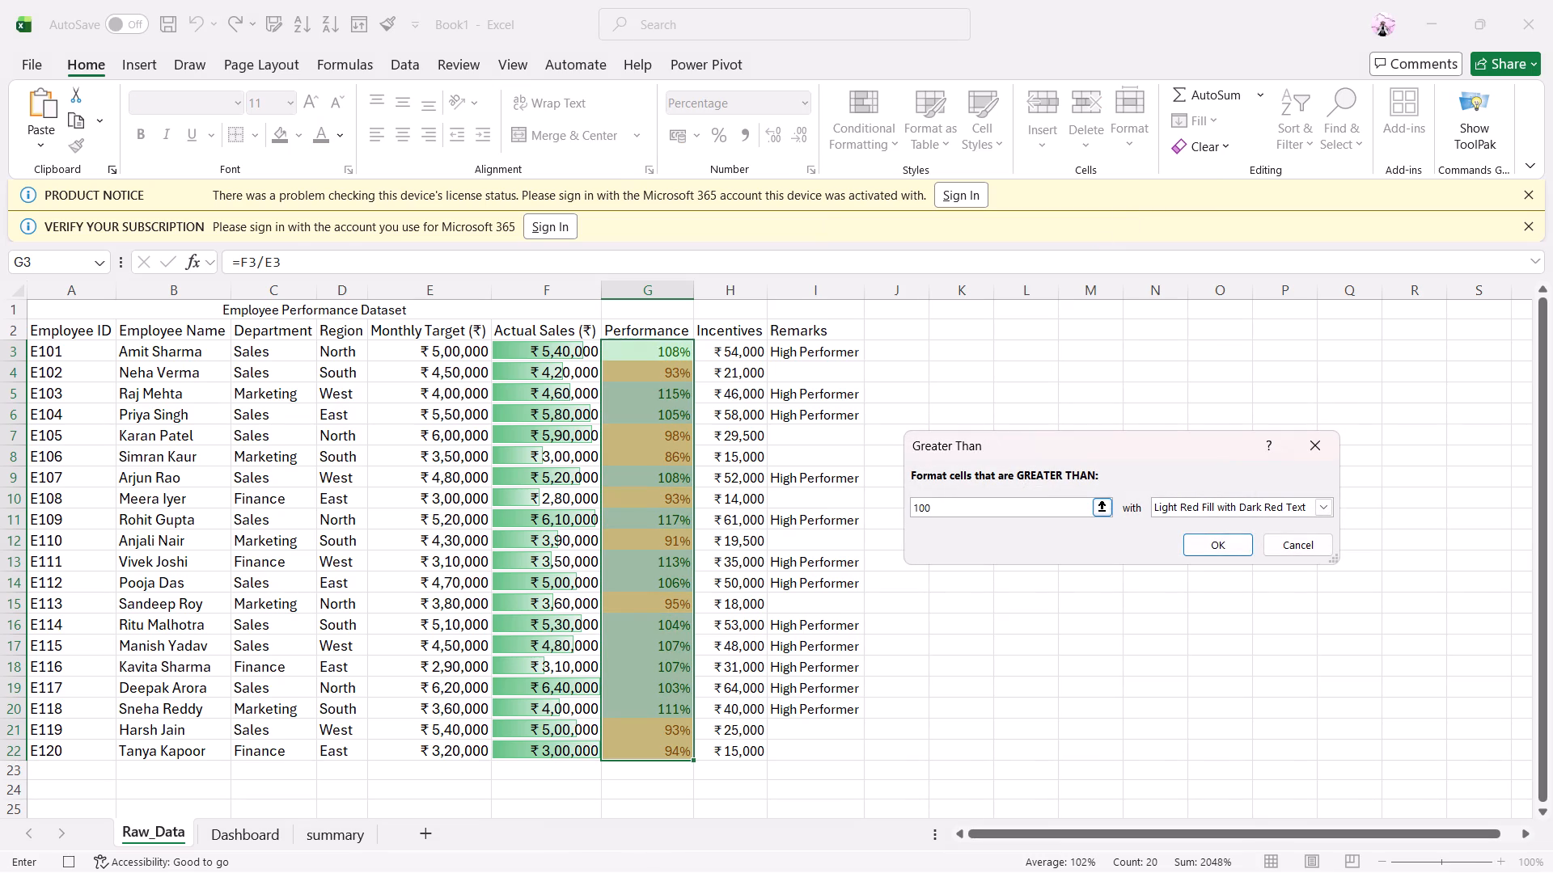
pyautogui.hotkey('shift', '%')
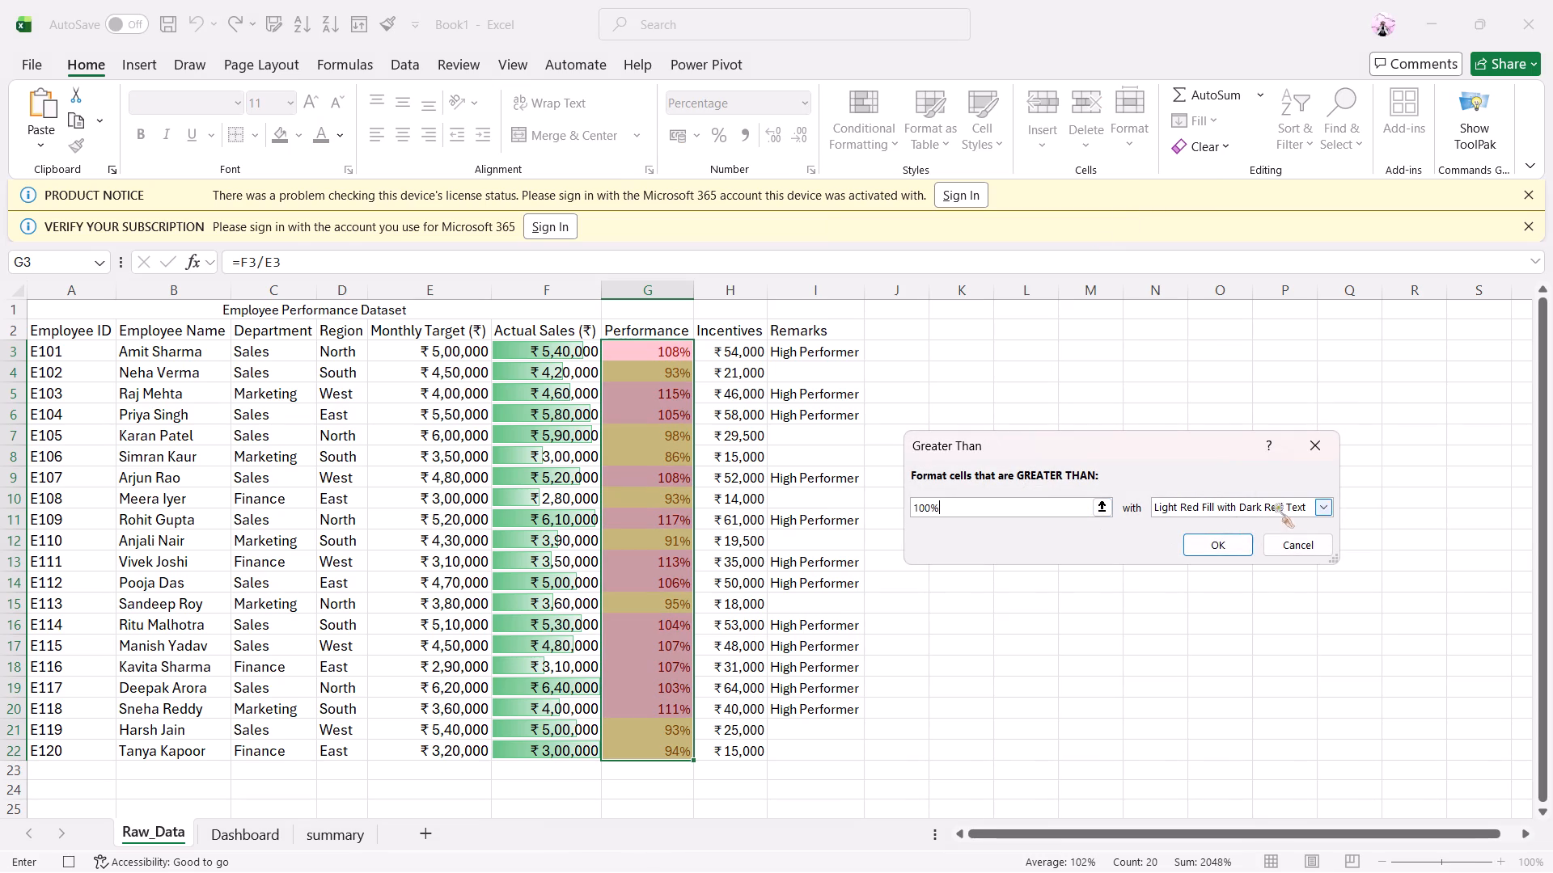
pyautogui.click(1322, 507)
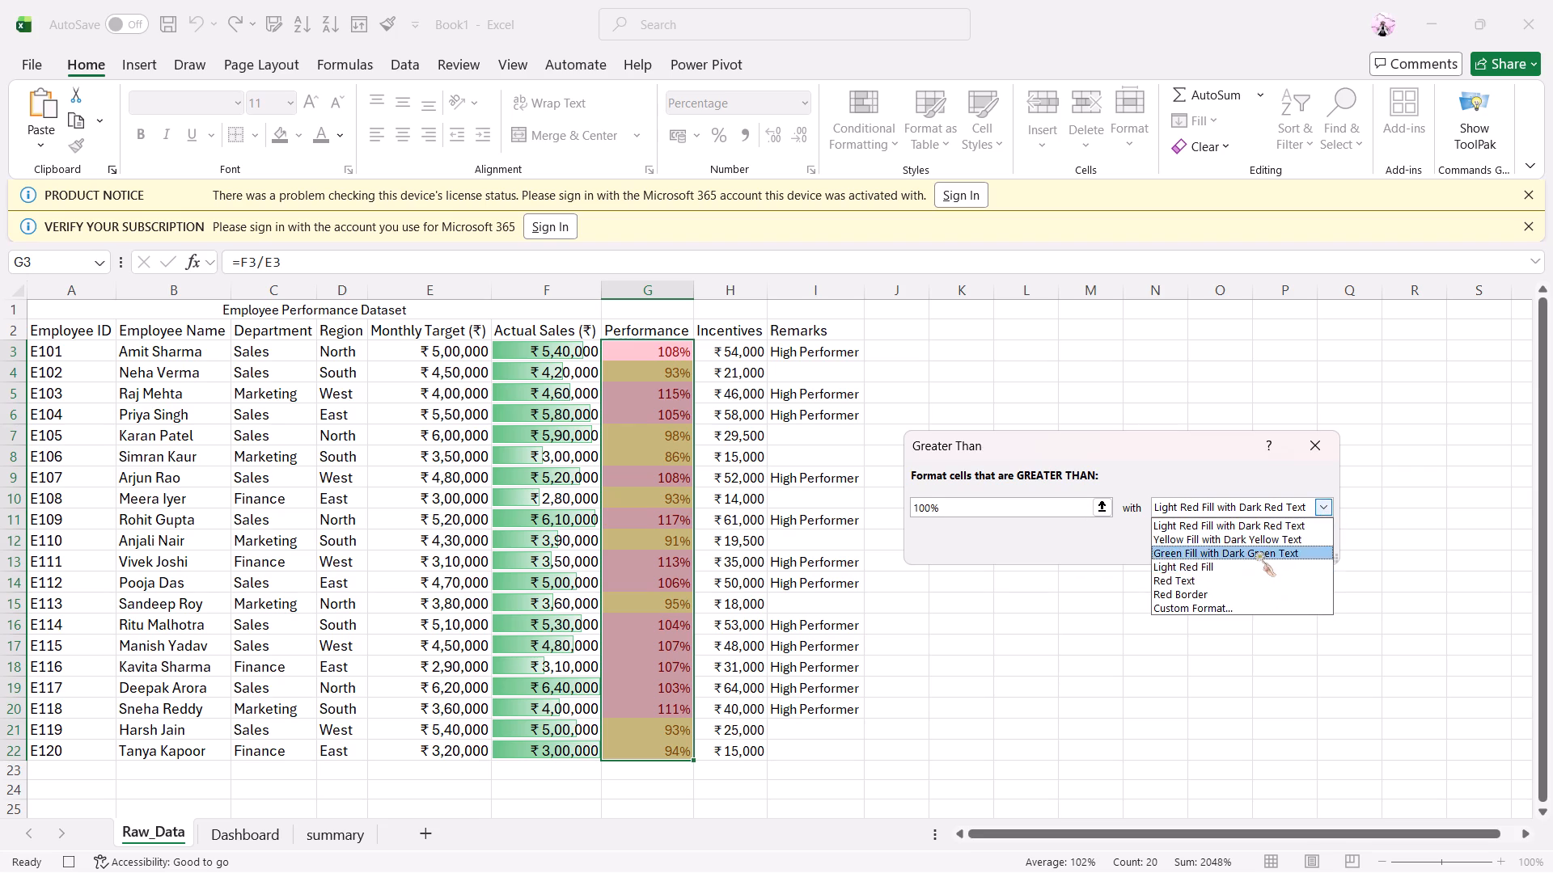
pyautogui.click(1255, 553)
pyautogui.click(1227, 542)
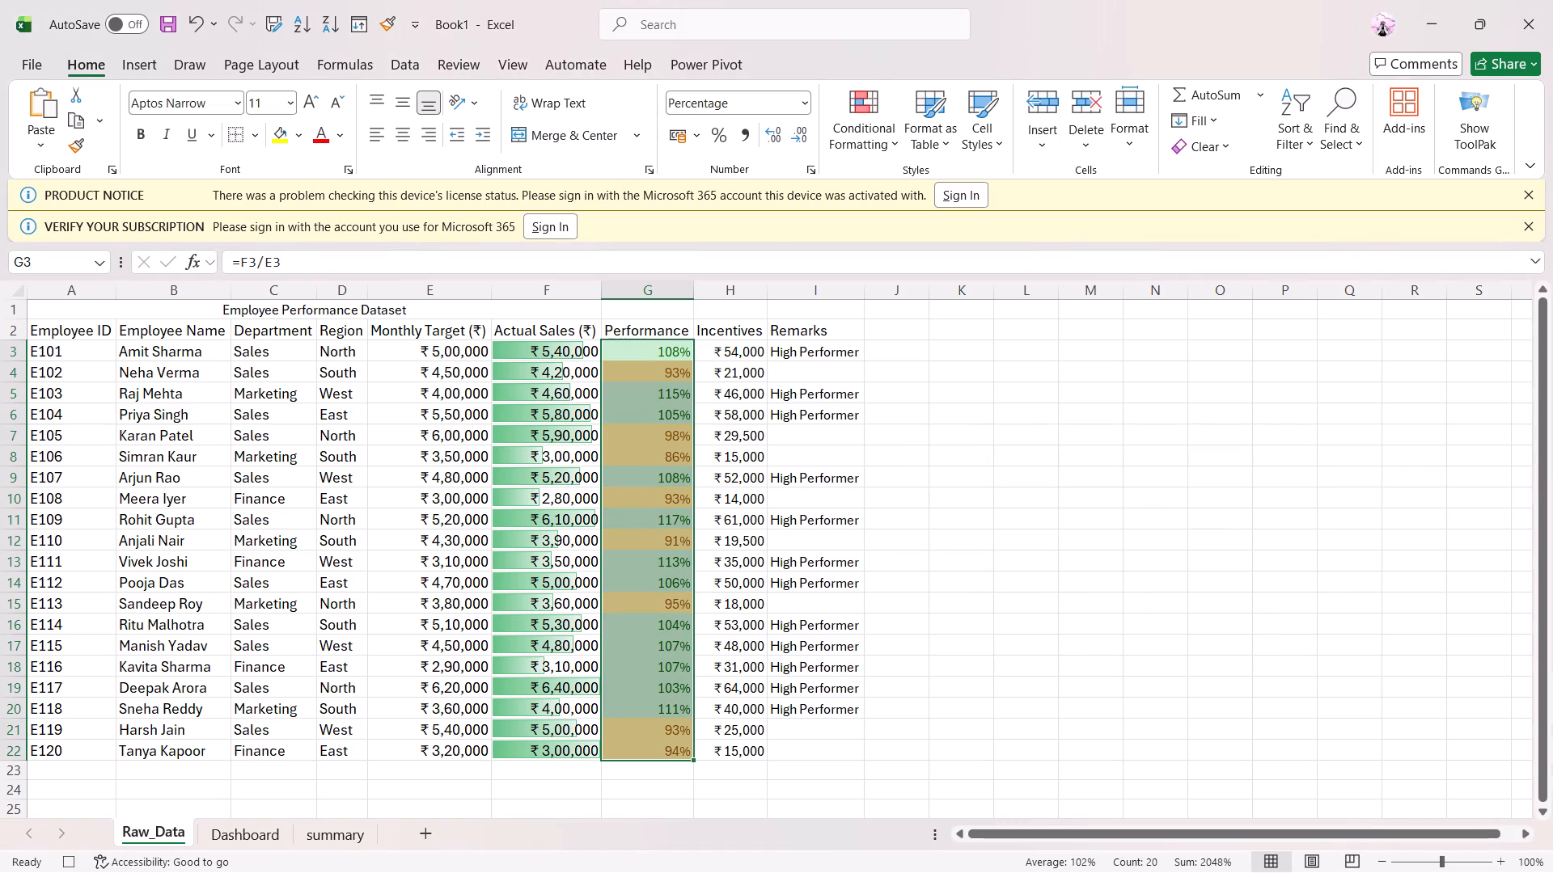
# Add a Between 80% and 90% conditional formatting rule with Yellow Fill with Dark Yellow Text to G3:G22.
pyautogui.click(860, 145)
pyautogui.click(954, 190)
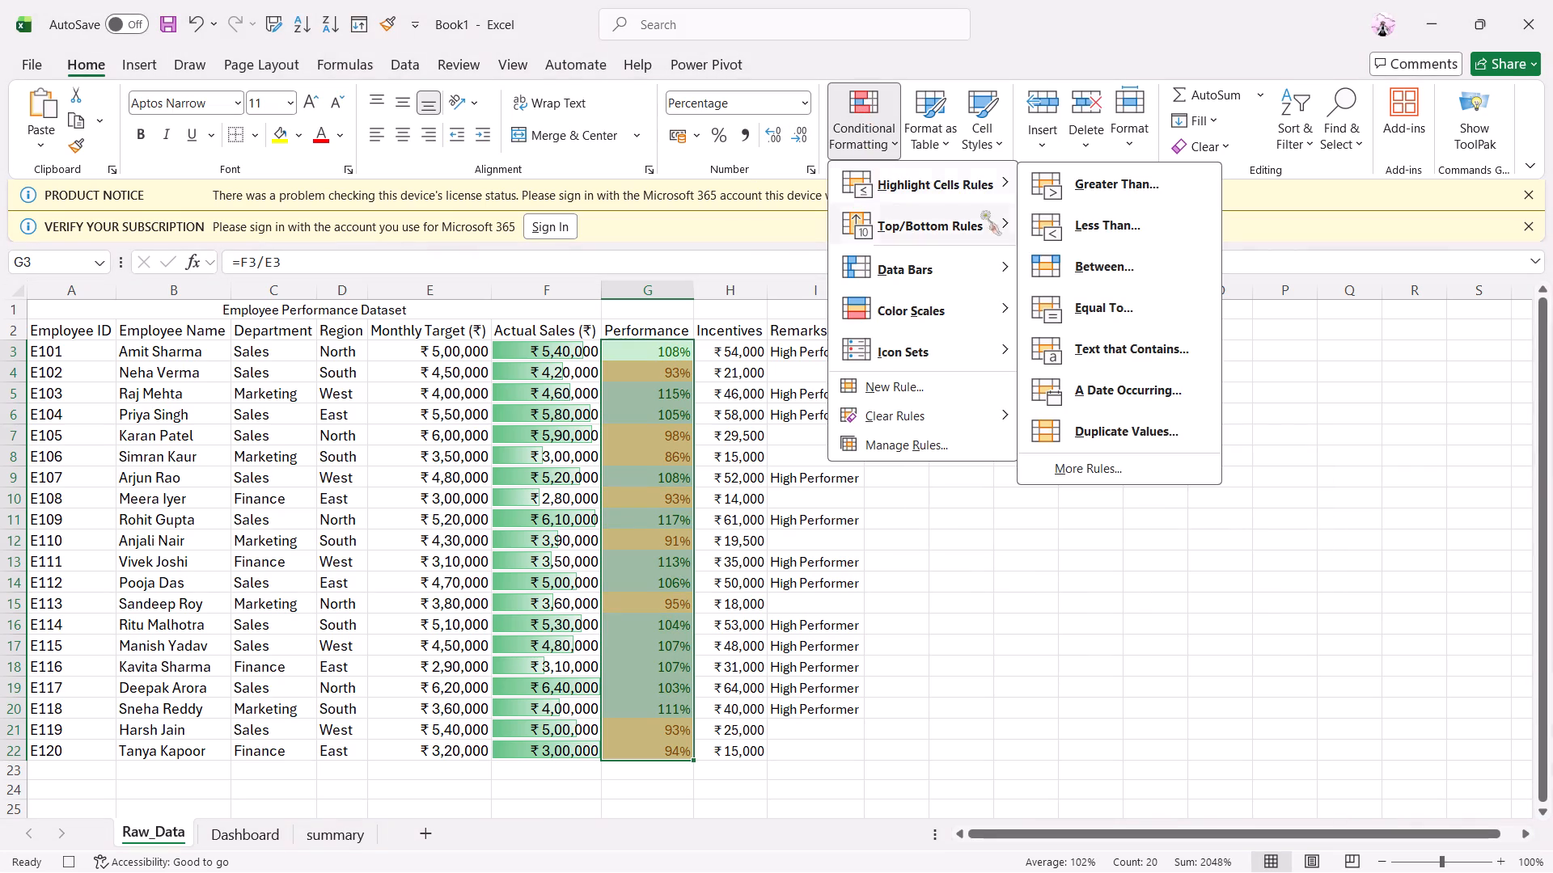
pyautogui.click(1149, 280)
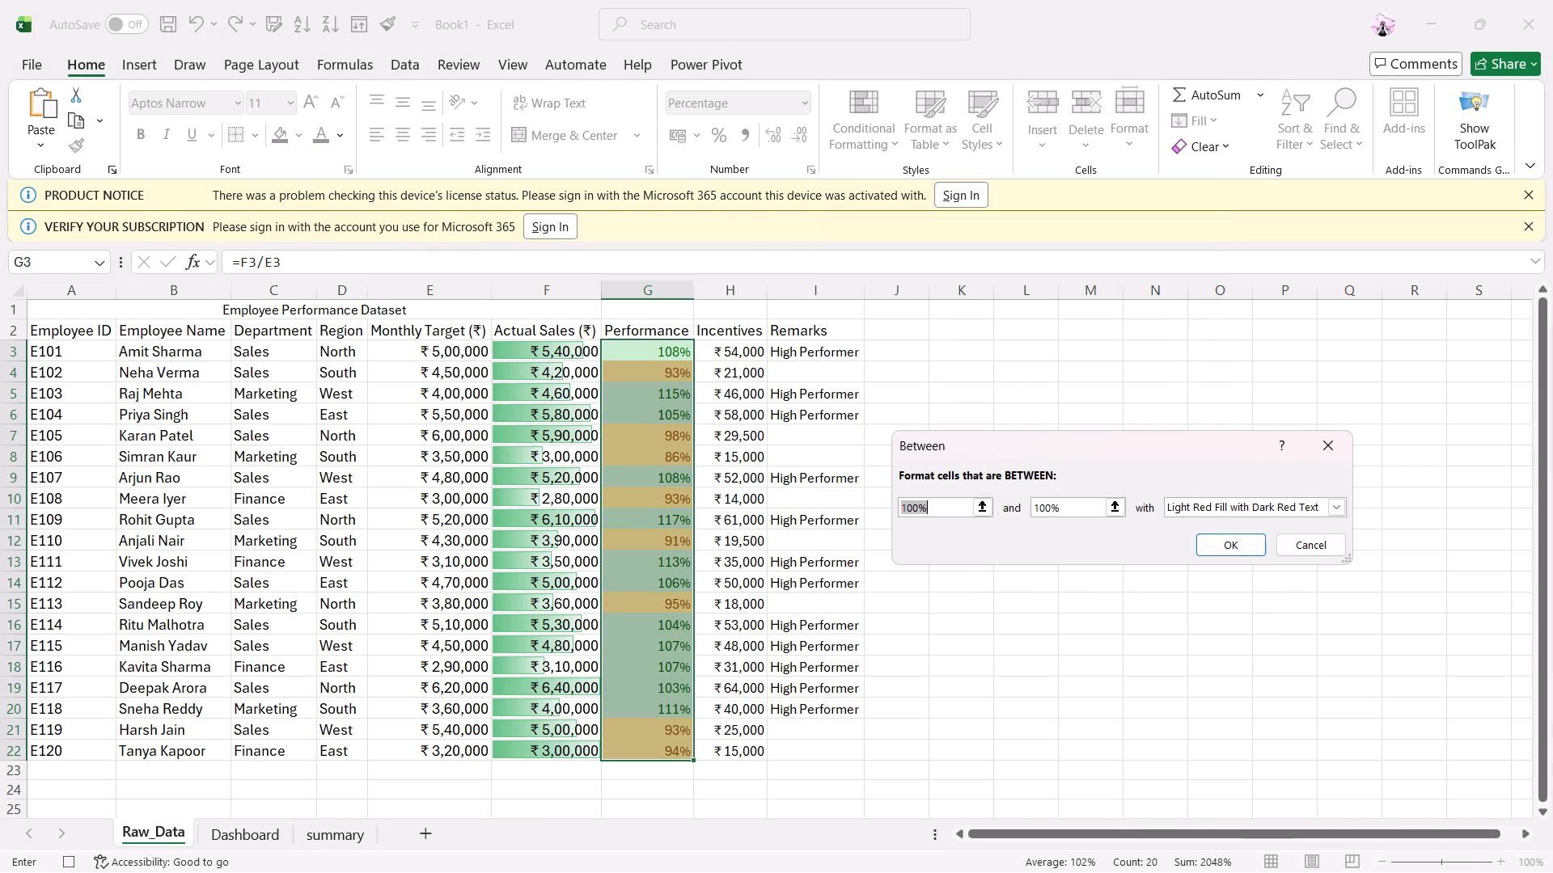
pyautogui.press('BackSpace')
pyautogui.write('80')
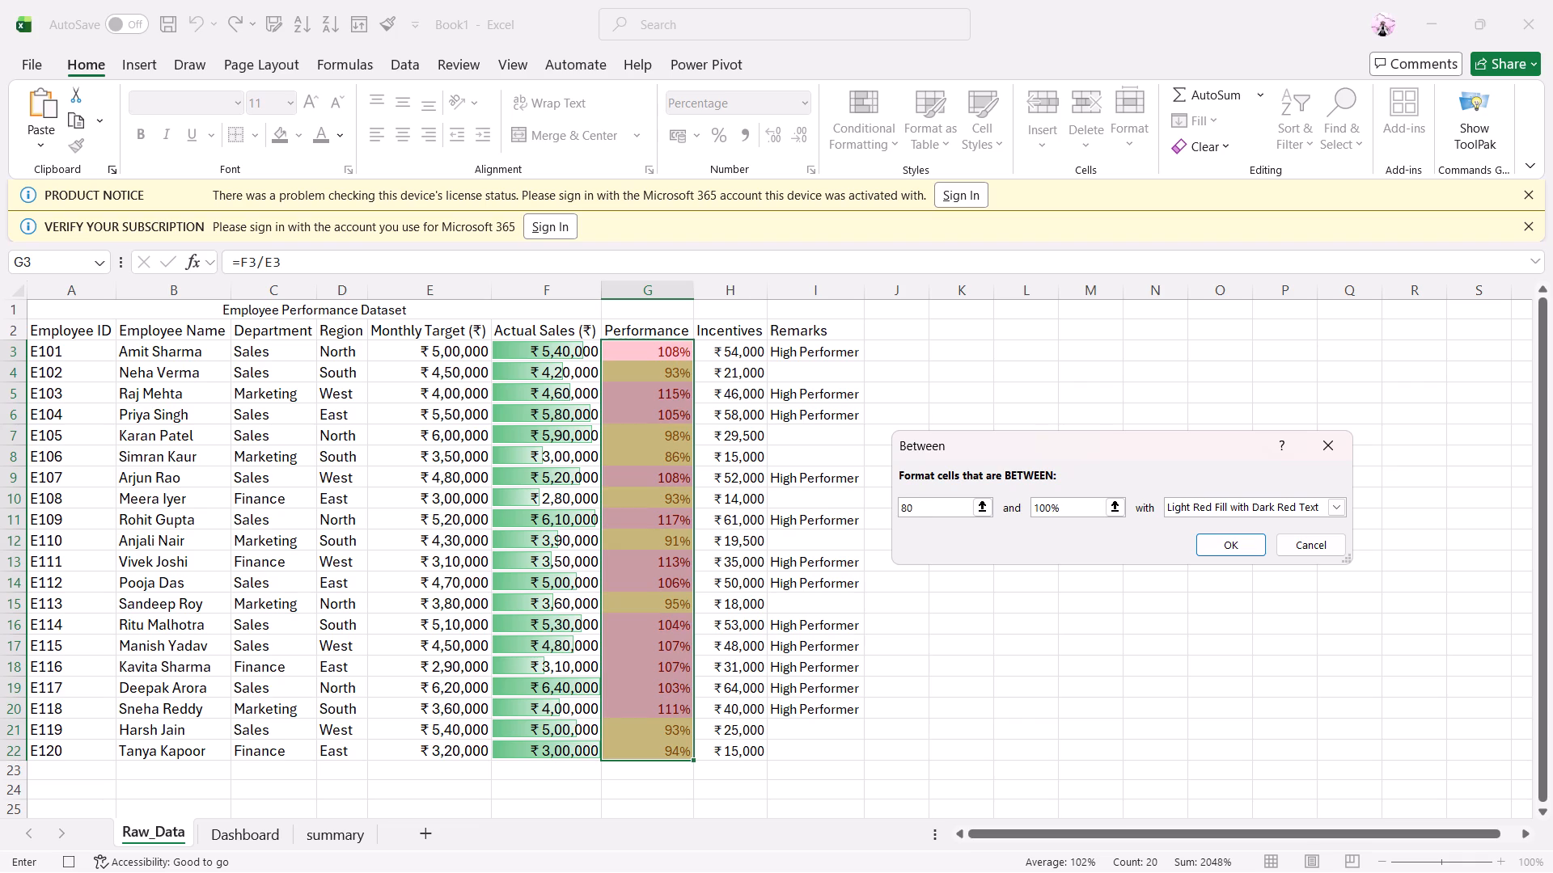
pyautogui.hotkey('shift', '%')
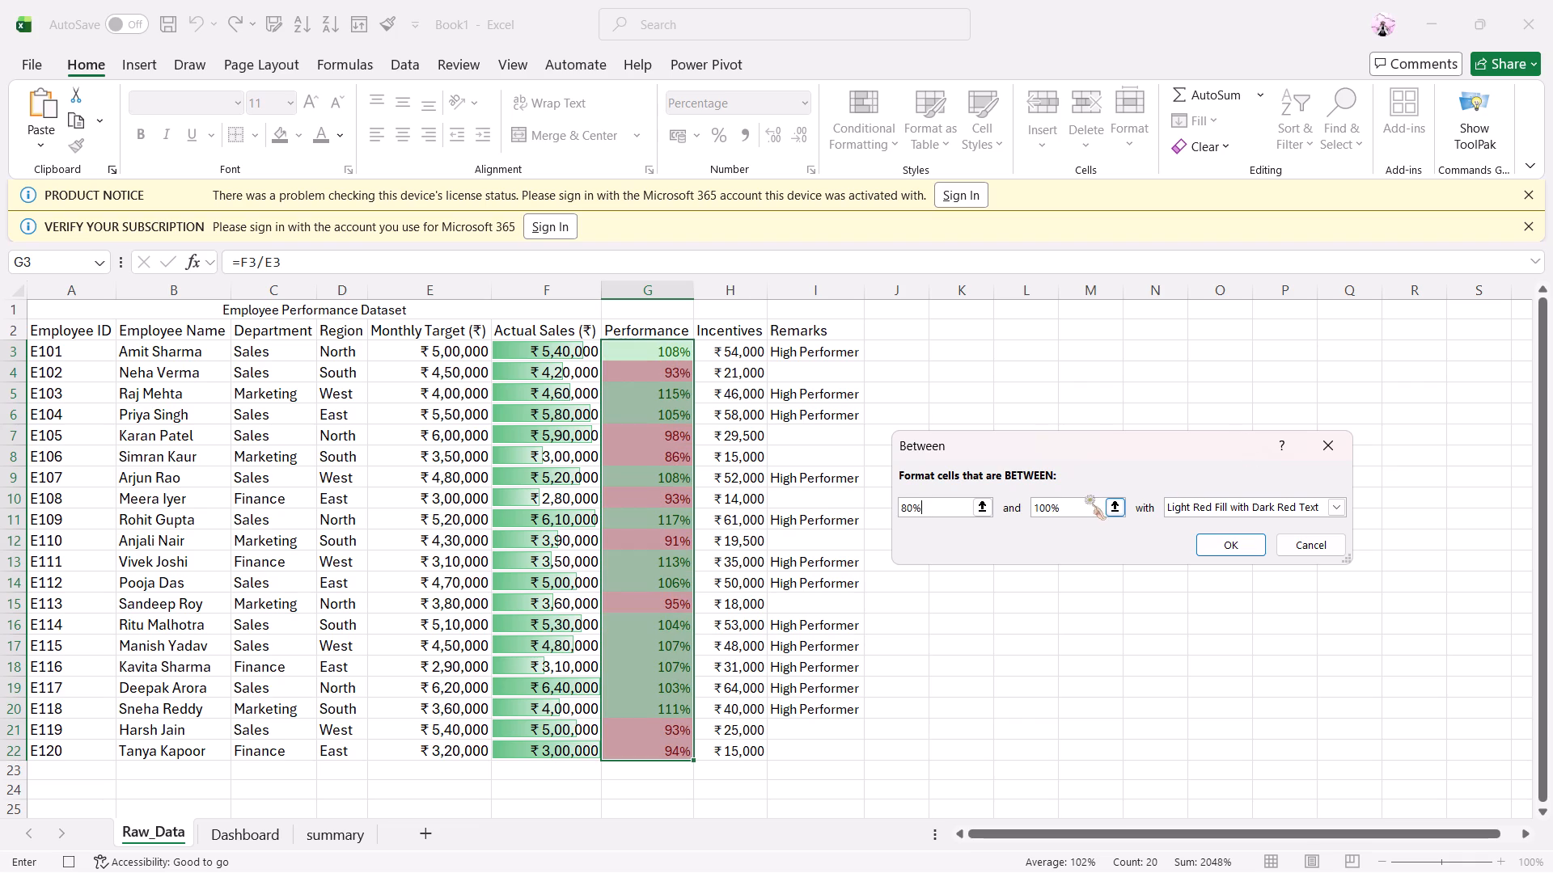
pyautogui.moveTo(1086, 497); pyautogui.dragTo(1089, 507)
pyautogui.press('BackSpace')
pyautogui.press('9')
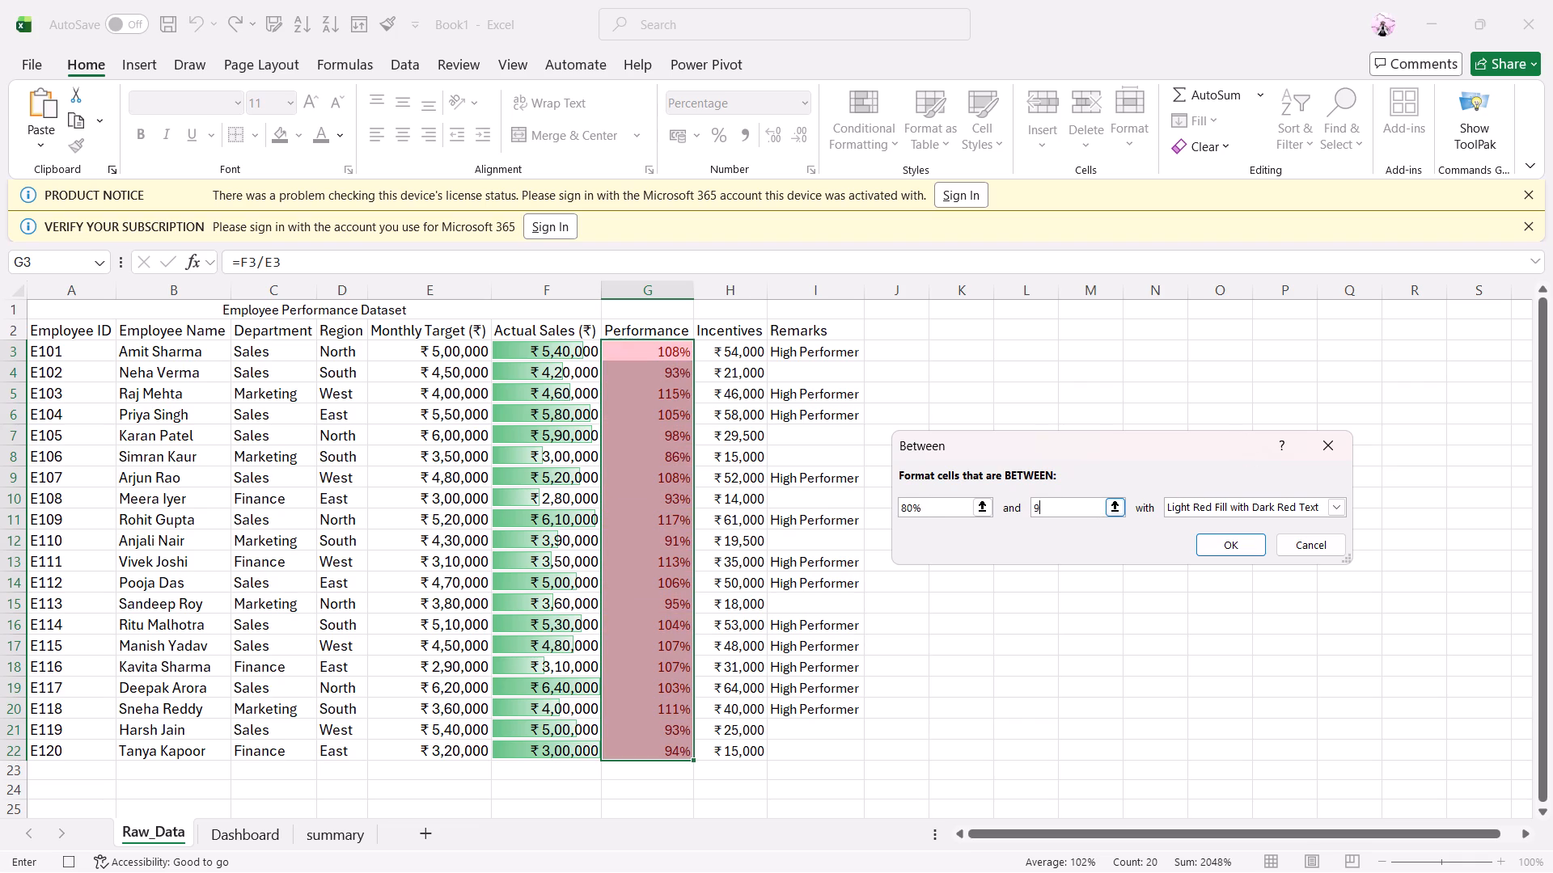
pyautogui.write('0%')
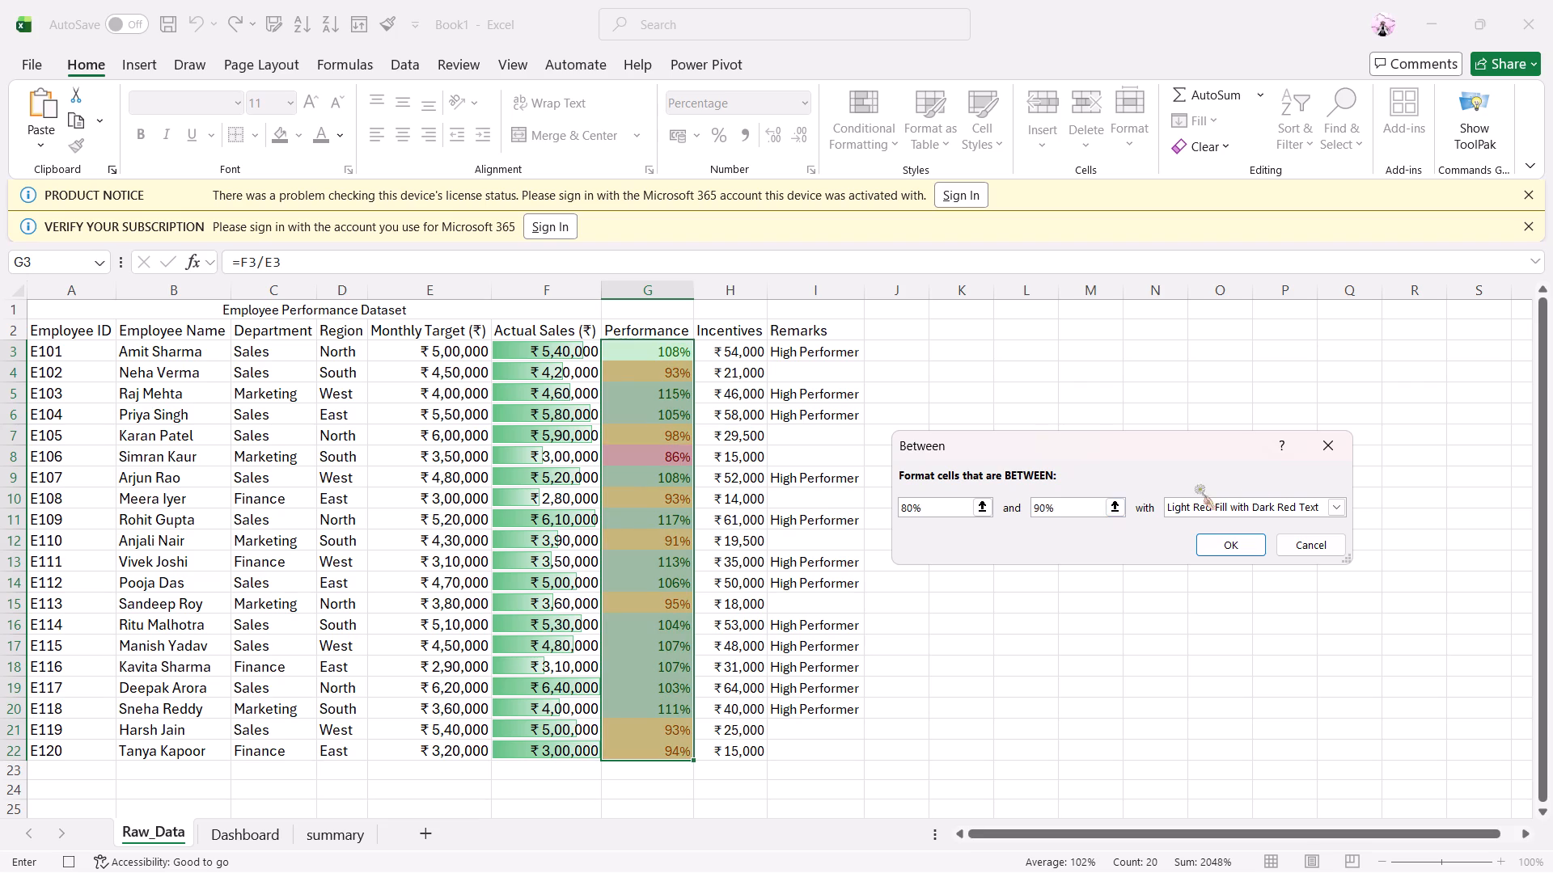
pyautogui.click(1327, 513)
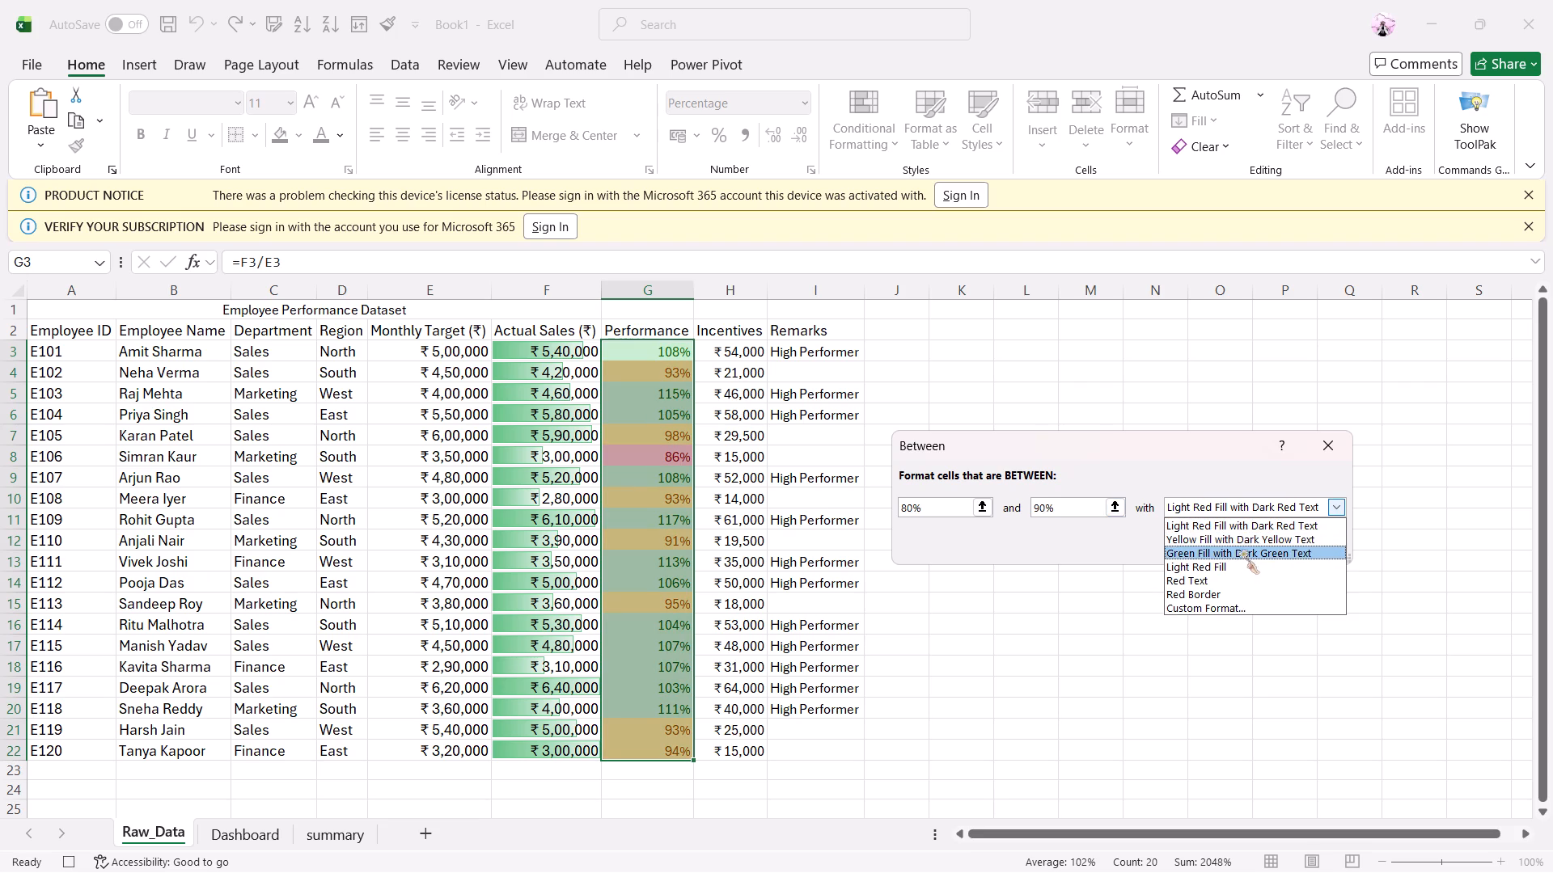
pyautogui.click(1239, 535)
pyautogui.click(1239, 540)
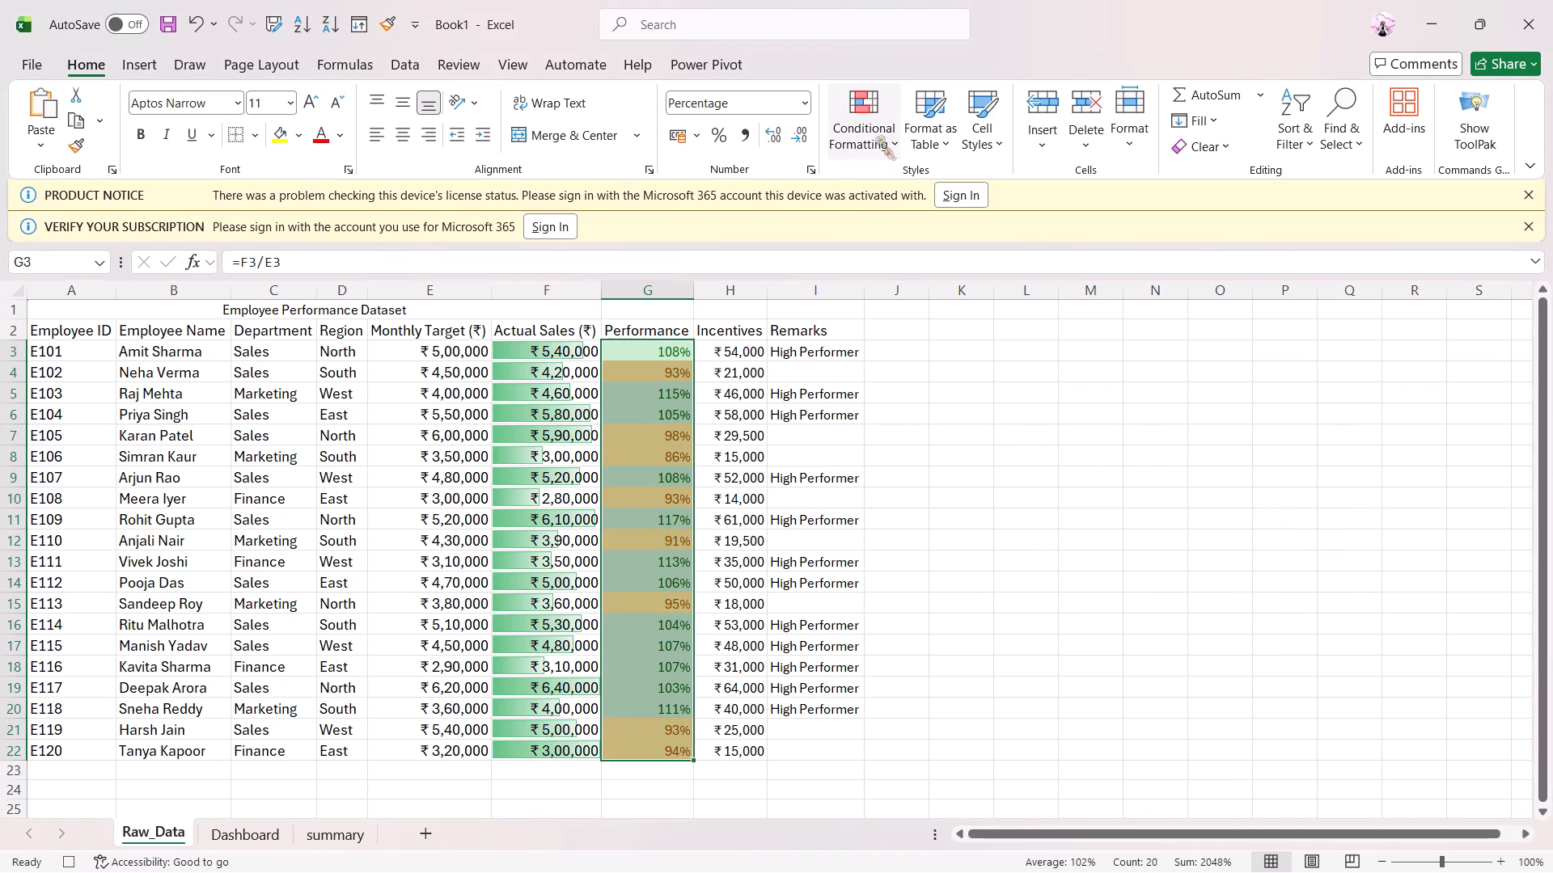
# Add a Less Than 80% conditional formatting rule with Light Red Fill with Dark Red Text to G3:G22, and deselect the range.
pyautogui.click(878, 135)
pyautogui.click(1155, 232)
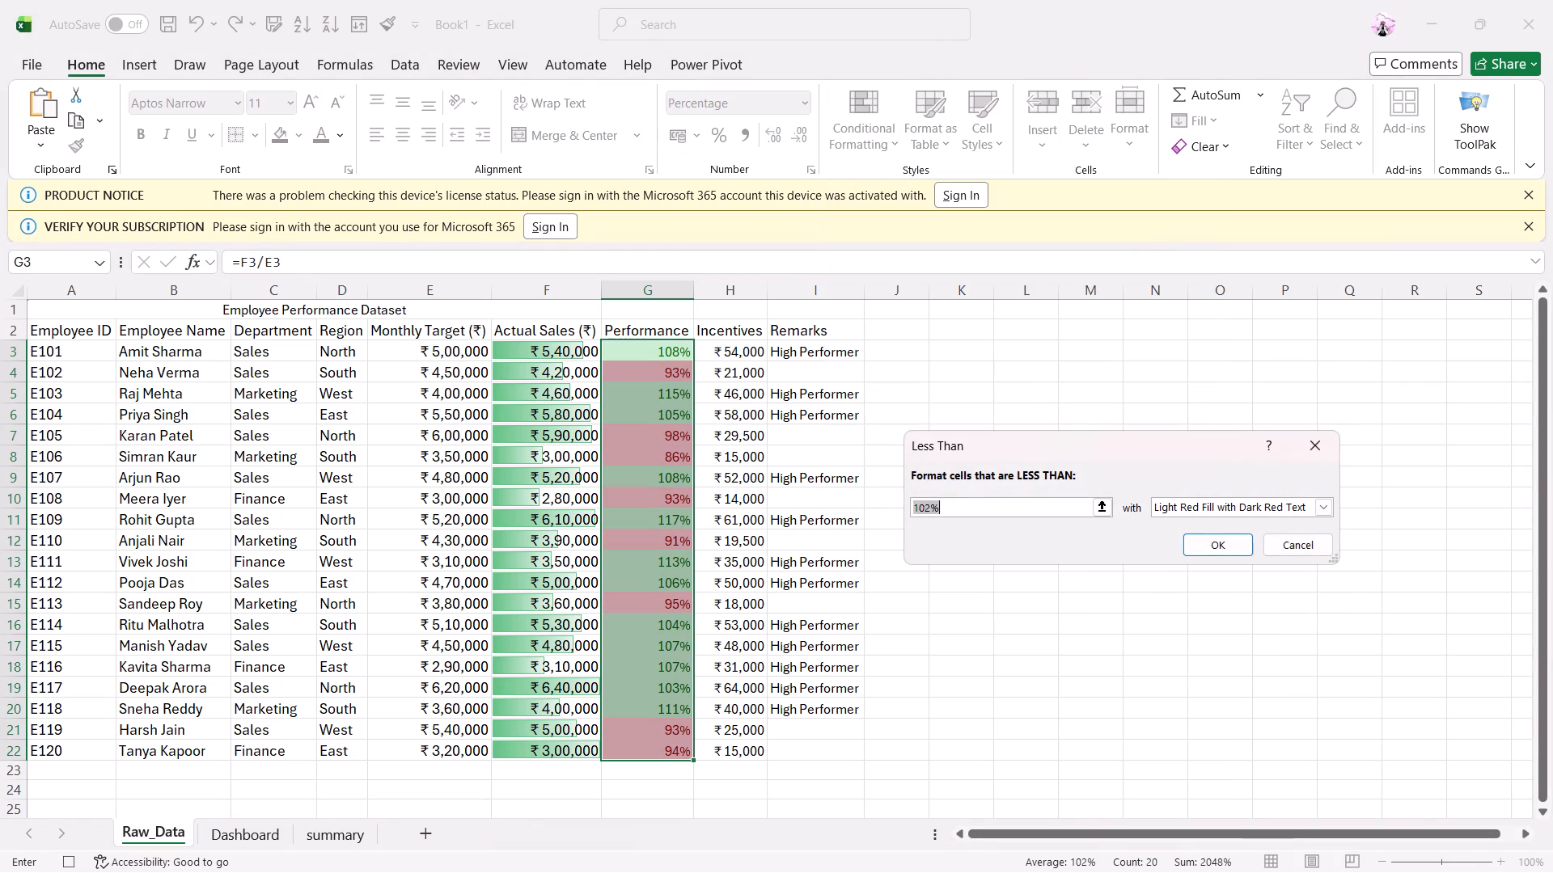
pyautogui.write('80')
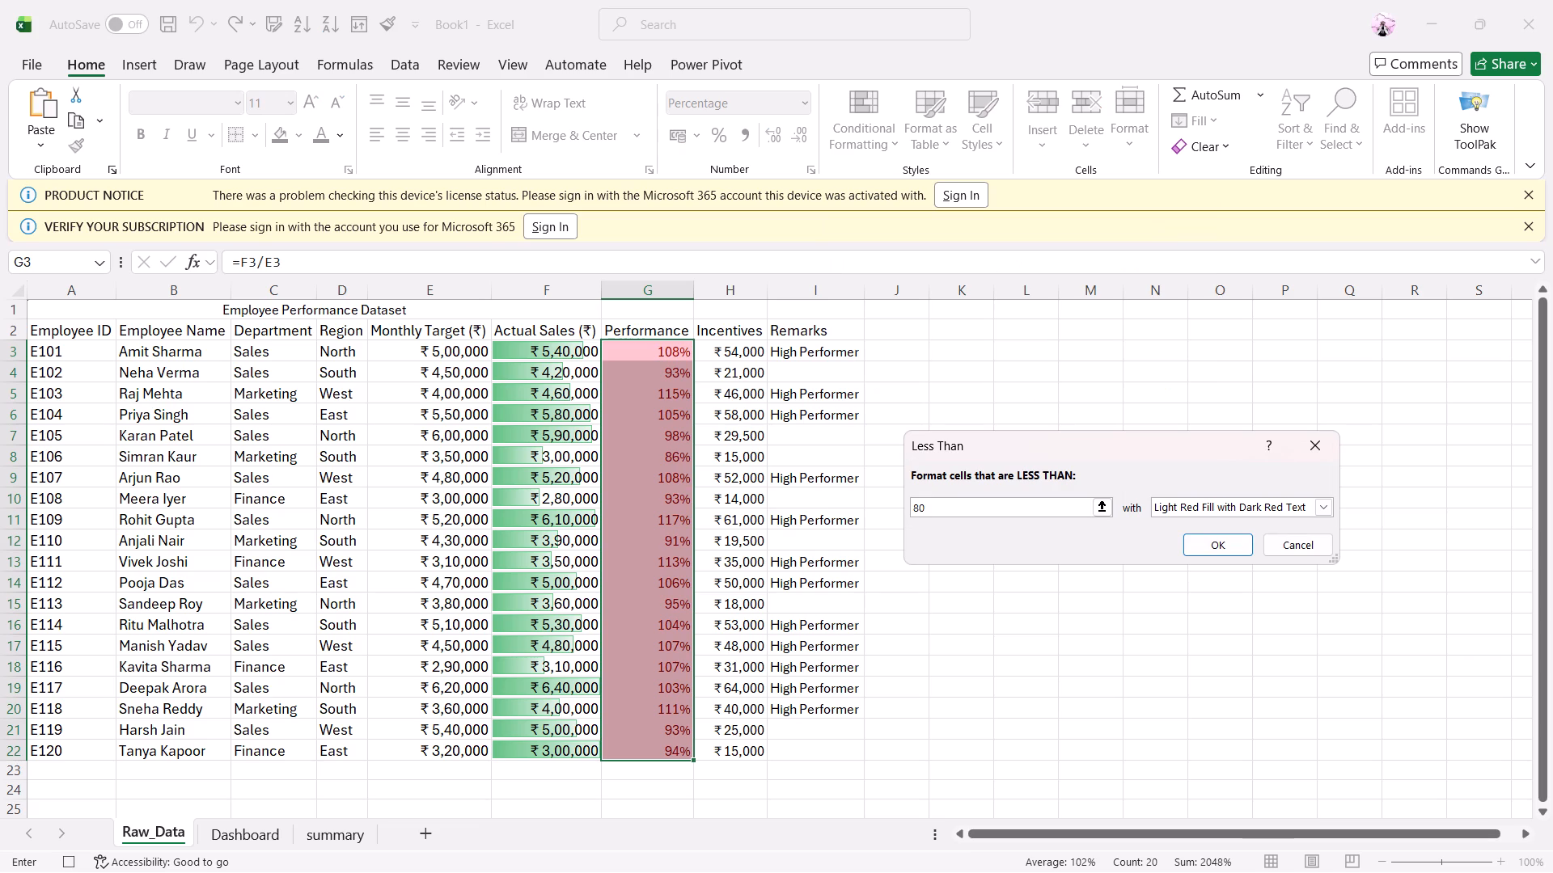
pyautogui.hotkey('shift', '%')
pyautogui.click(1226, 535)
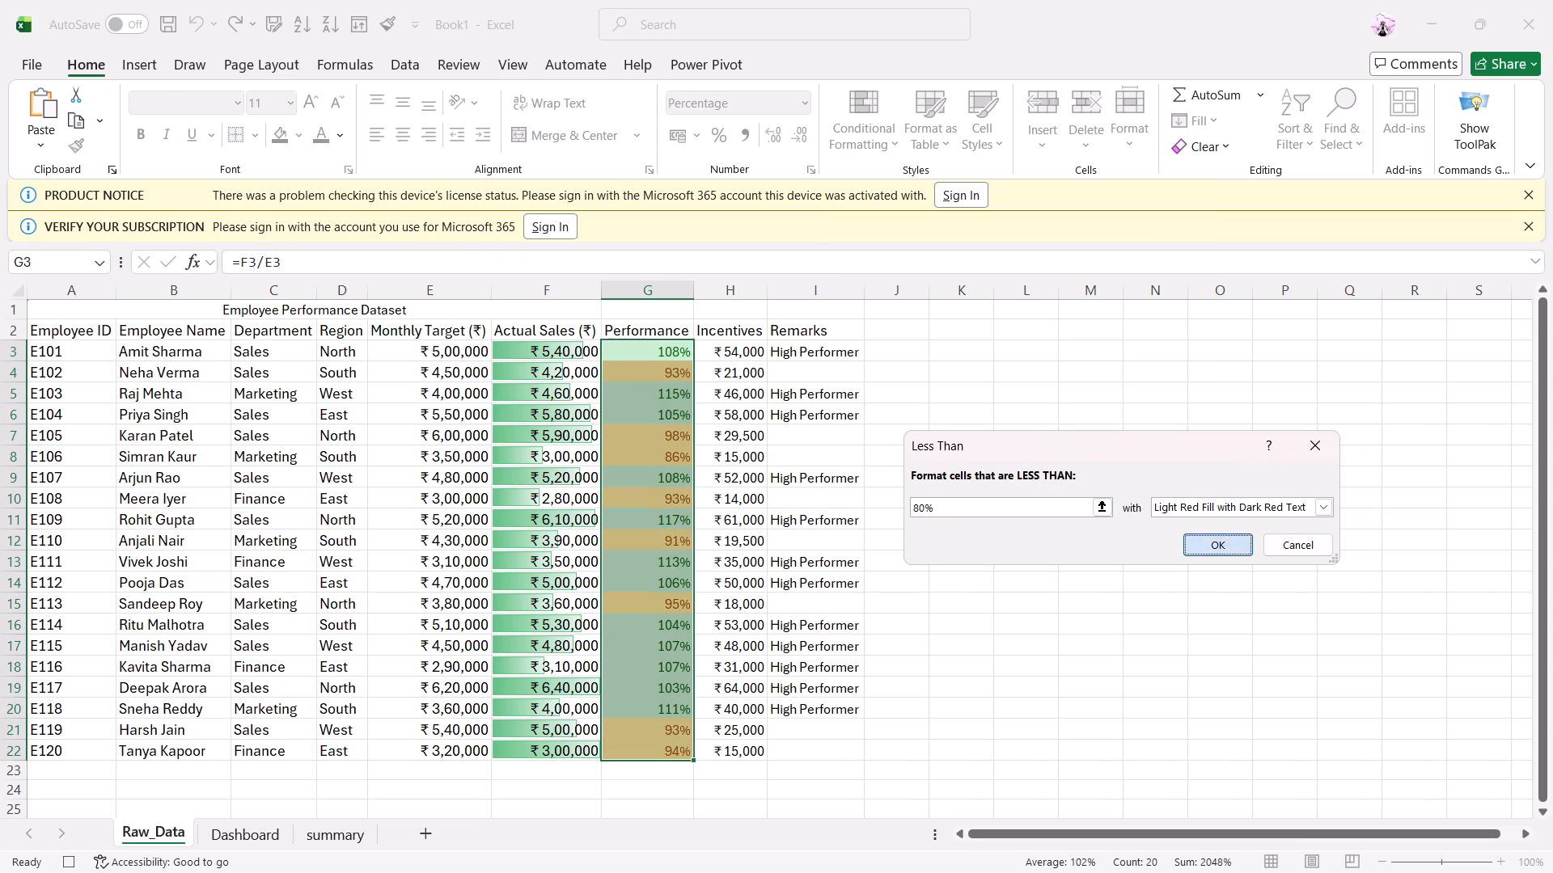
pyautogui.click(906, 488)
# Check Gemini's macro instructions in Chrome, return to Excel, stop recording the formatting macro and dismiss the Record Actions pane.
pyautogui.click(940, 867)
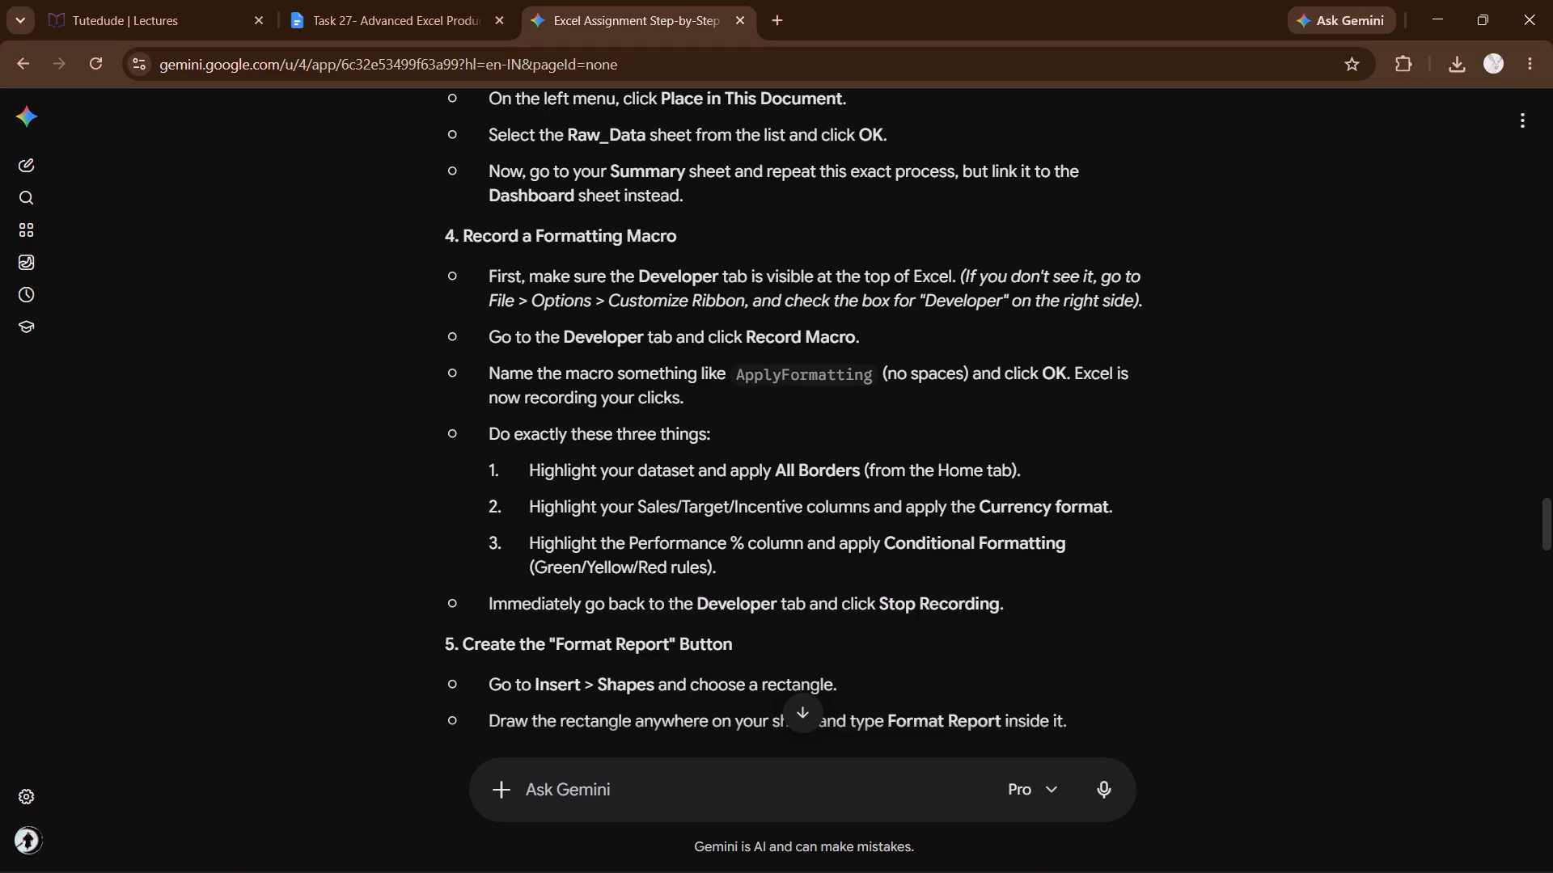
pyautogui.click(1056, 769)
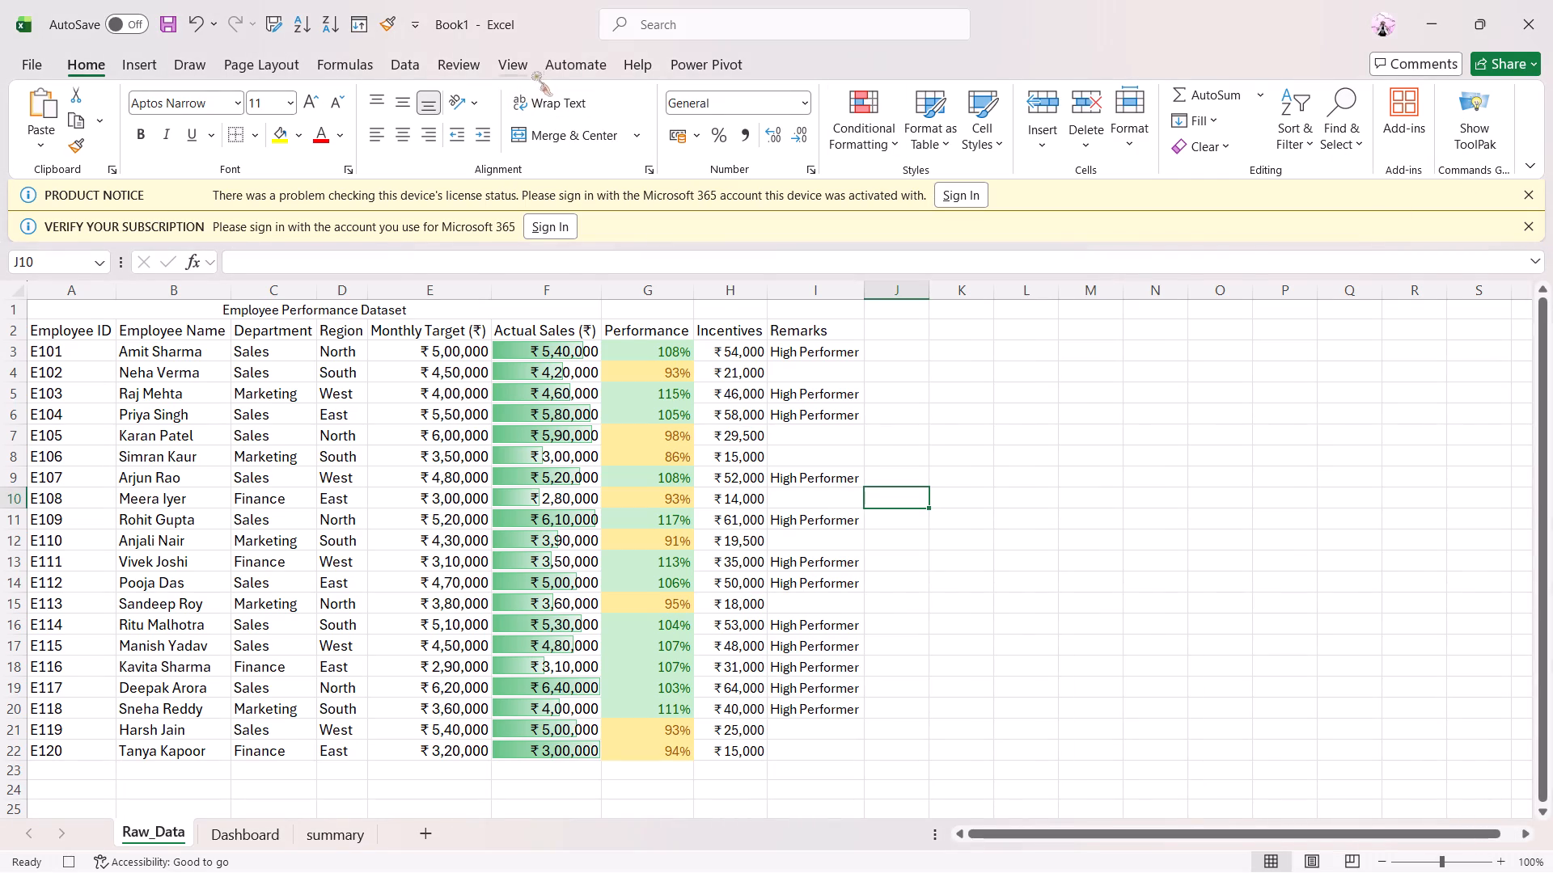
pyautogui.click(512, 58)
pyautogui.click(1434, 146)
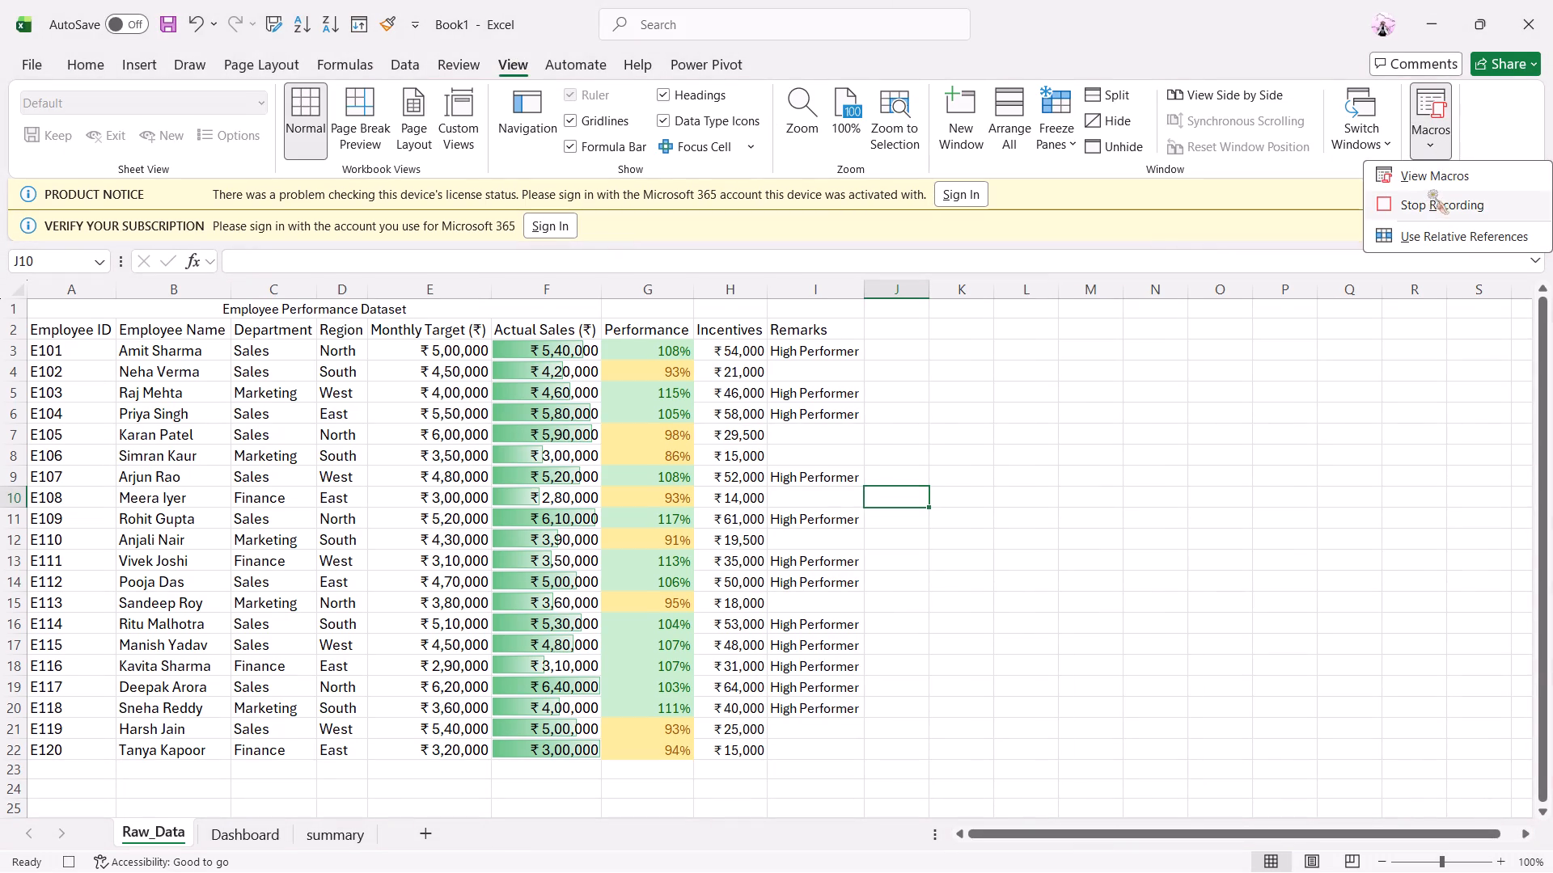
pyautogui.click(1468, 193)
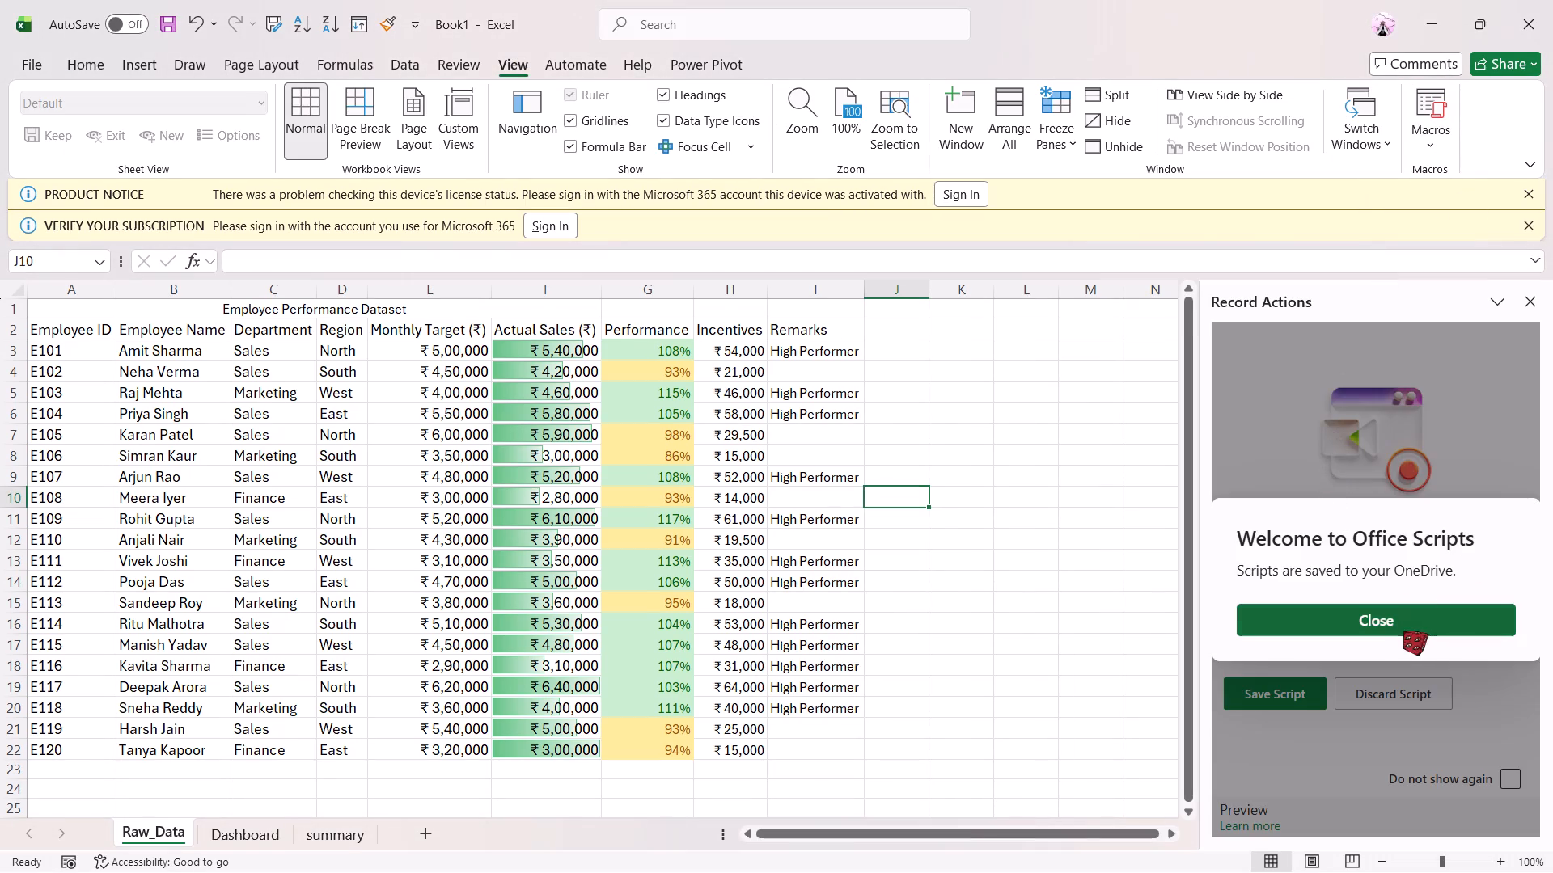
pyautogui.click(1525, 299)
pyautogui.click(945, 855)
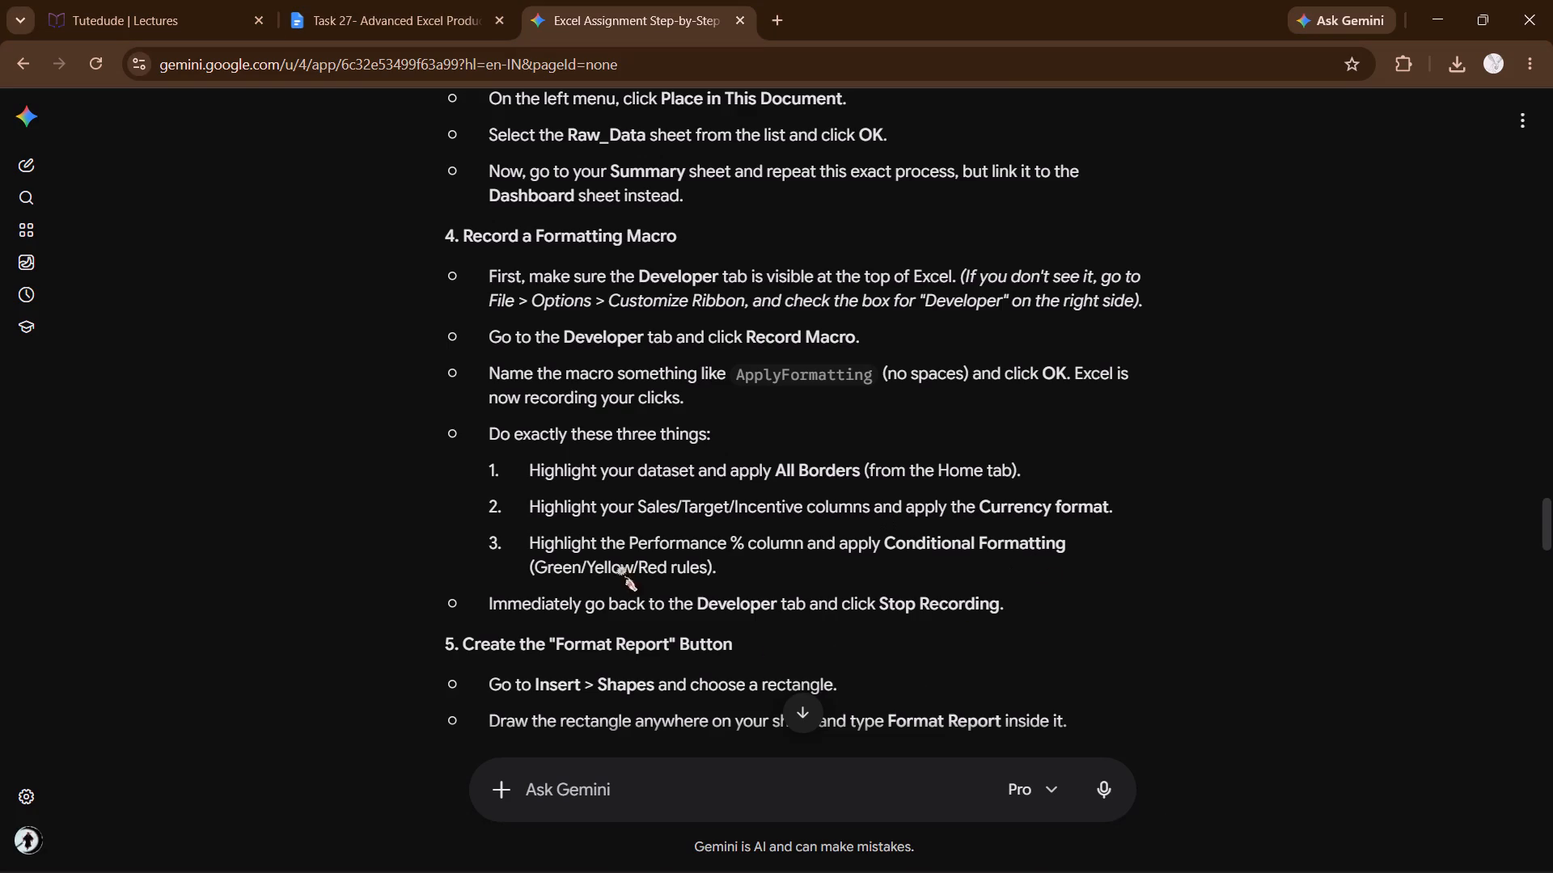
pyautogui.scroll(-1, 607, 690)
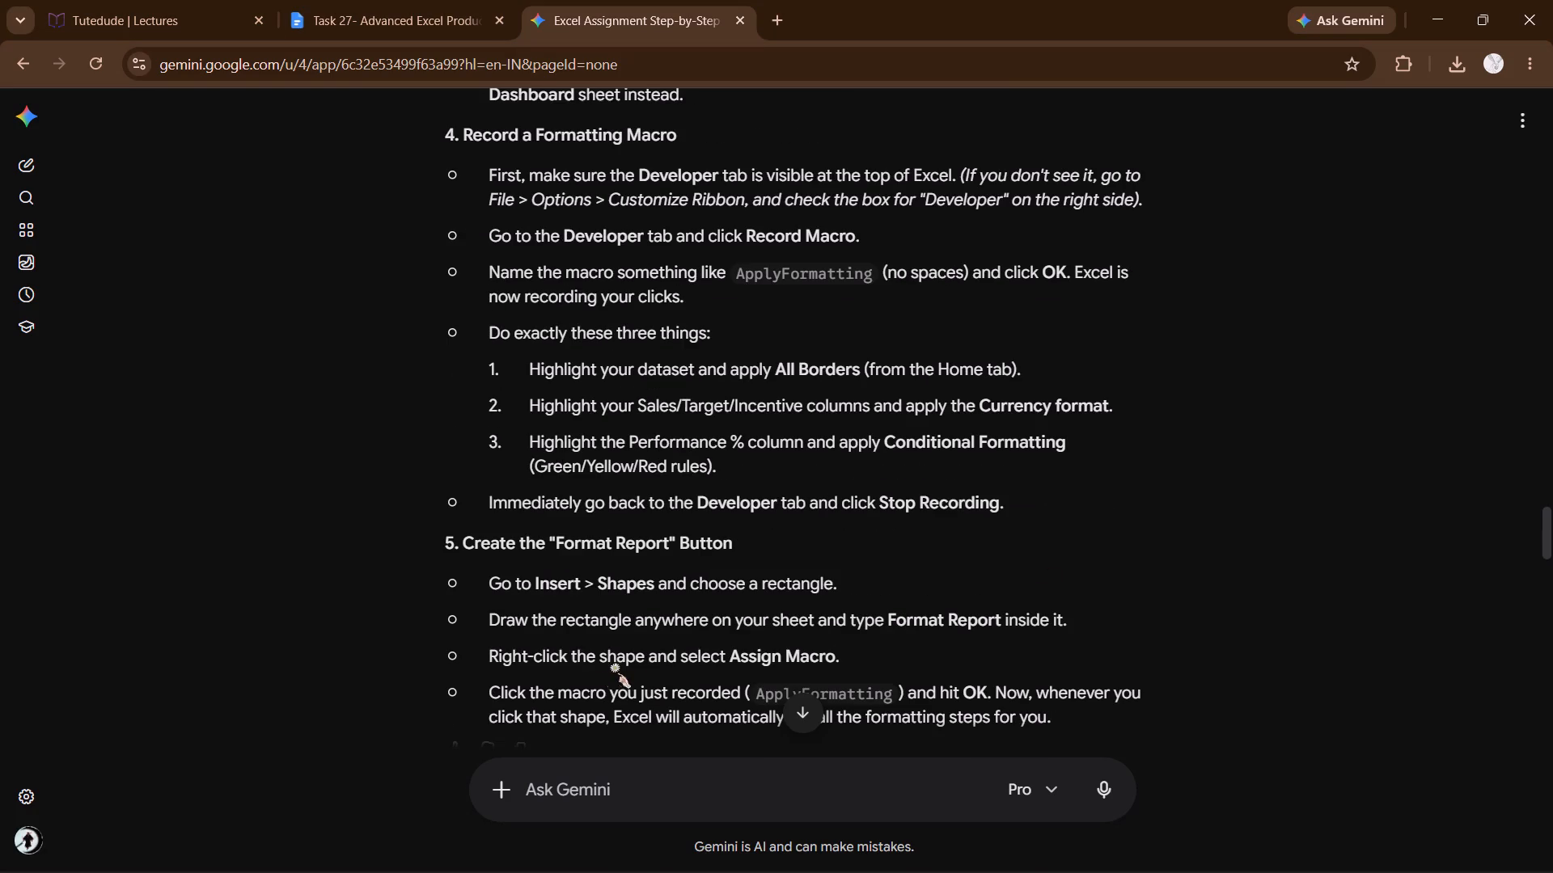
pyautogui.scroll(-1, 525, 698)
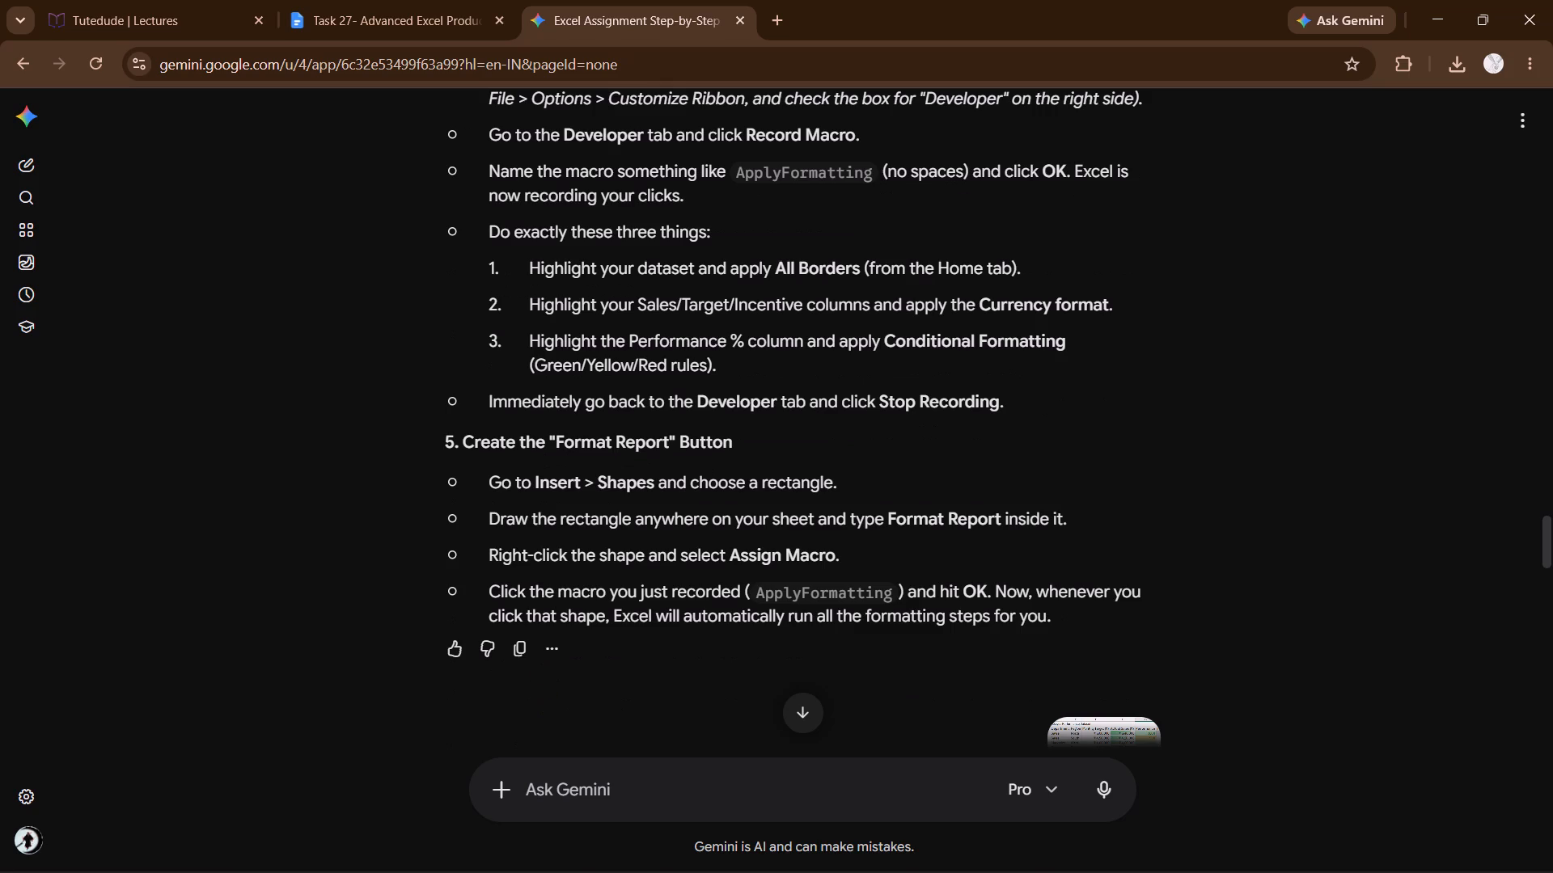
pyautogui.moveTo(603, 586); pyautogui.dragTo(605, 584)
pyautogui.moveTo(605, 584); pyautogui.dragTo(1030, 677)
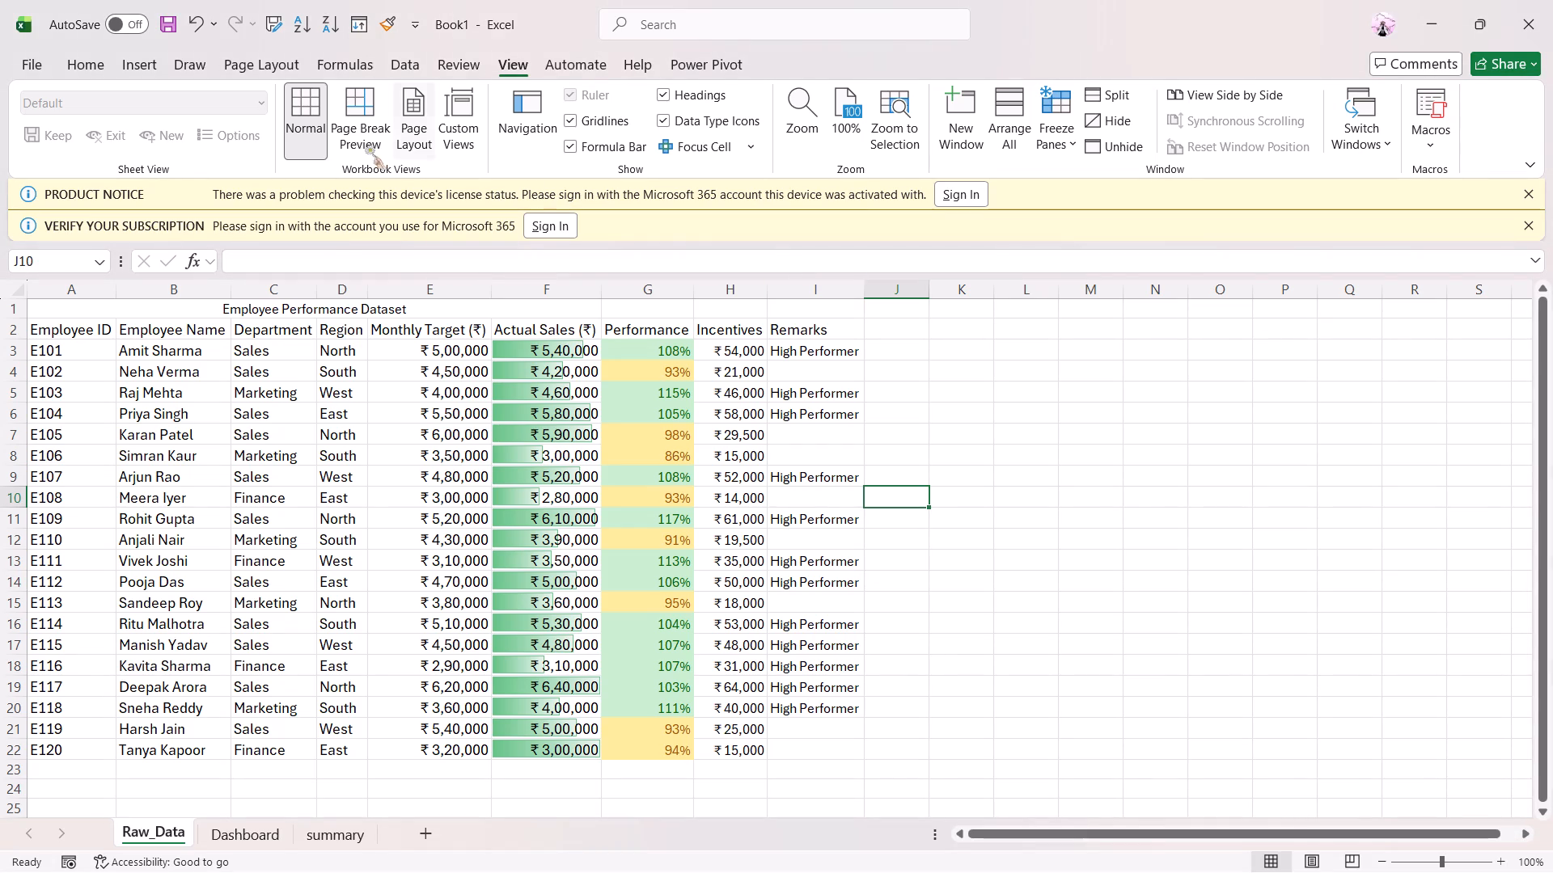
pyautogui.click(122, 59)
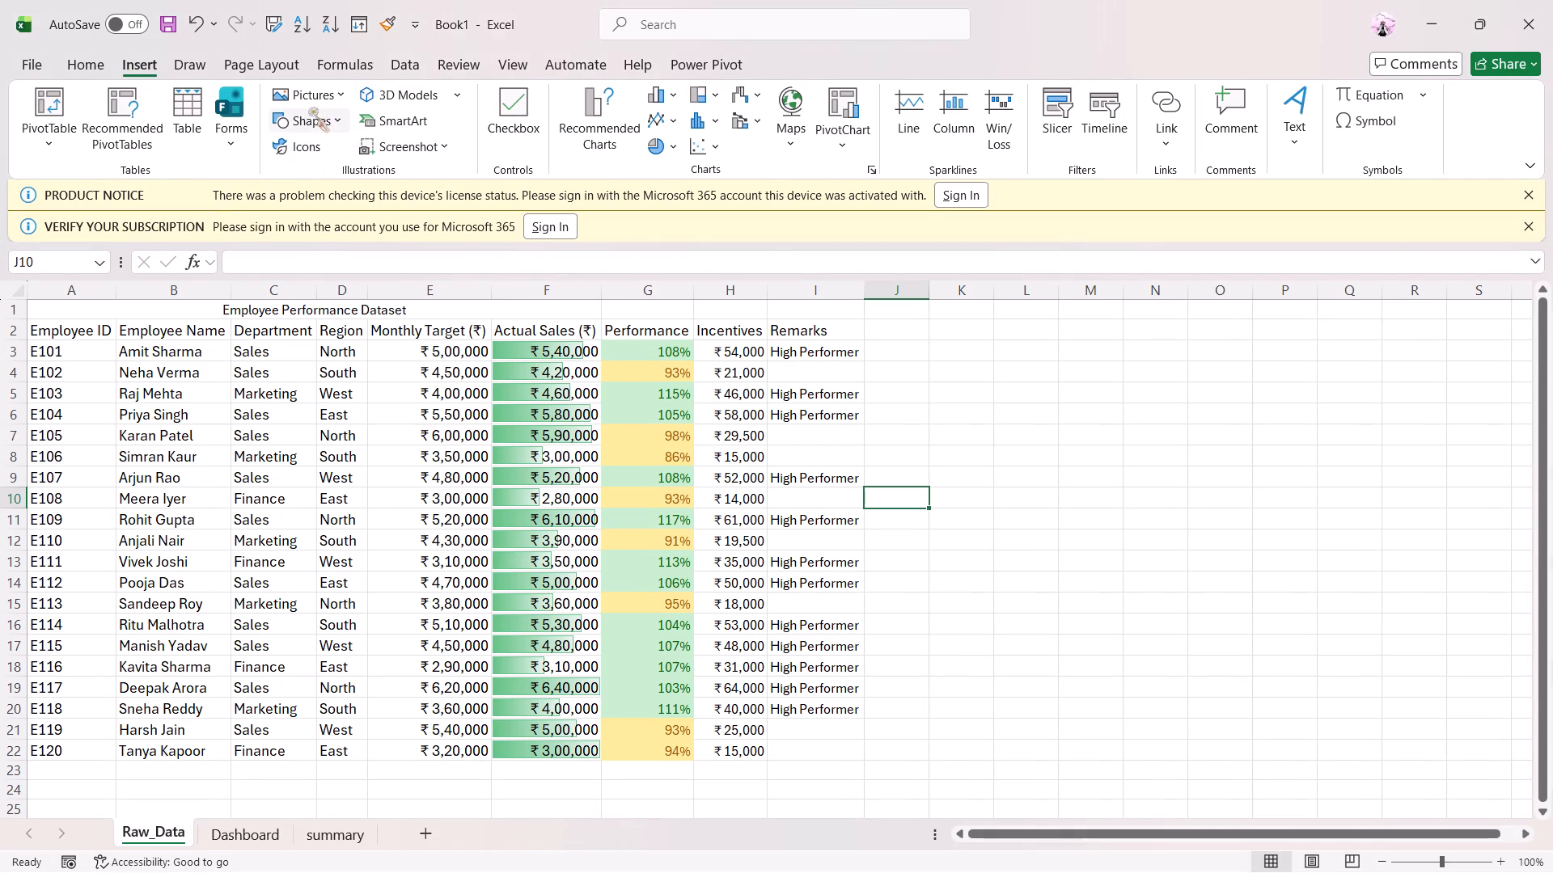
pyautogui.click(324, 121)
pyautogui.click(356, 172)
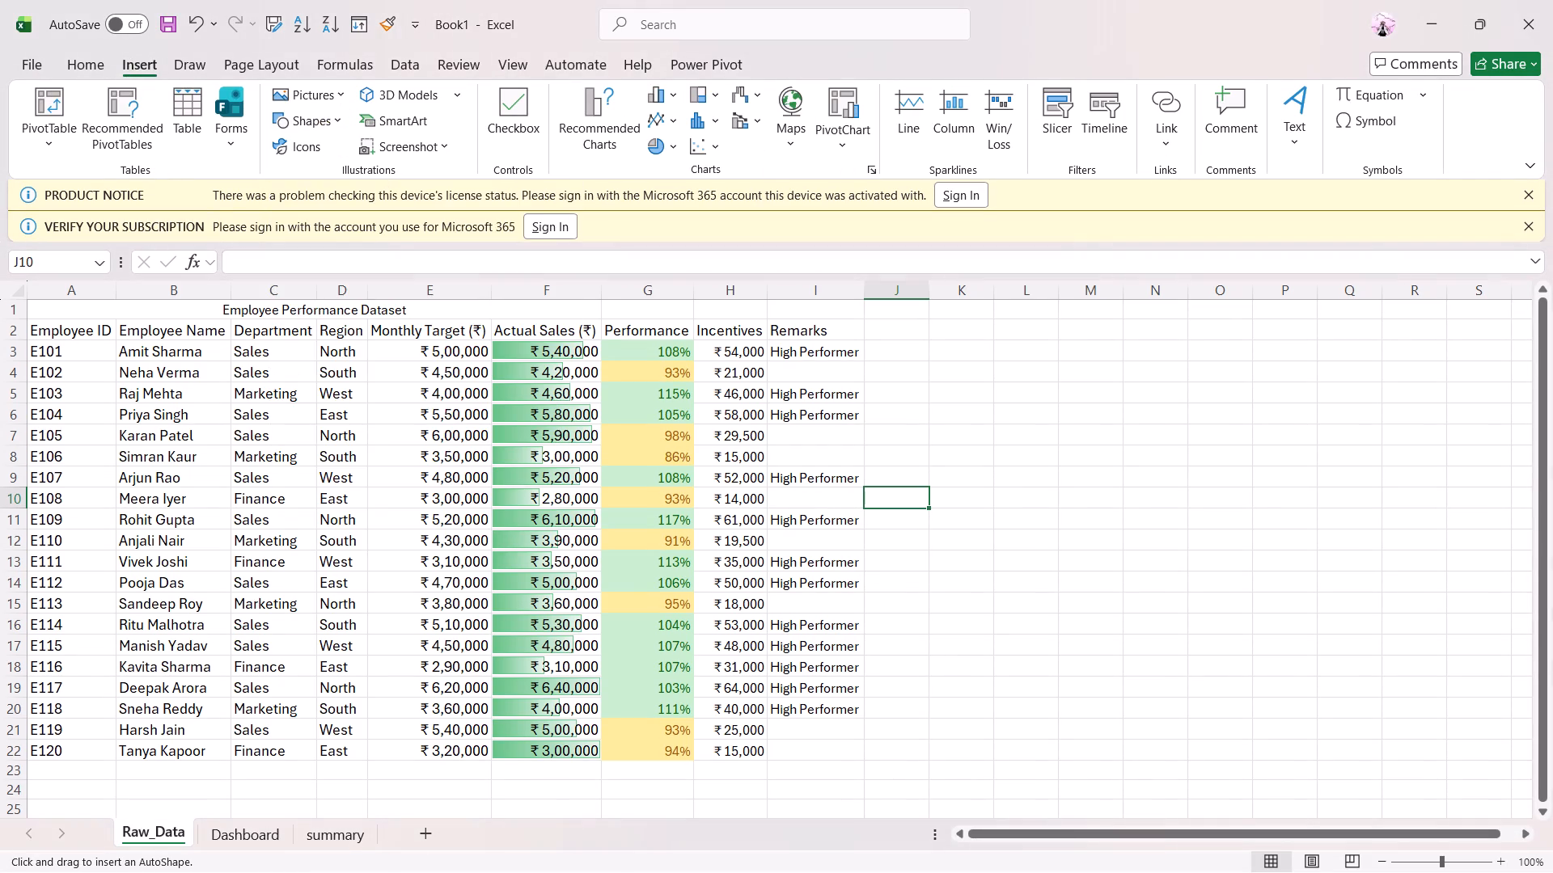
pyautogui.moveTo(971, 312); pyautogui.dragTo(1152, 473)
# Assign the Assignment_2_formatting macro to the rectangle.
pyautogui.click(1012, 413)
pyautogui.rightClick(1013, 413)
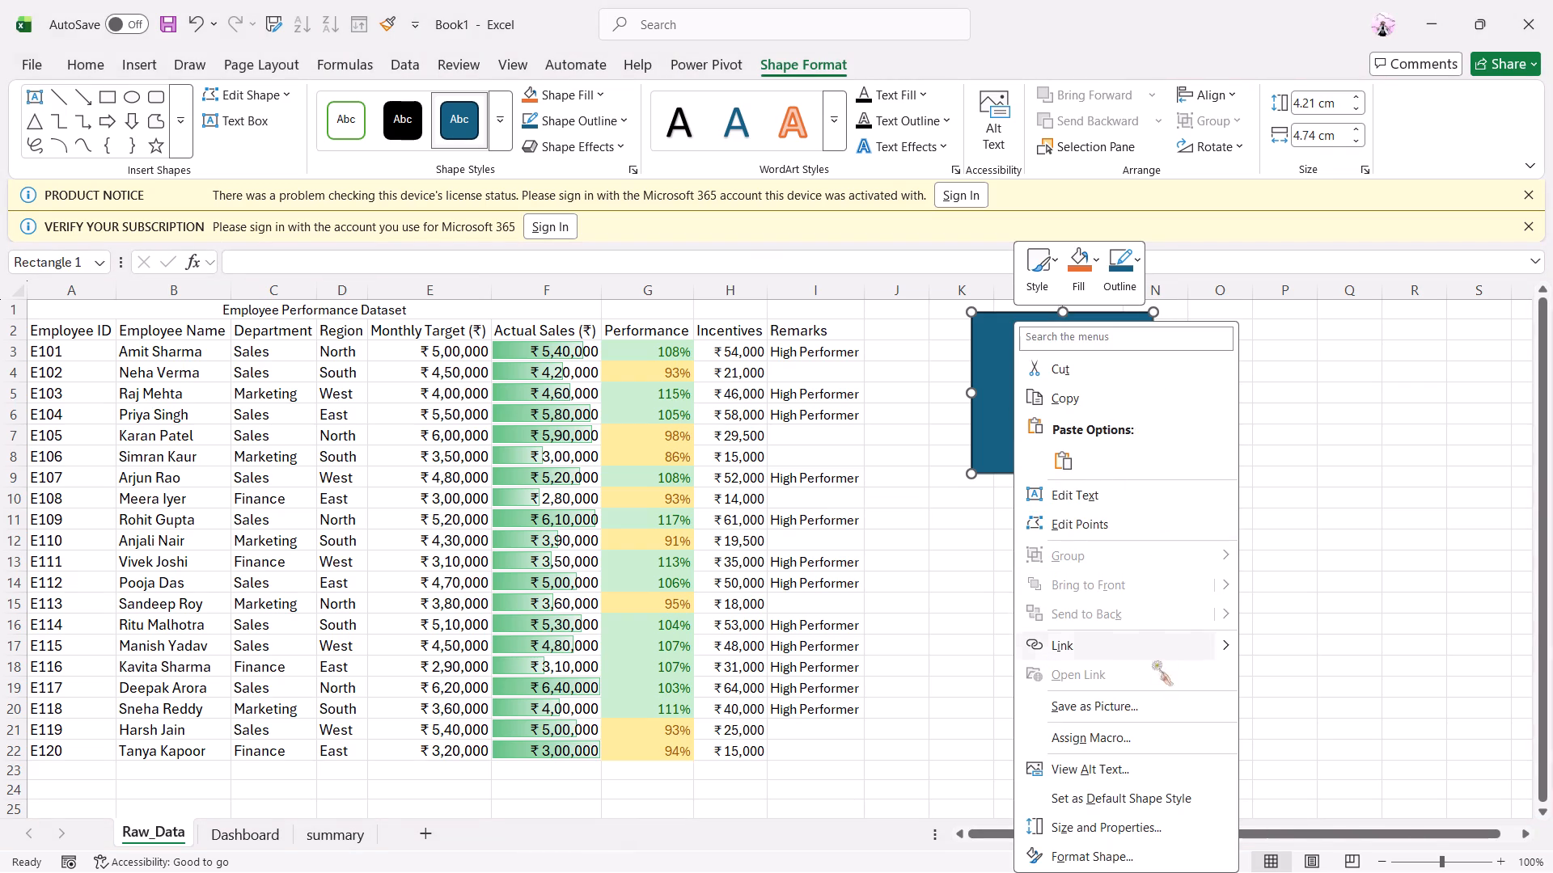
pyautogui.click(1128, 748)
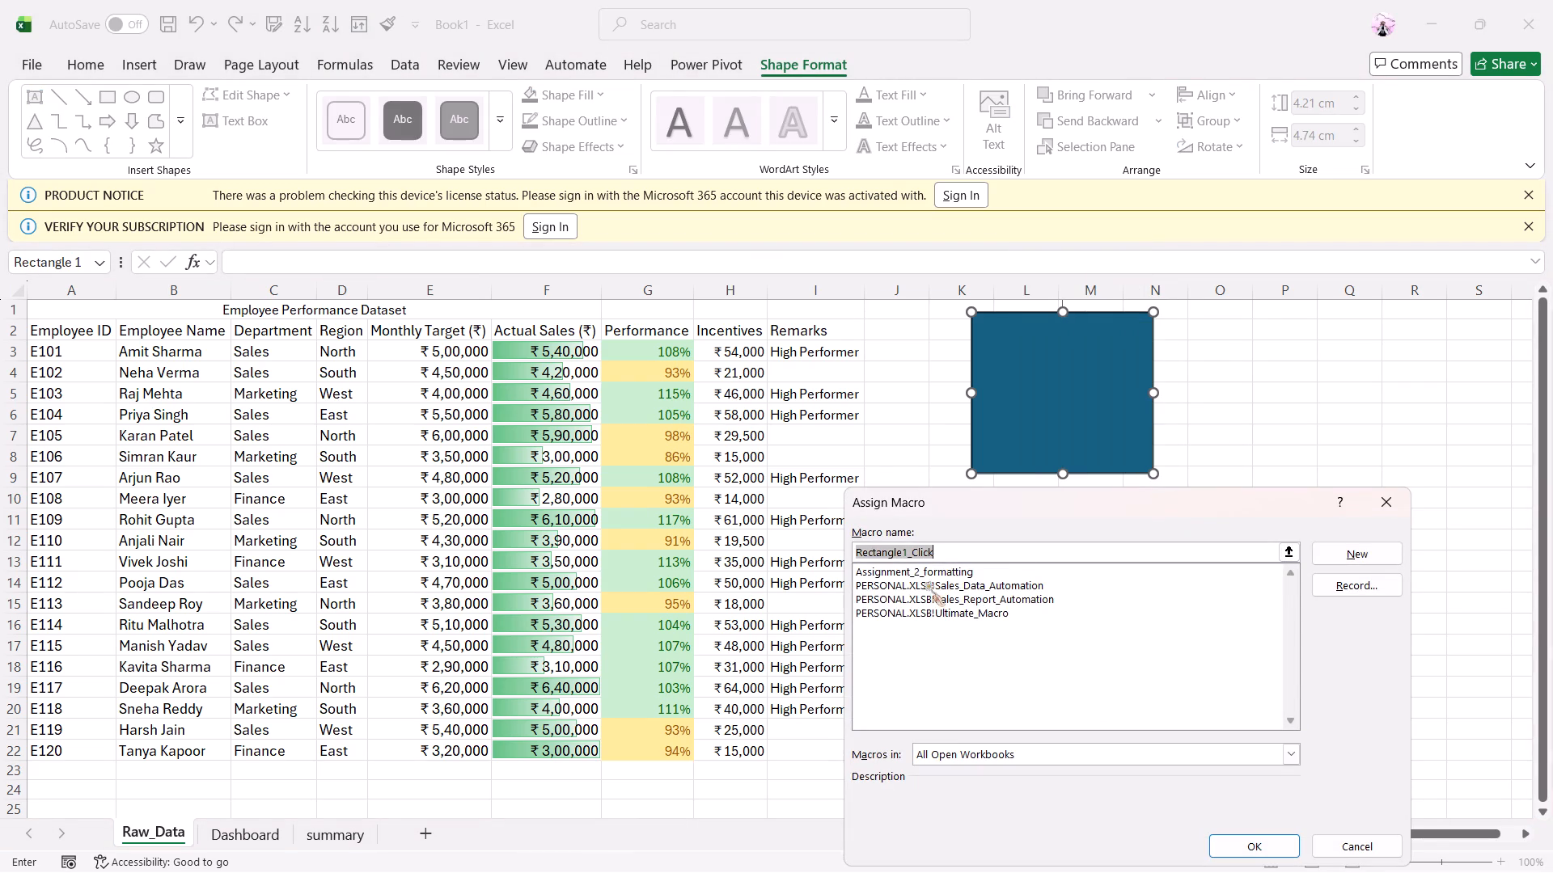
pyautogui.click(920, 571)
pyautogui.click(1247, 857)
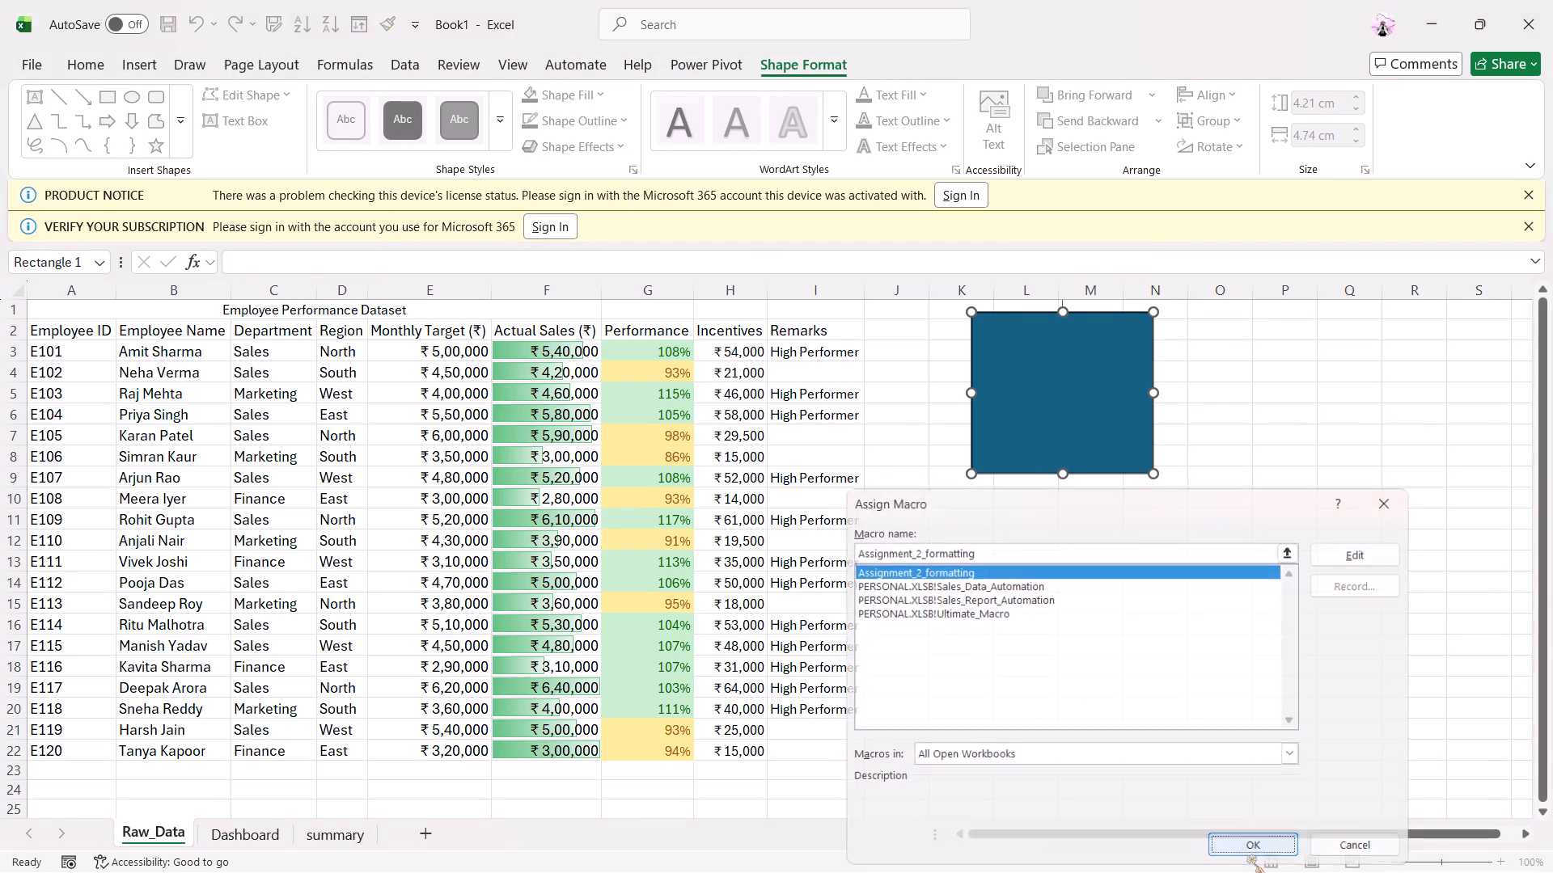
# Test the rectangle by running its assigned macro repeatedly, selecting empty cells between runs.
pyautogui.click(1076, 408)
pyautogui.click(1052, 577)
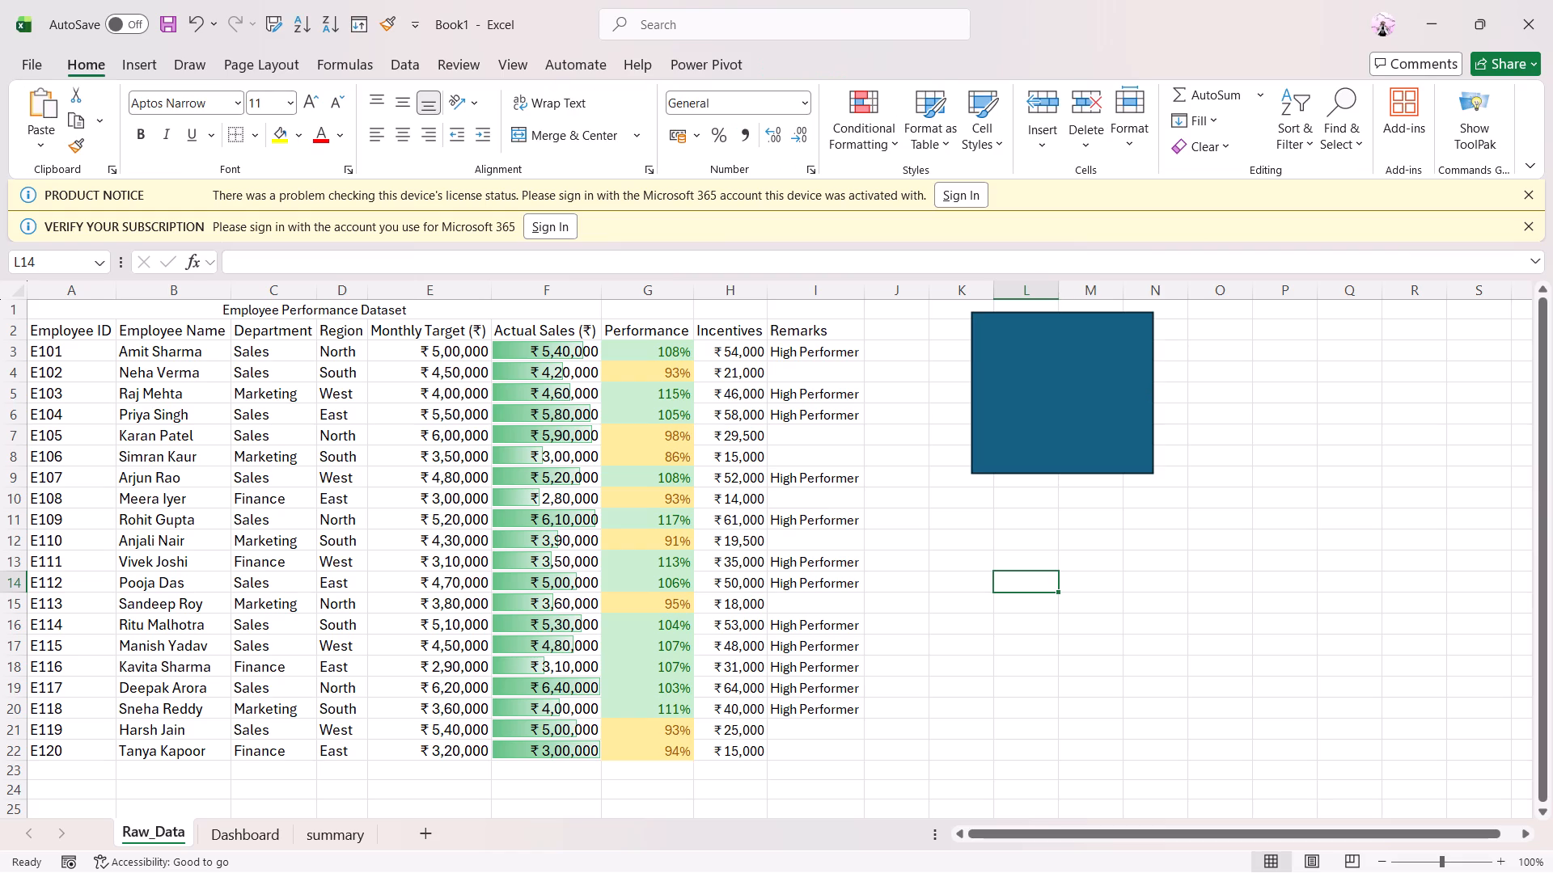
pyautogui.click(1056, 386)
pyautogui.click(1074, 620)
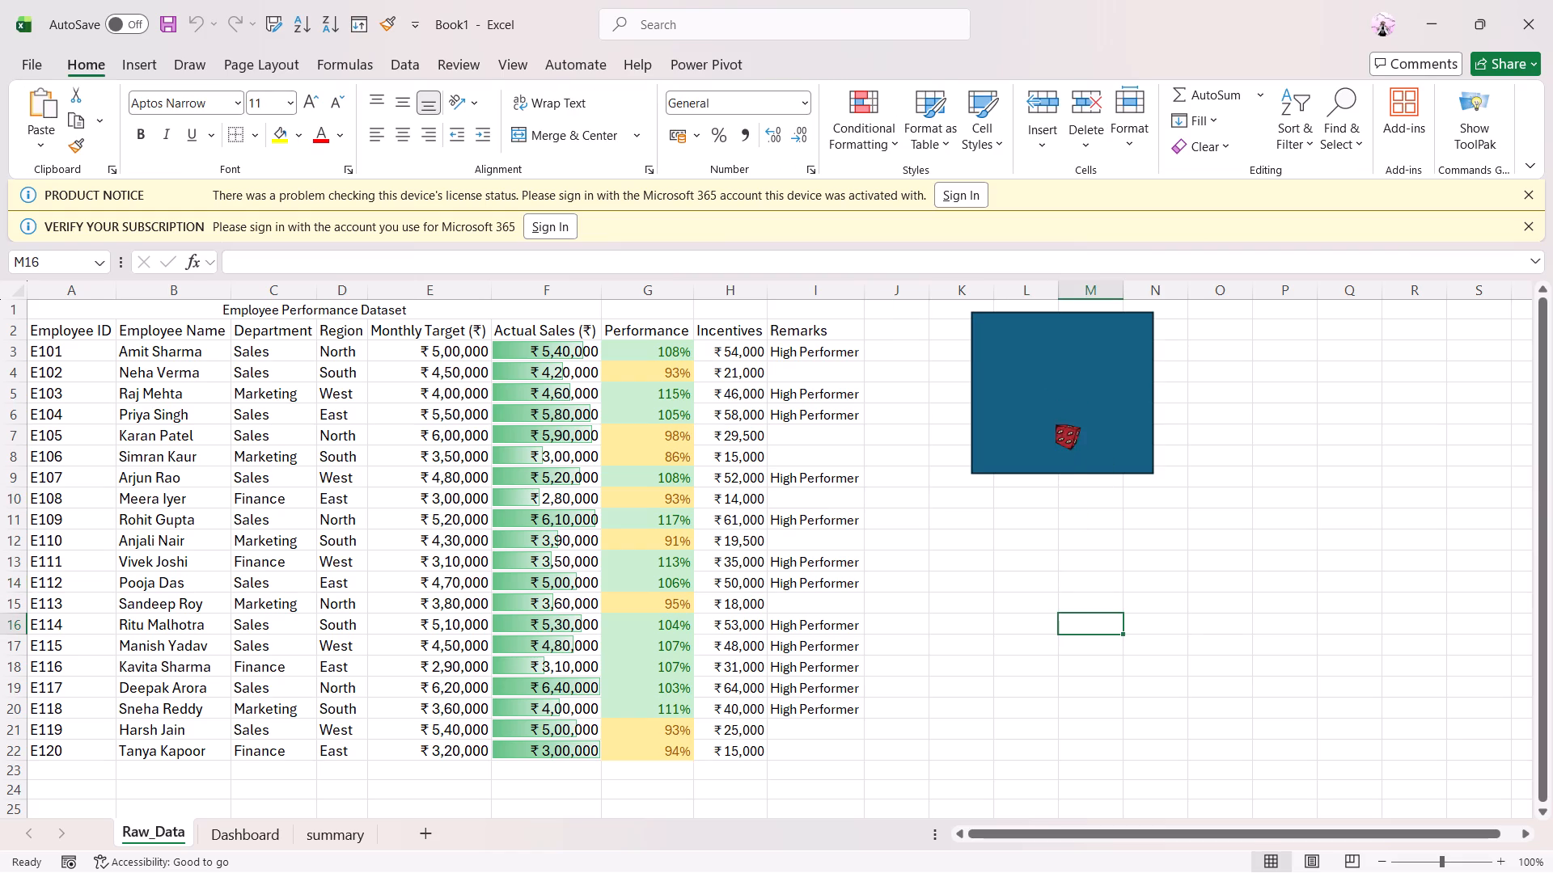
pyautogui.click(1056, 424)
pyautogui.click(1064, 609)
pyautogui.click(1056, 394)
pyautogui.click(1042, 567)
pyautogui.click(1024, 382)
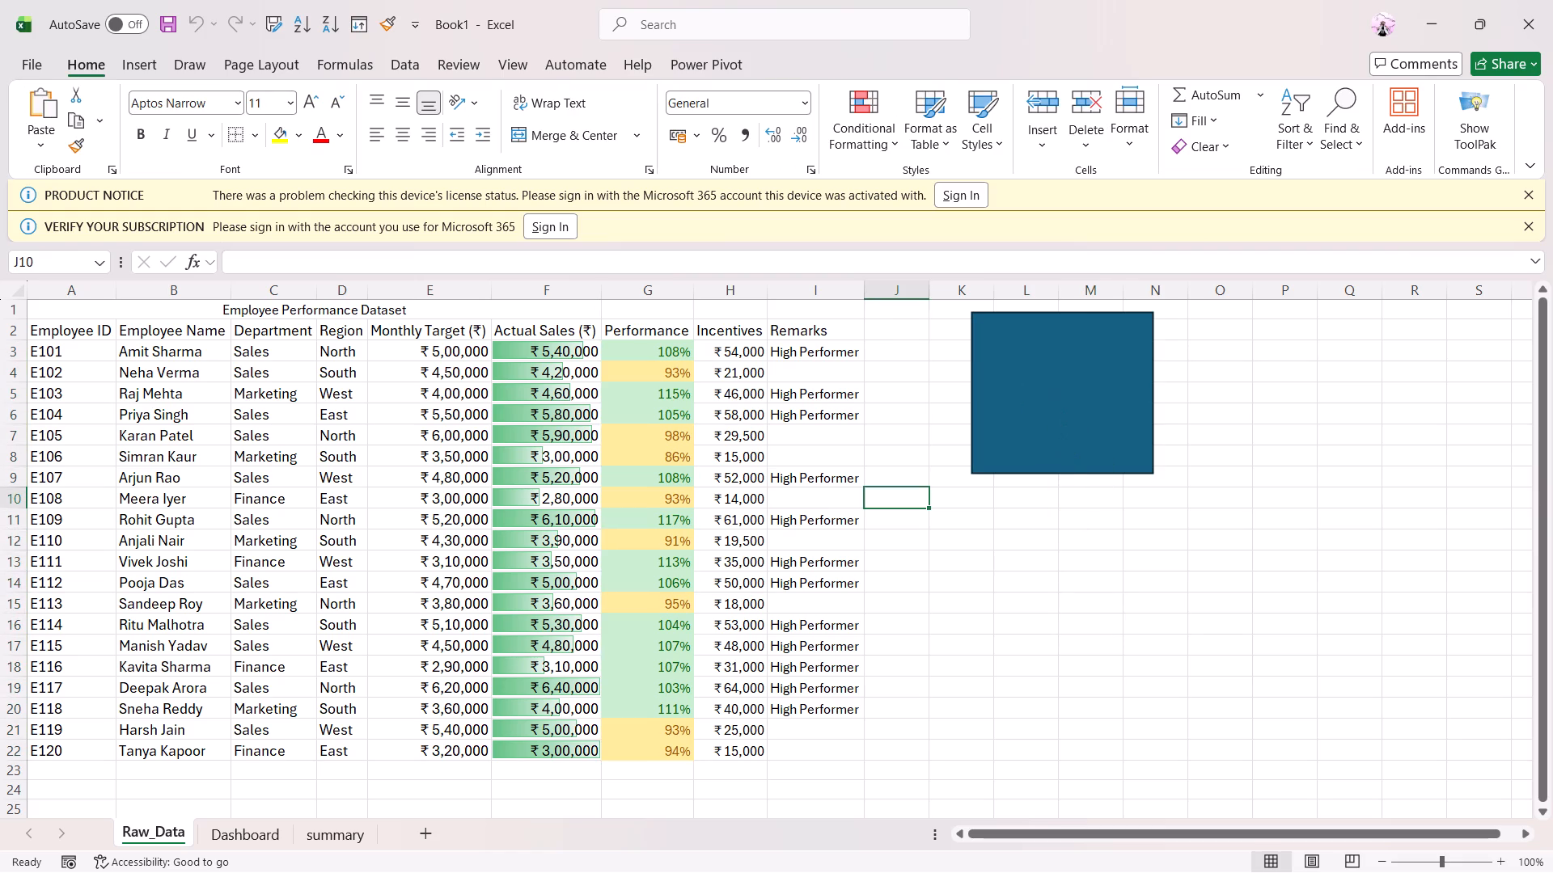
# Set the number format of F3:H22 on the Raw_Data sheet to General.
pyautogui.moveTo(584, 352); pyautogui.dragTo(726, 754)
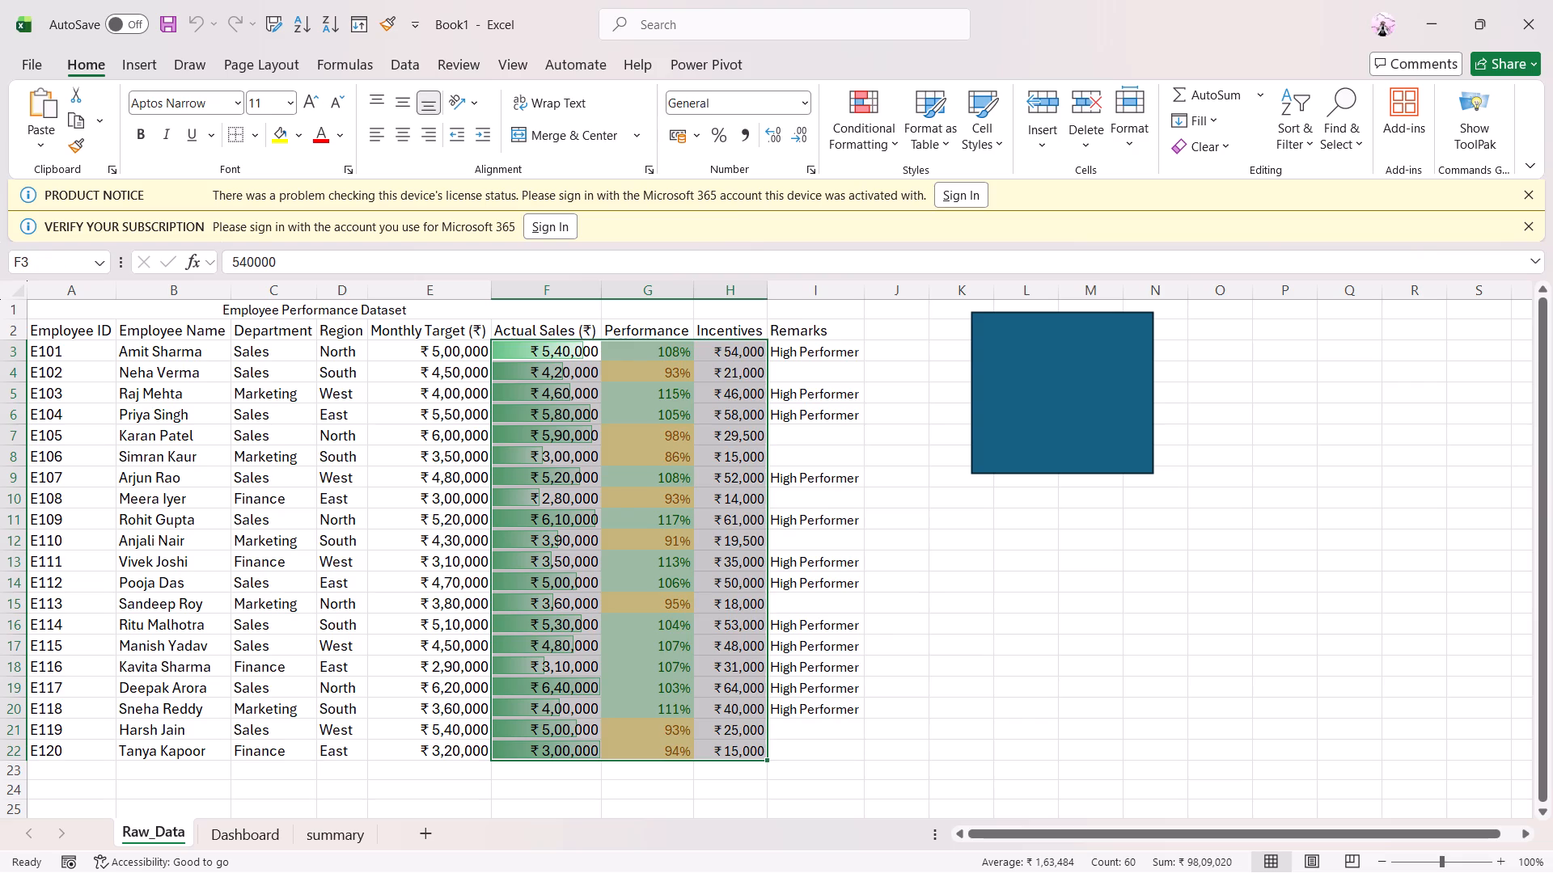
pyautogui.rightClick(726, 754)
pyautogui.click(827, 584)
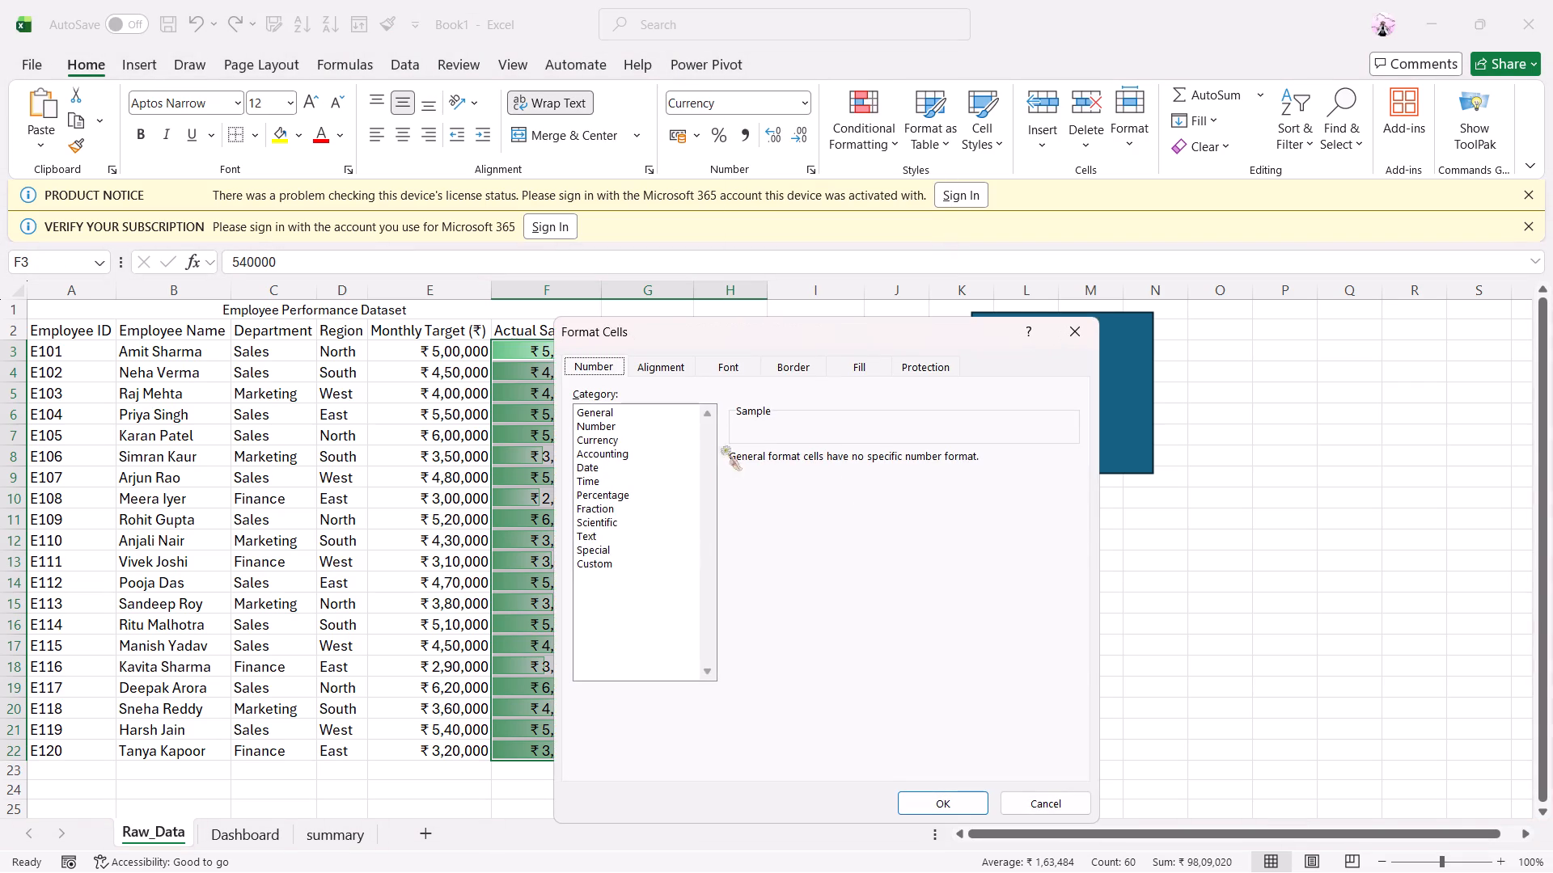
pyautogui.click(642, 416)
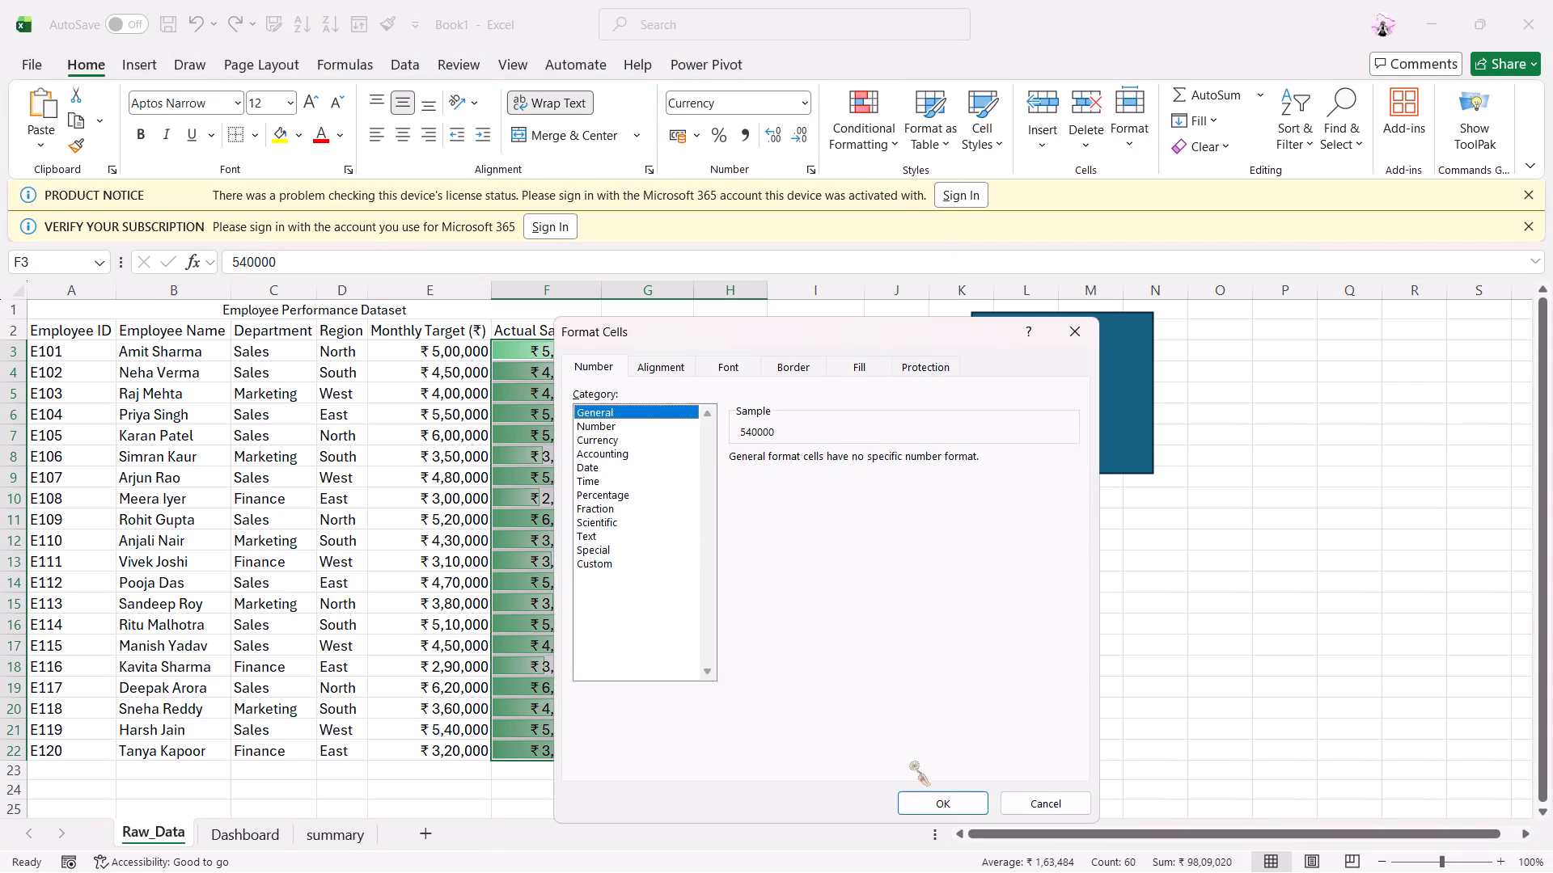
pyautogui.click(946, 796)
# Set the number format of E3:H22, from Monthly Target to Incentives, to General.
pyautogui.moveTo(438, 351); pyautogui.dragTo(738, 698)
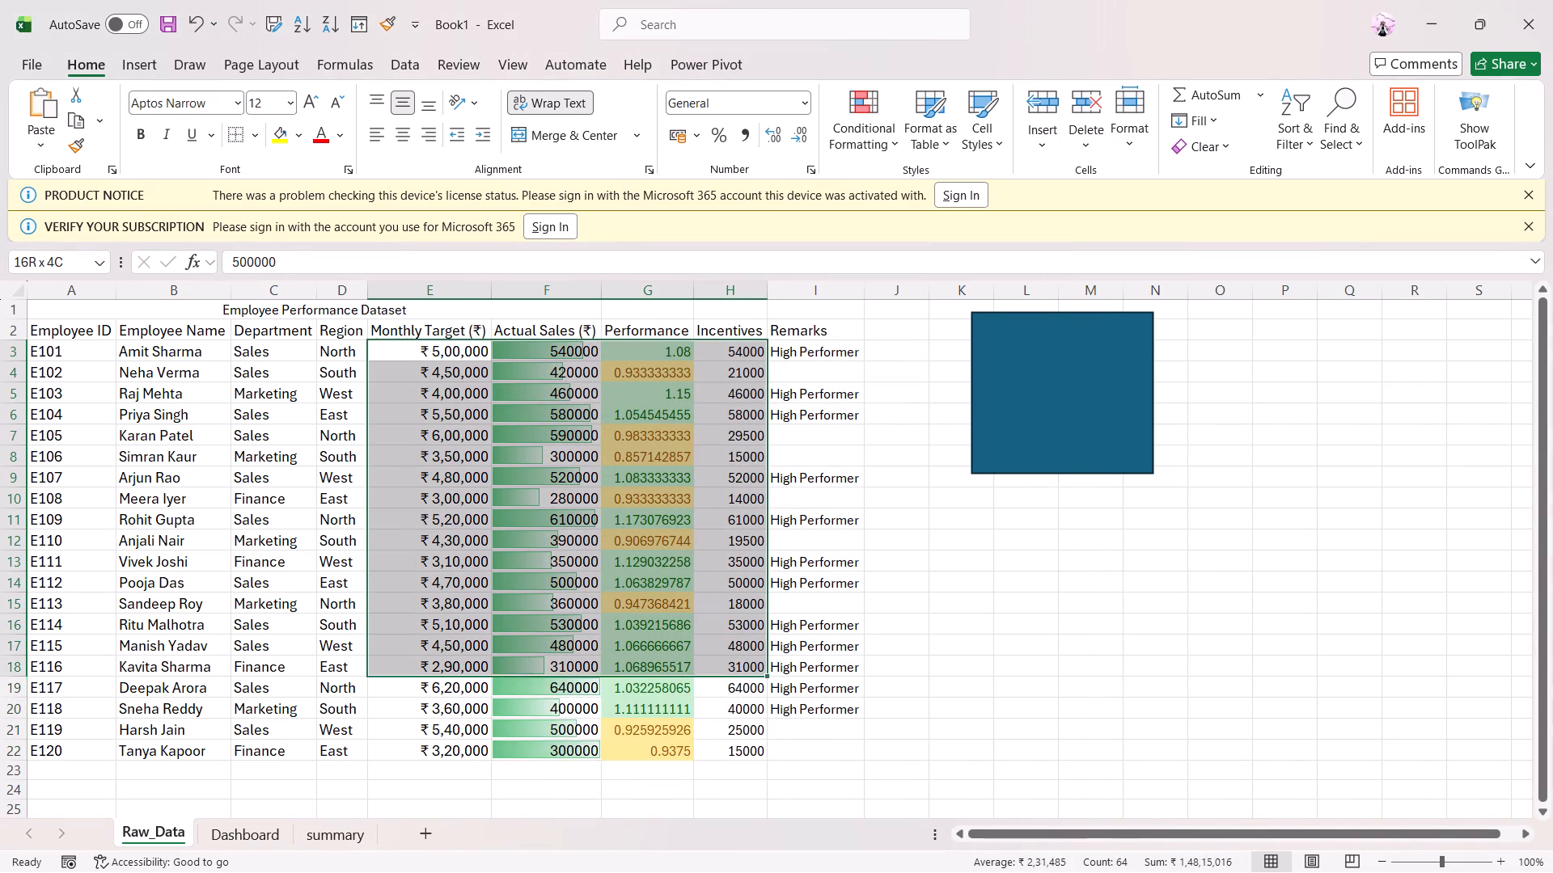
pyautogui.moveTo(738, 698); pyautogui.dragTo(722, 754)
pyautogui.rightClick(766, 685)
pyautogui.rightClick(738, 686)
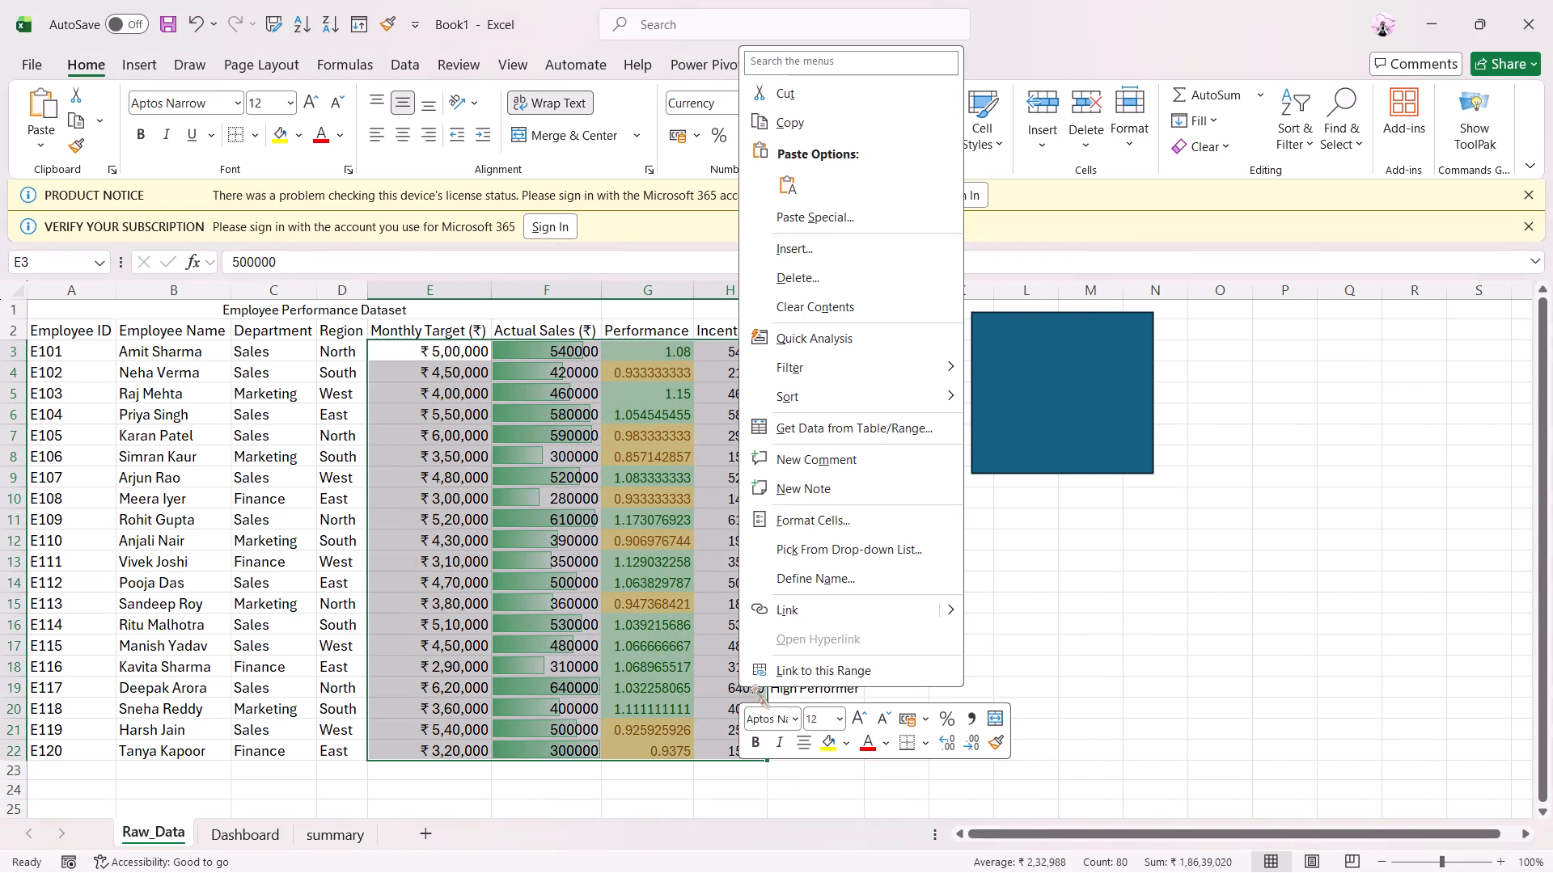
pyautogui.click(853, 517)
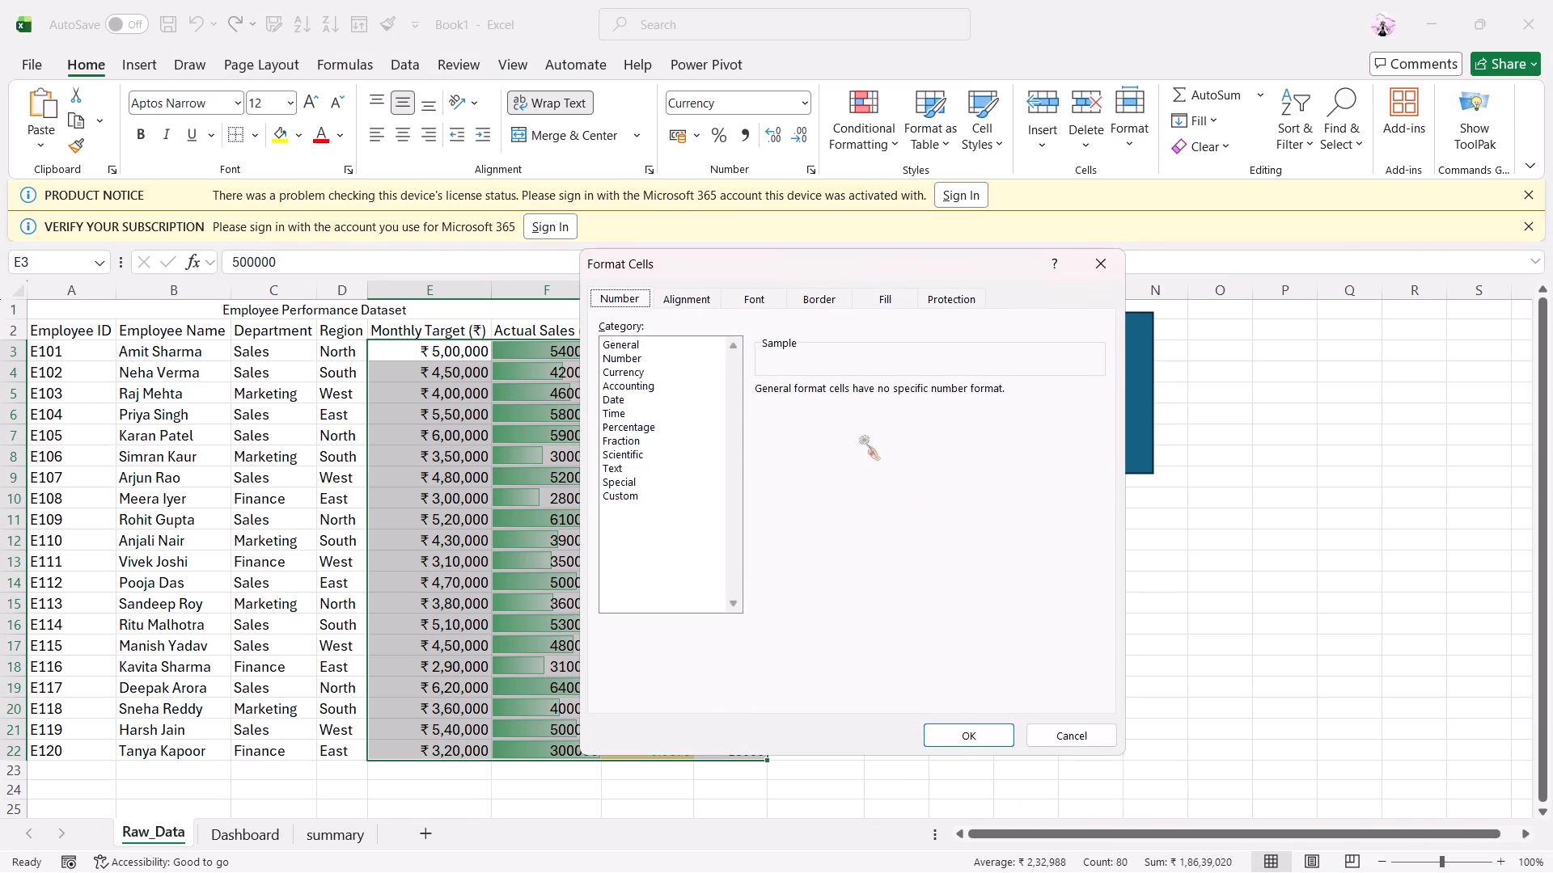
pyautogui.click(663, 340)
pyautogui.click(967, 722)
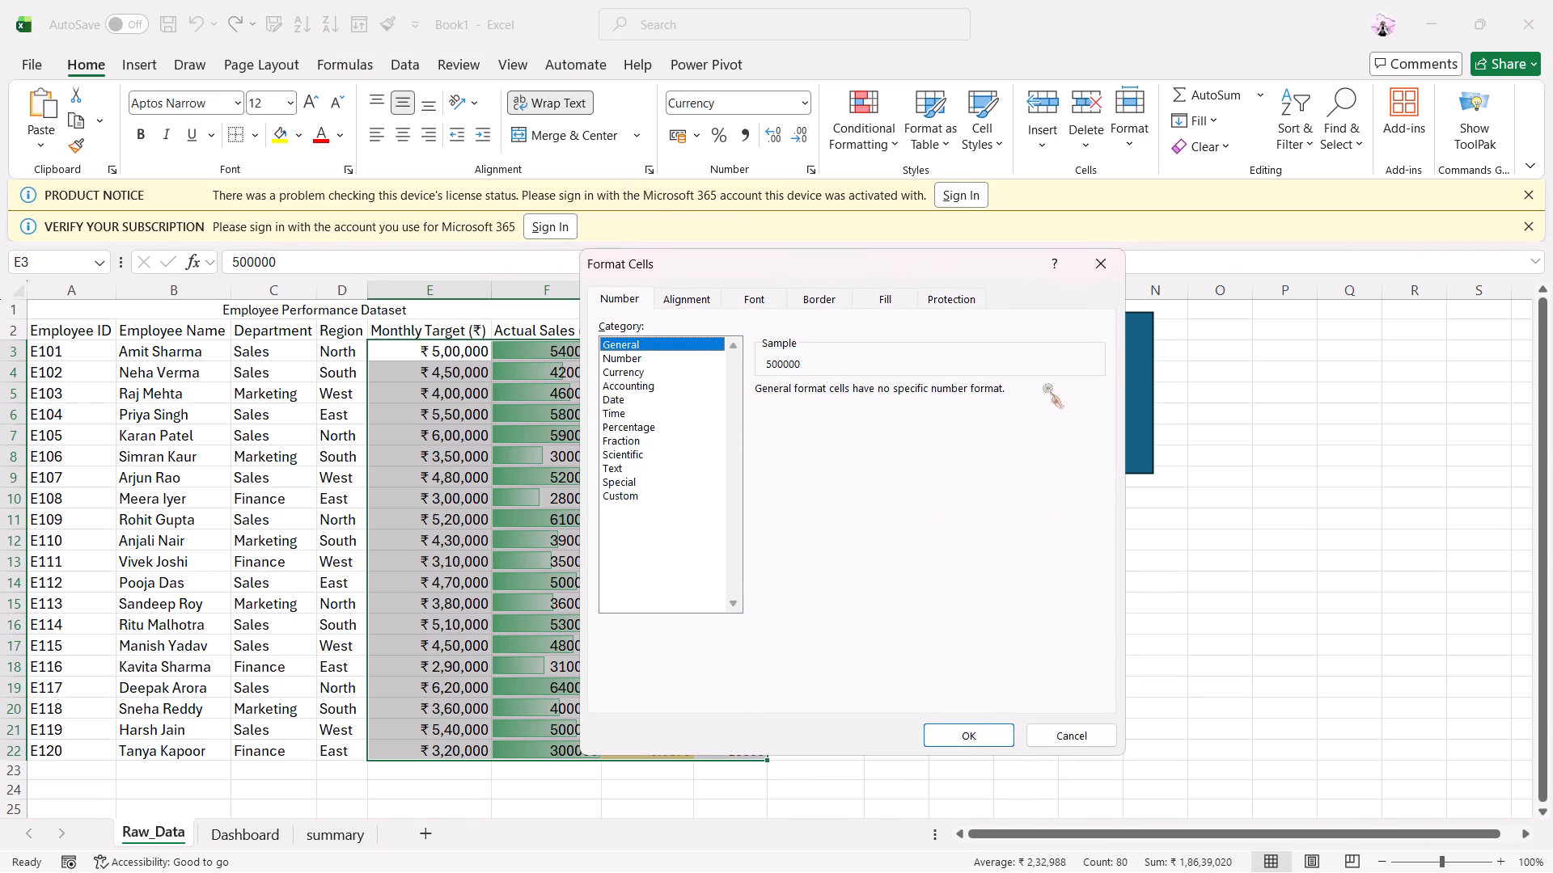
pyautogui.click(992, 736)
# Run the rectangle's assigned macro to reapply the report formatting, and deselect the data.
pyautogui.click(1044, 354)
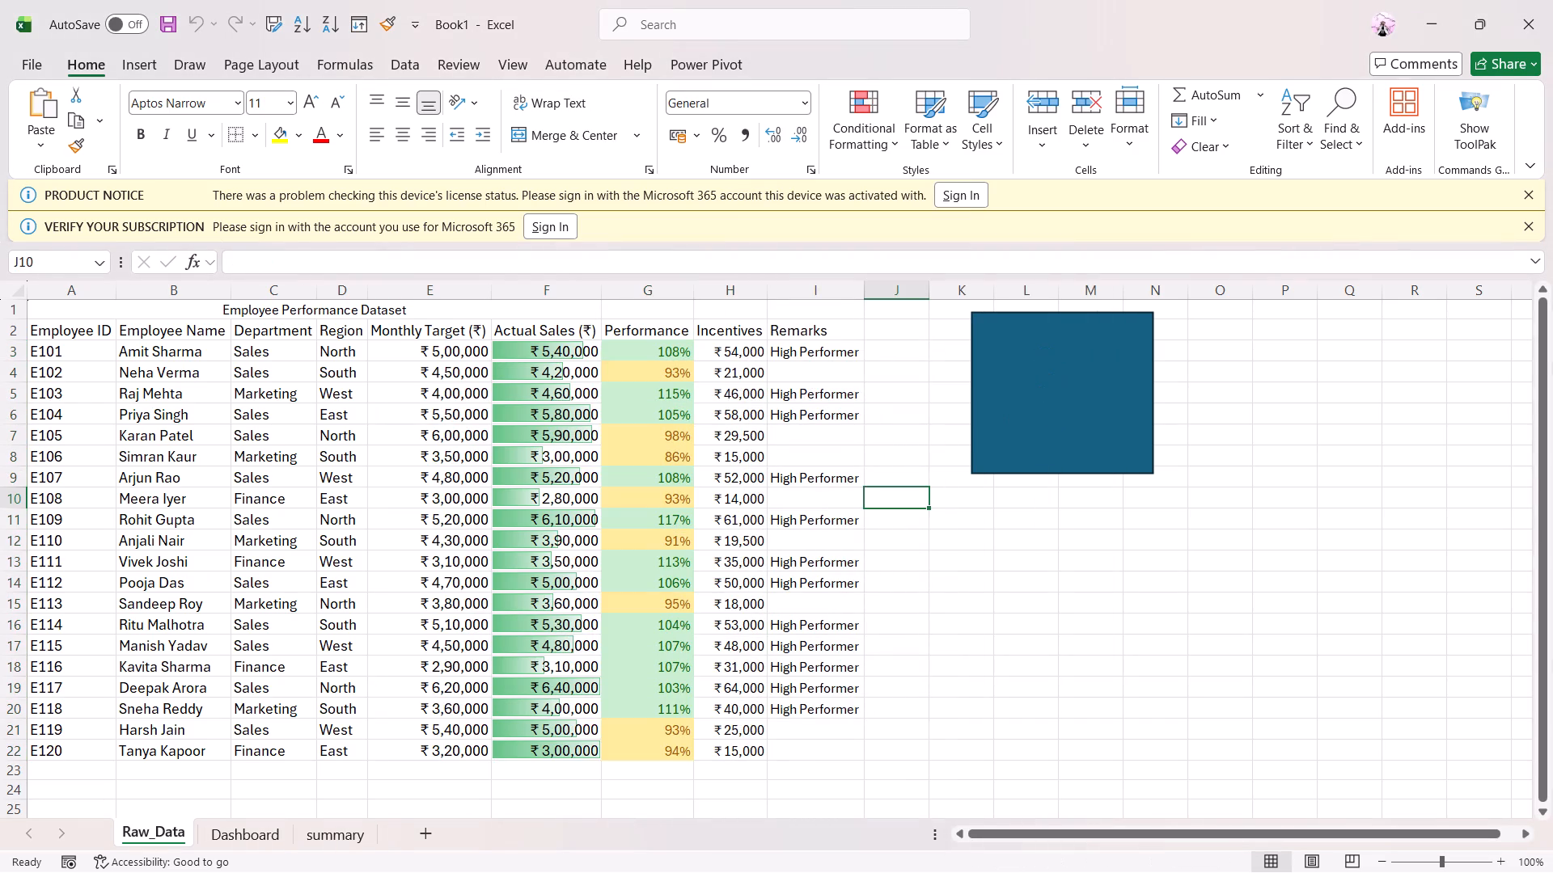
pyautogui.click(1033, 655)
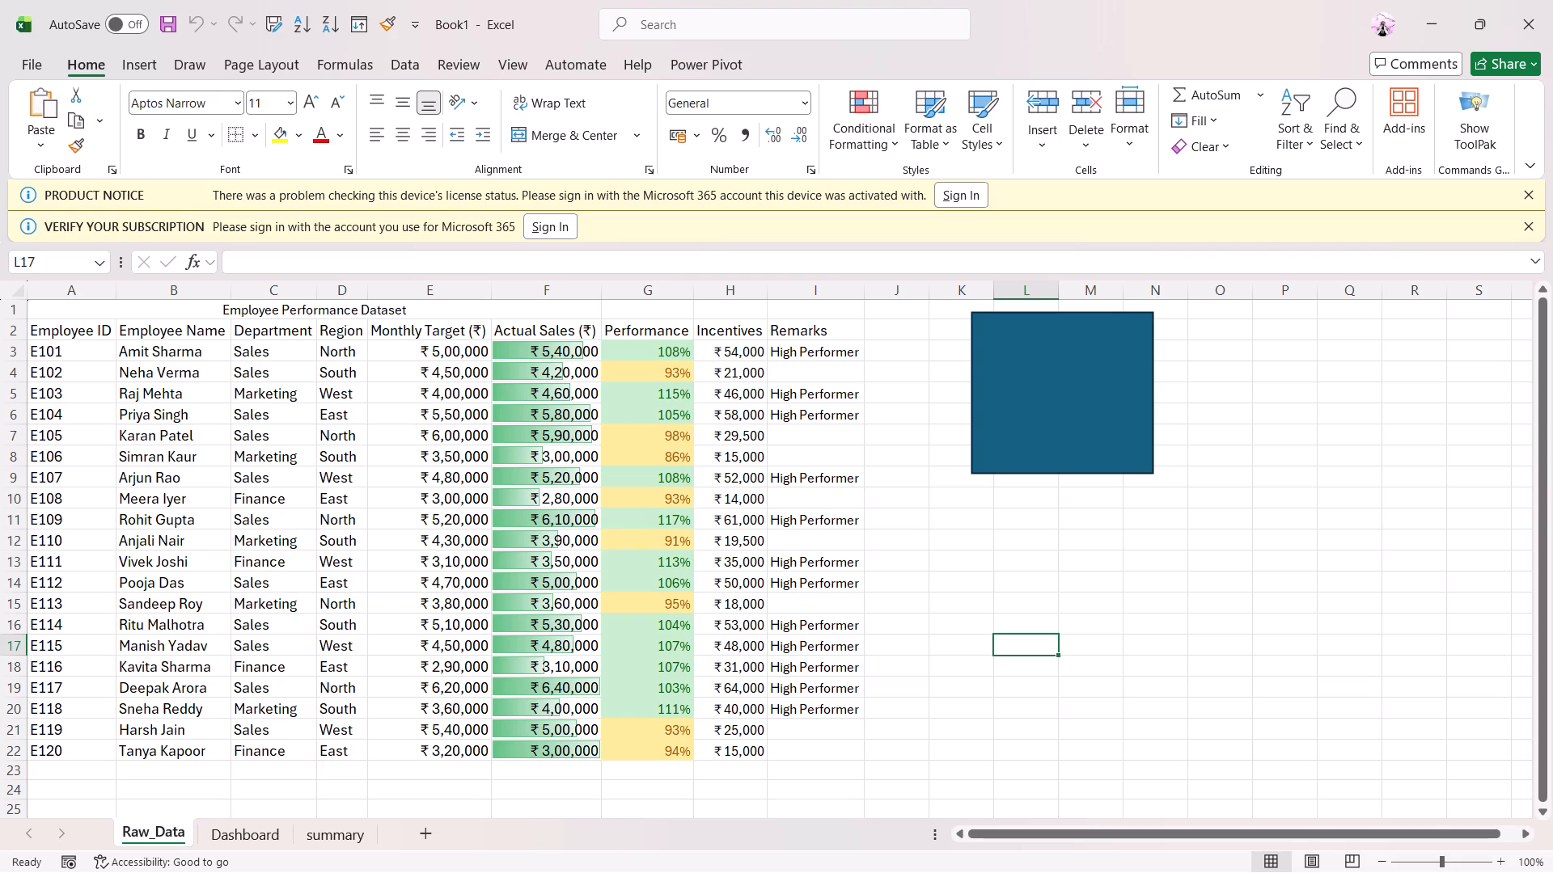
# Examine the formatting and contents of cells in the Performance, Actual Sales, Monthly Target and Incentives columns.
pyautogui.click(649, 356)
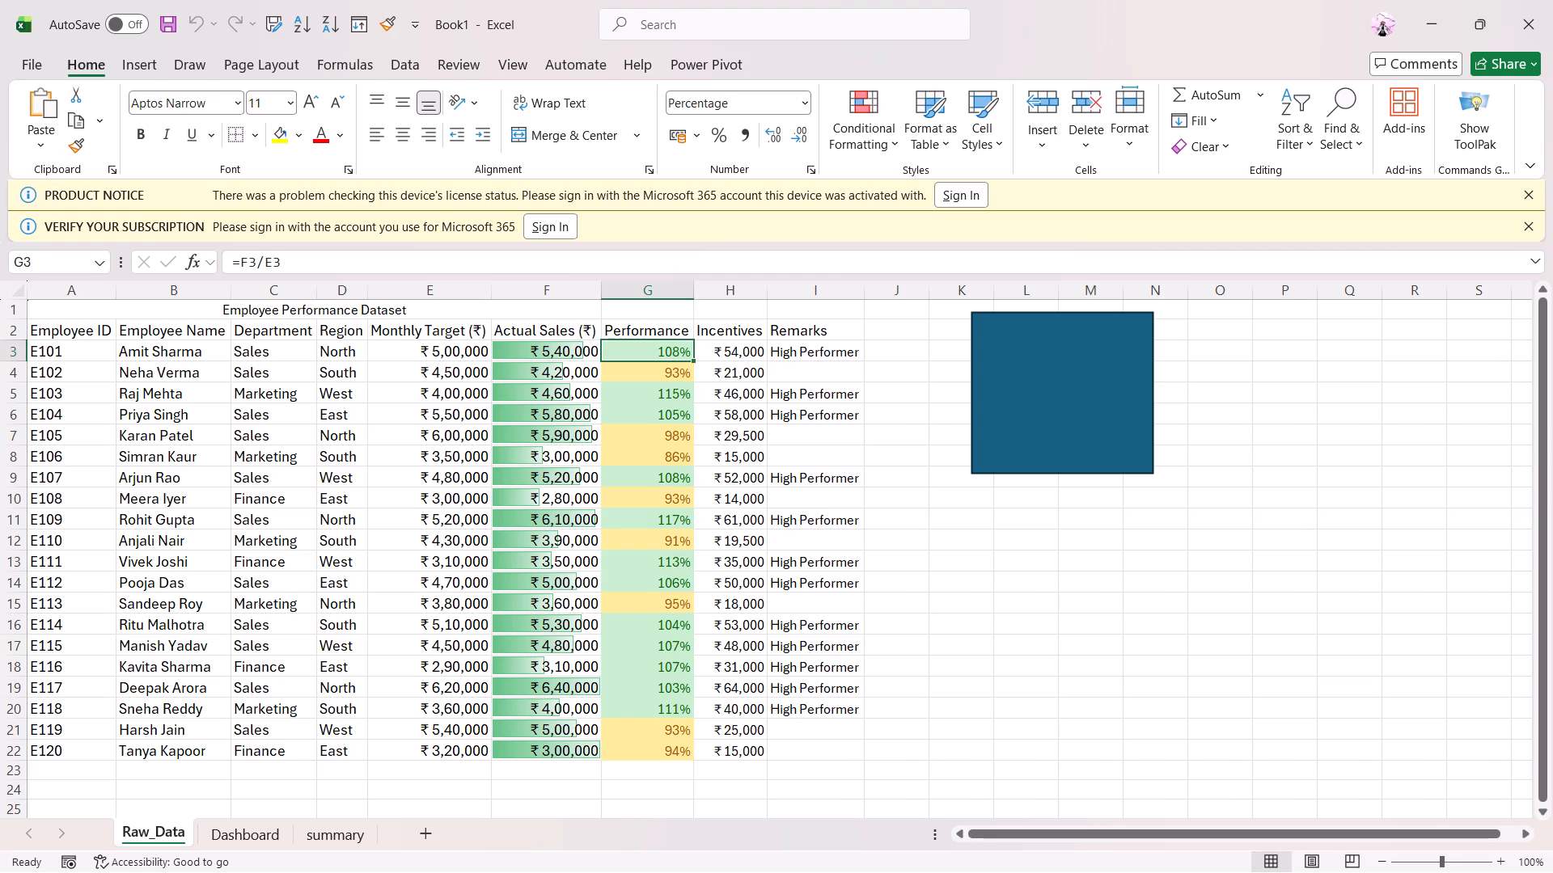
pyautogui.click(552, 351)
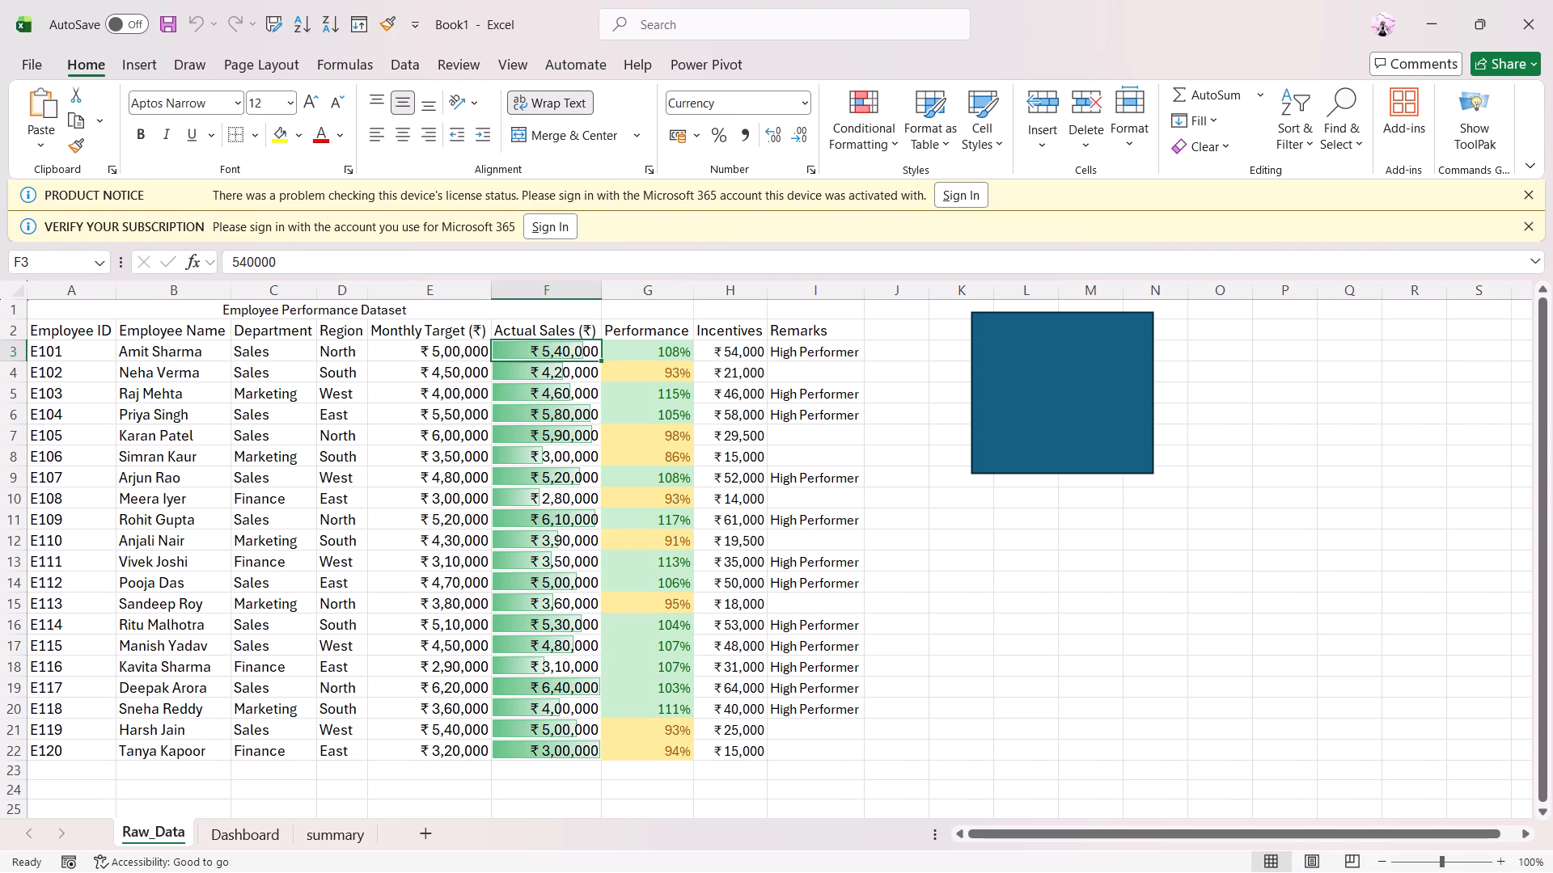
pyautogui.click(452, 354)
pyautogui.click(425, 399)
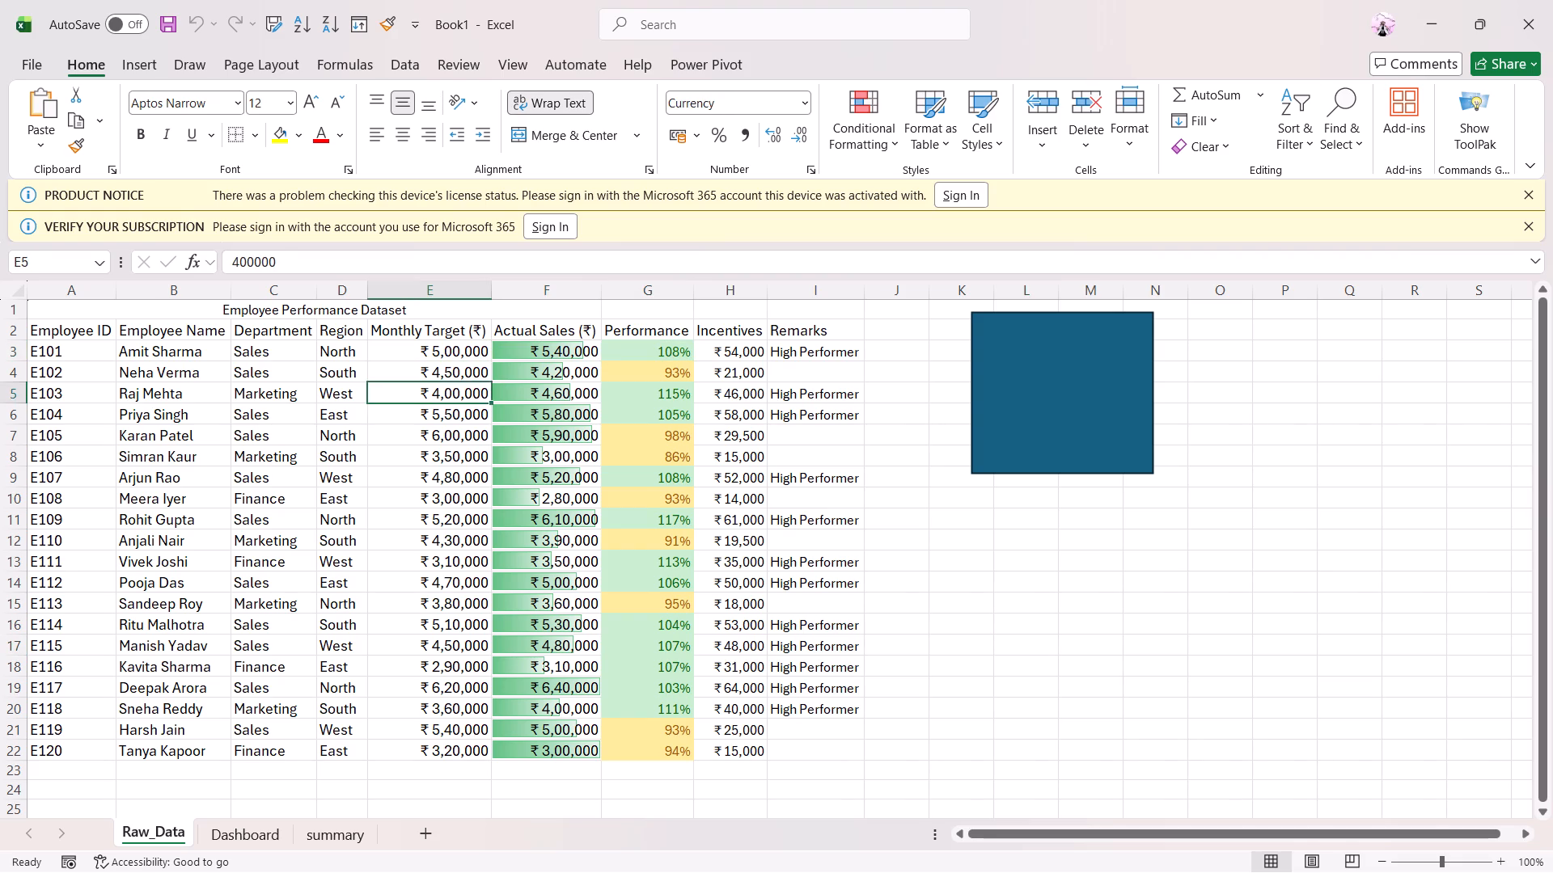
pyautogui.click(523, 458)
pyautogui.moveTo(512, 572); pyautogui.dragTo(508, 602)
pyautogui.moveTo(533, 680); pyautogui.dragTo(540, 681)
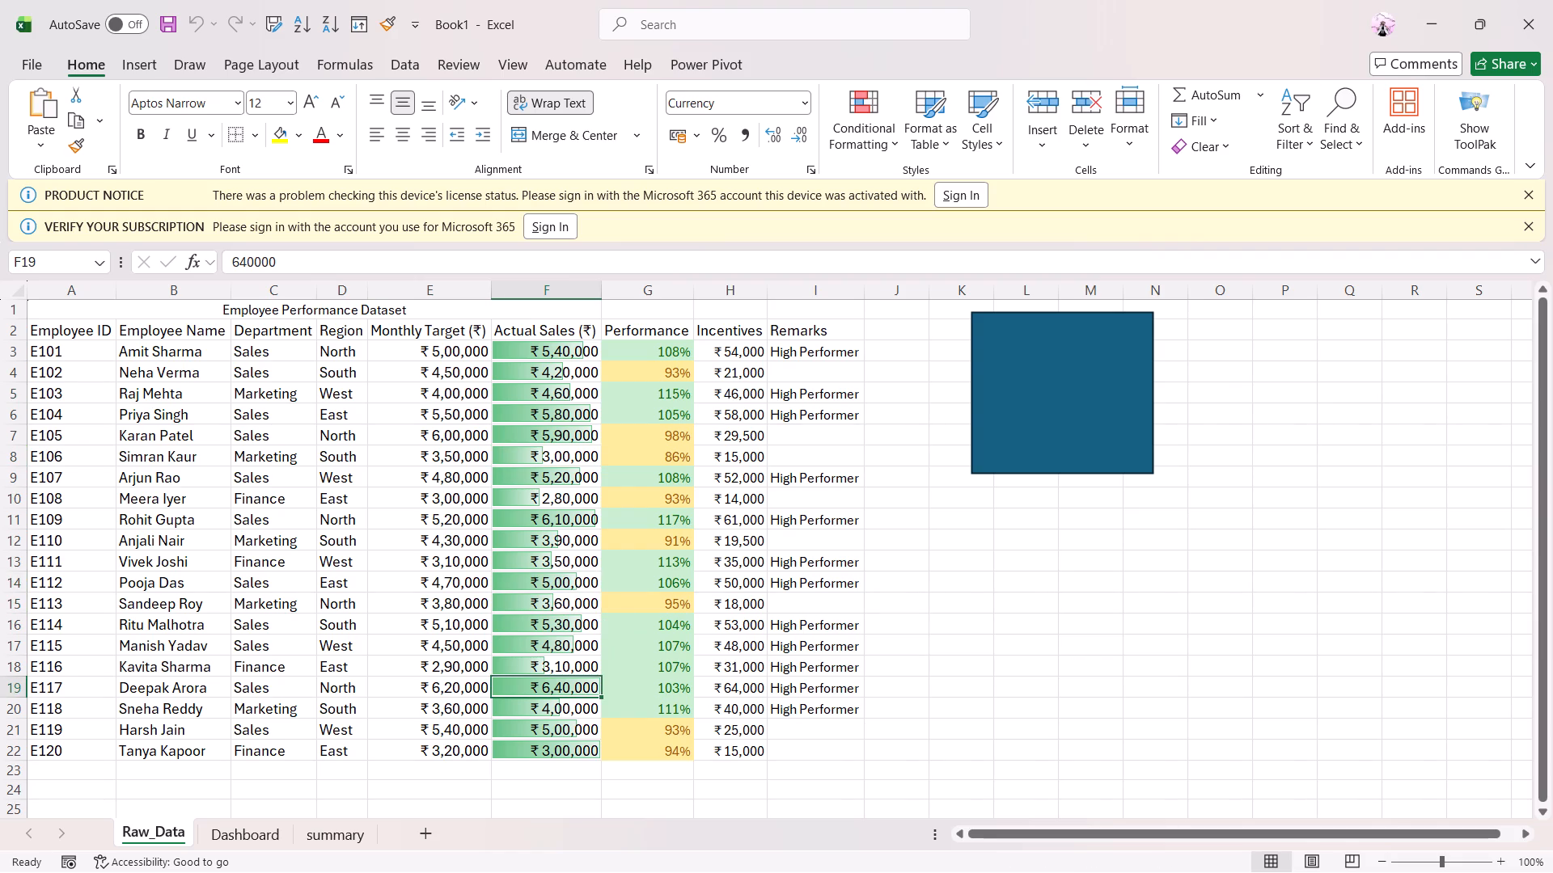
pyautogui.click(739, 352)
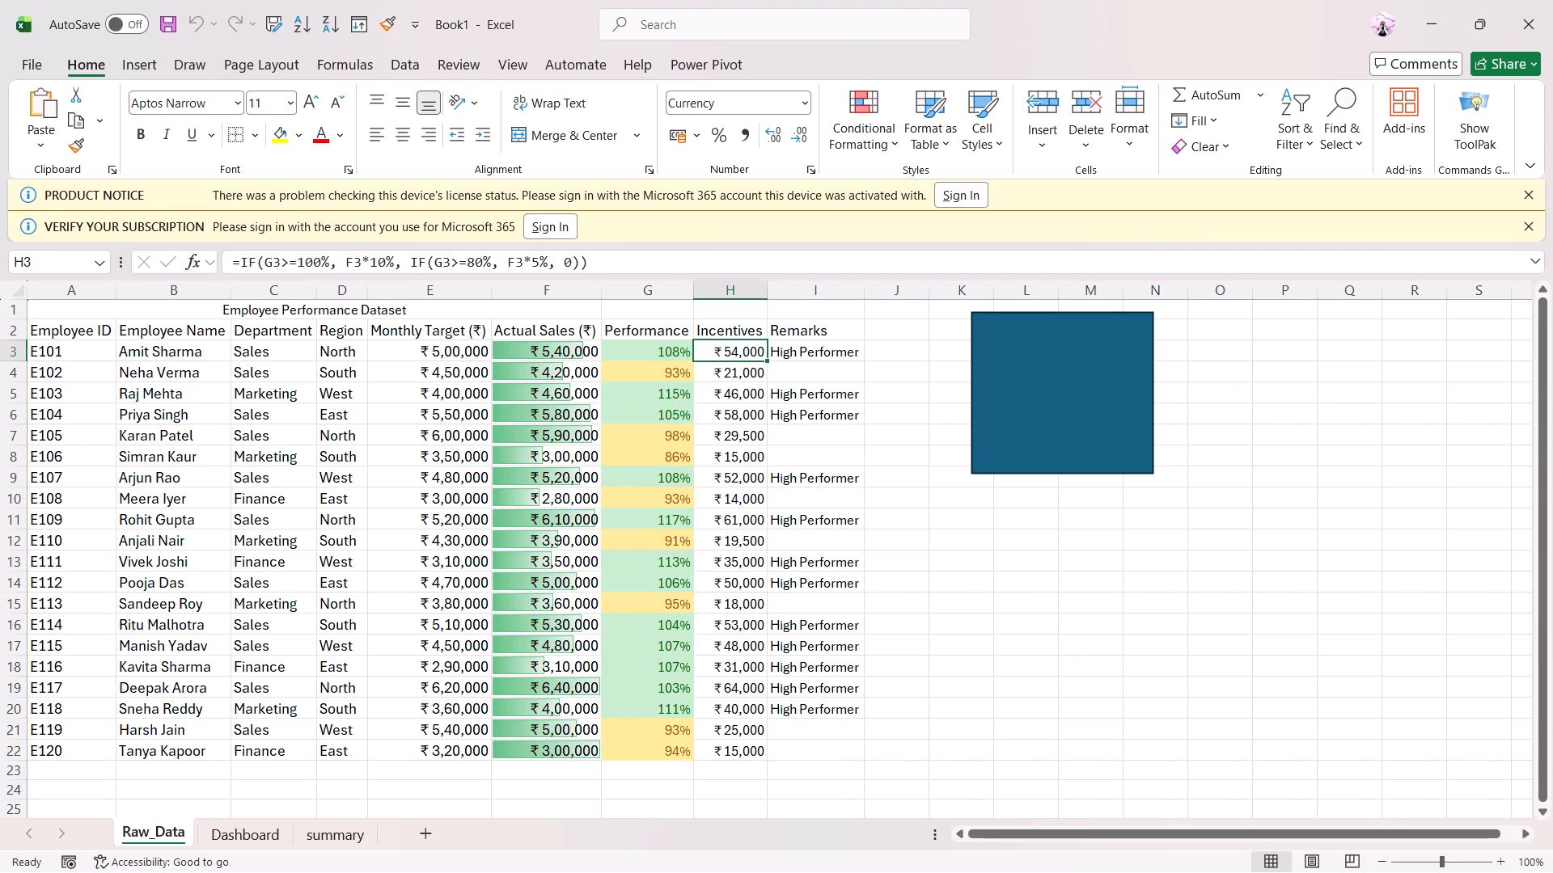
# Save the workbook as an Excel Macro-Enabled Workbook named Task 2 in the TuteDude folder on drive D.
pyautogui.click(19, 58)
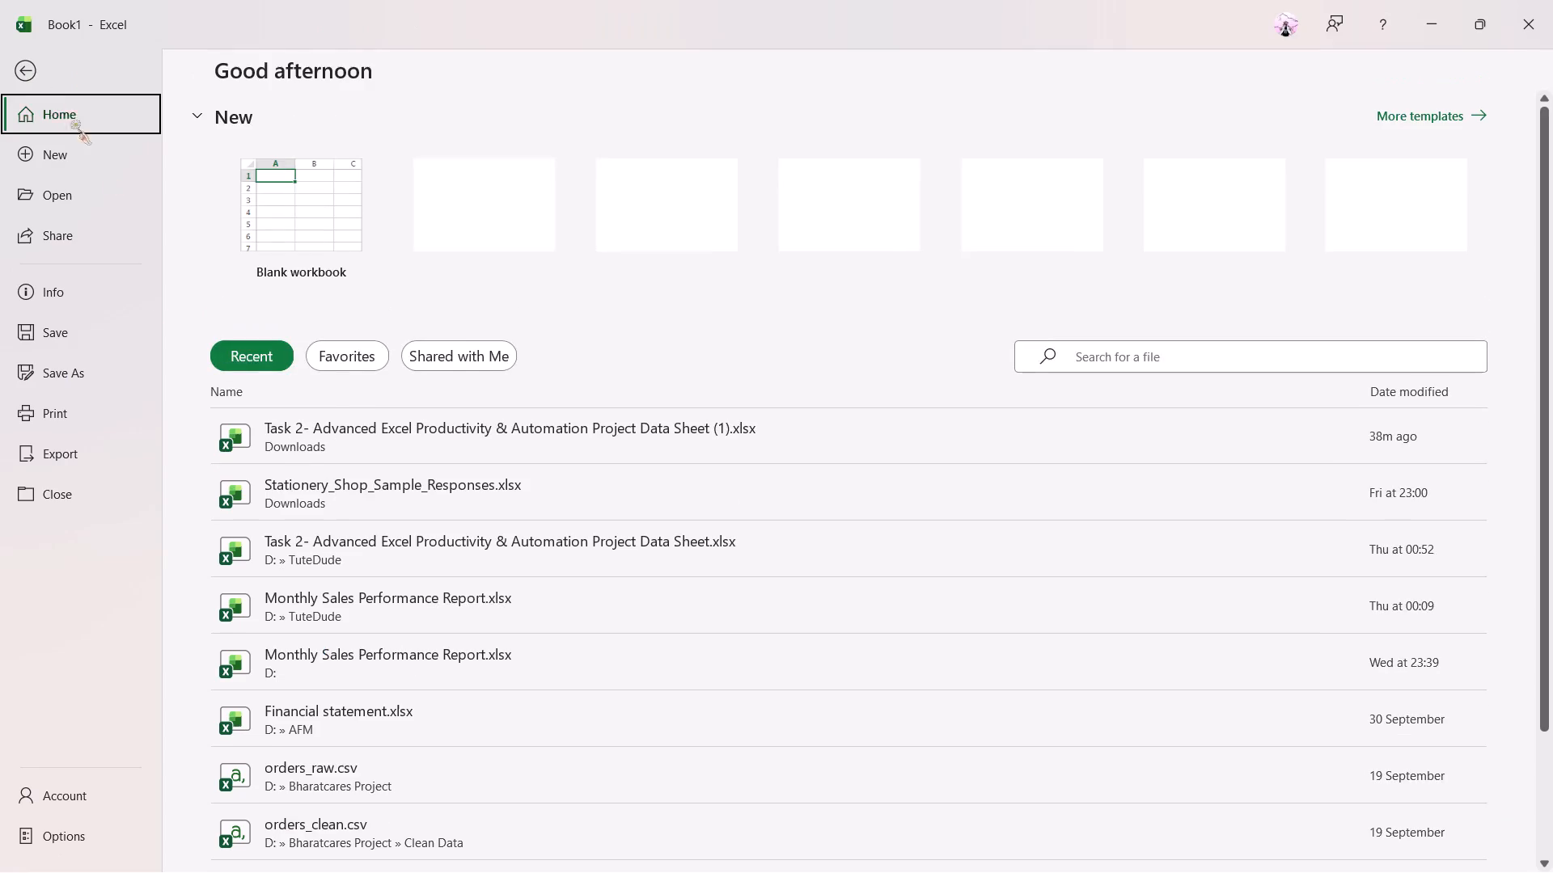
pyautogui.click(103, 377)
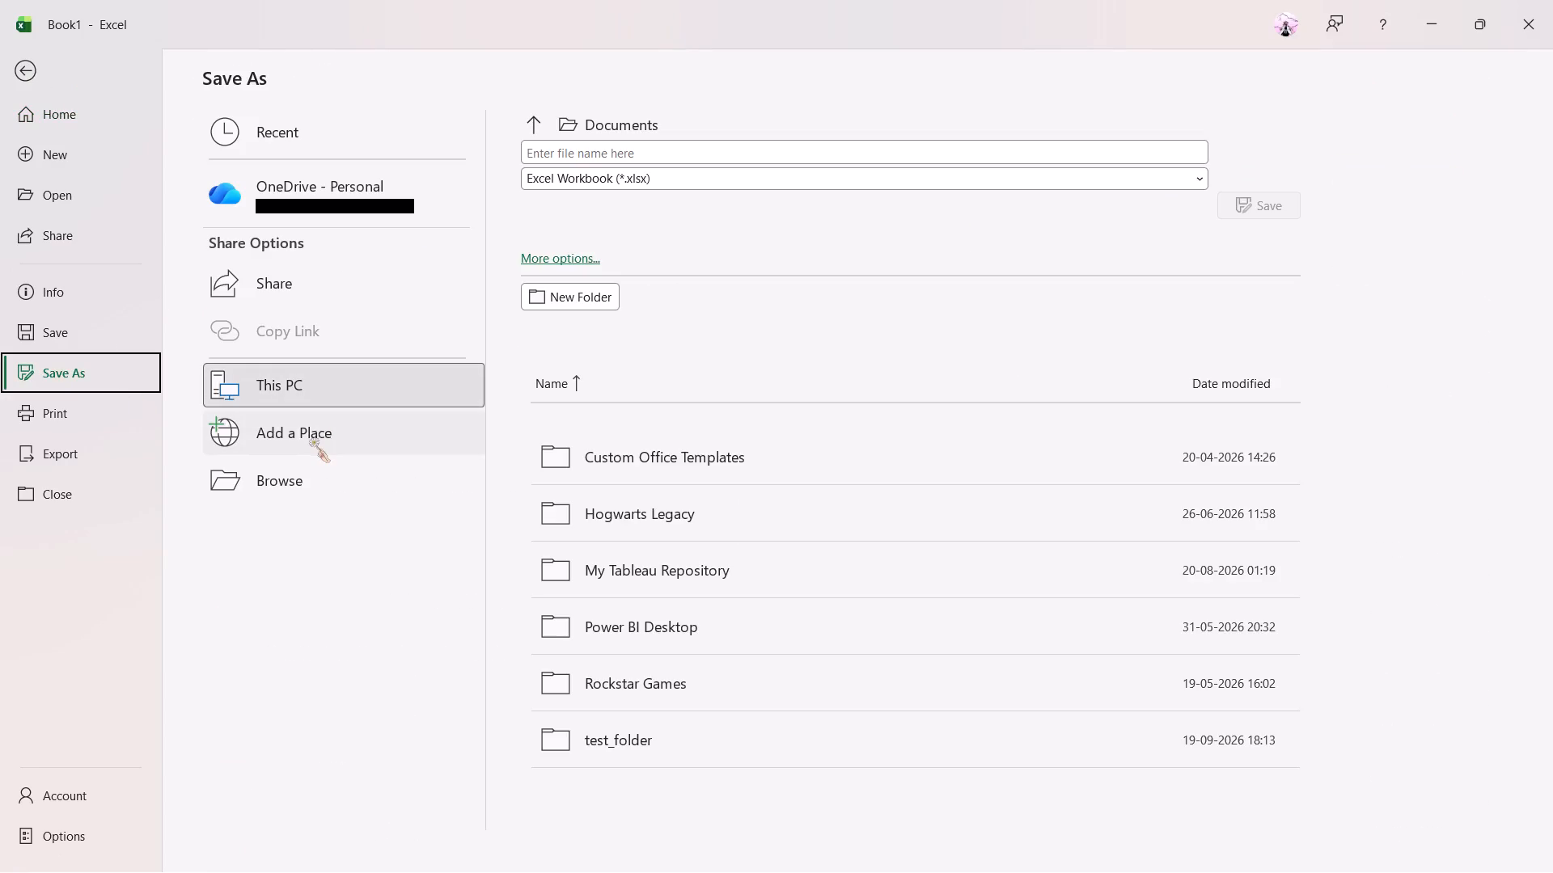
pyautogui.click(310, 439)
pyautogui.click(366, 356)
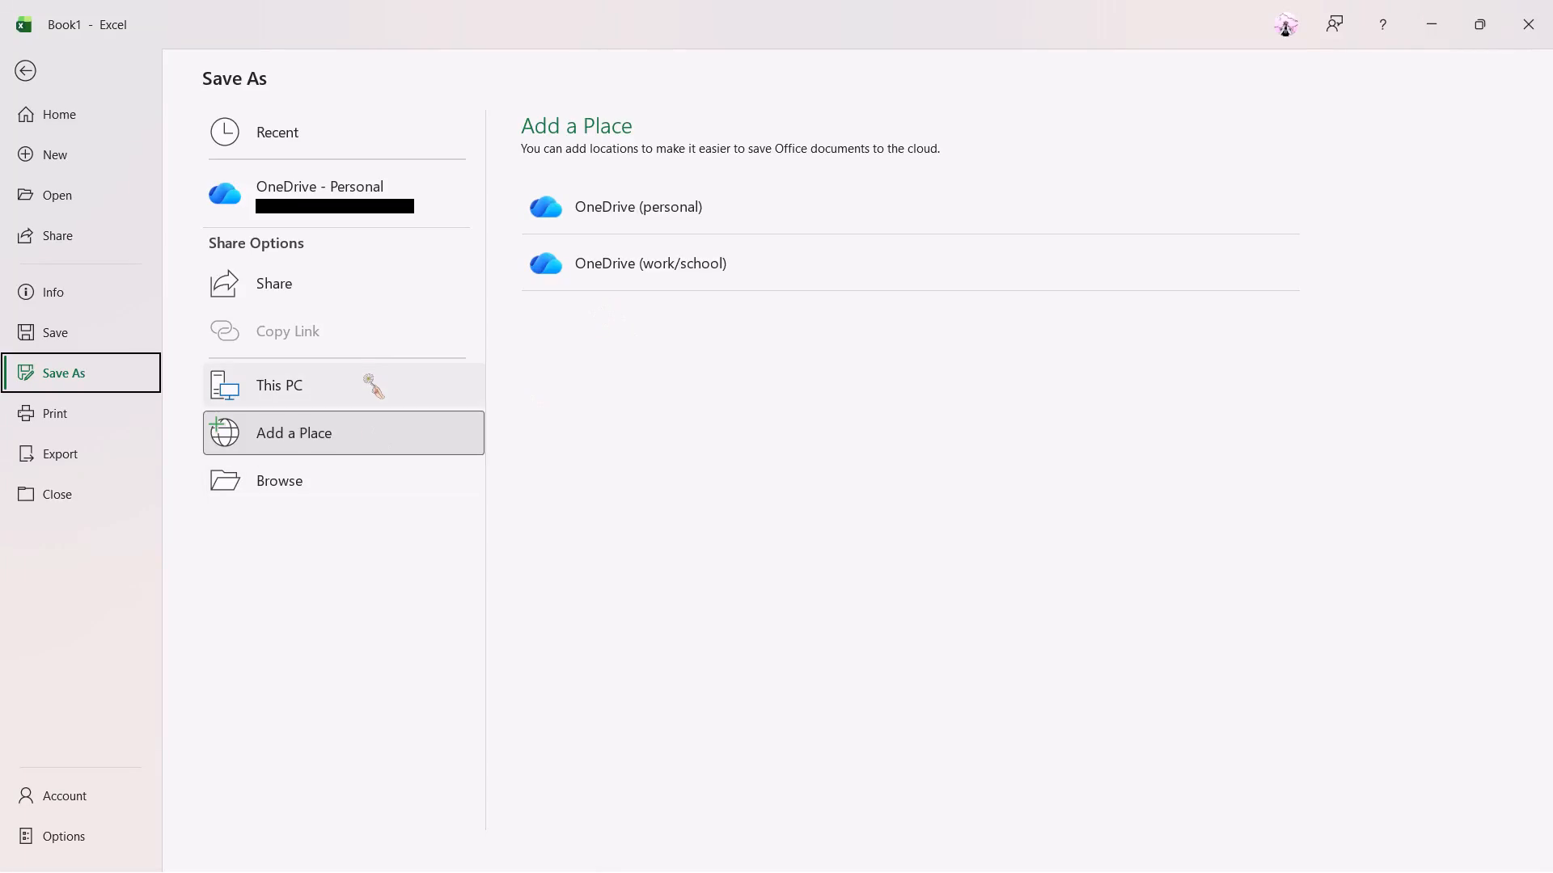
pyautogui.click(365, 376)
pyautogui.click(550, 292)
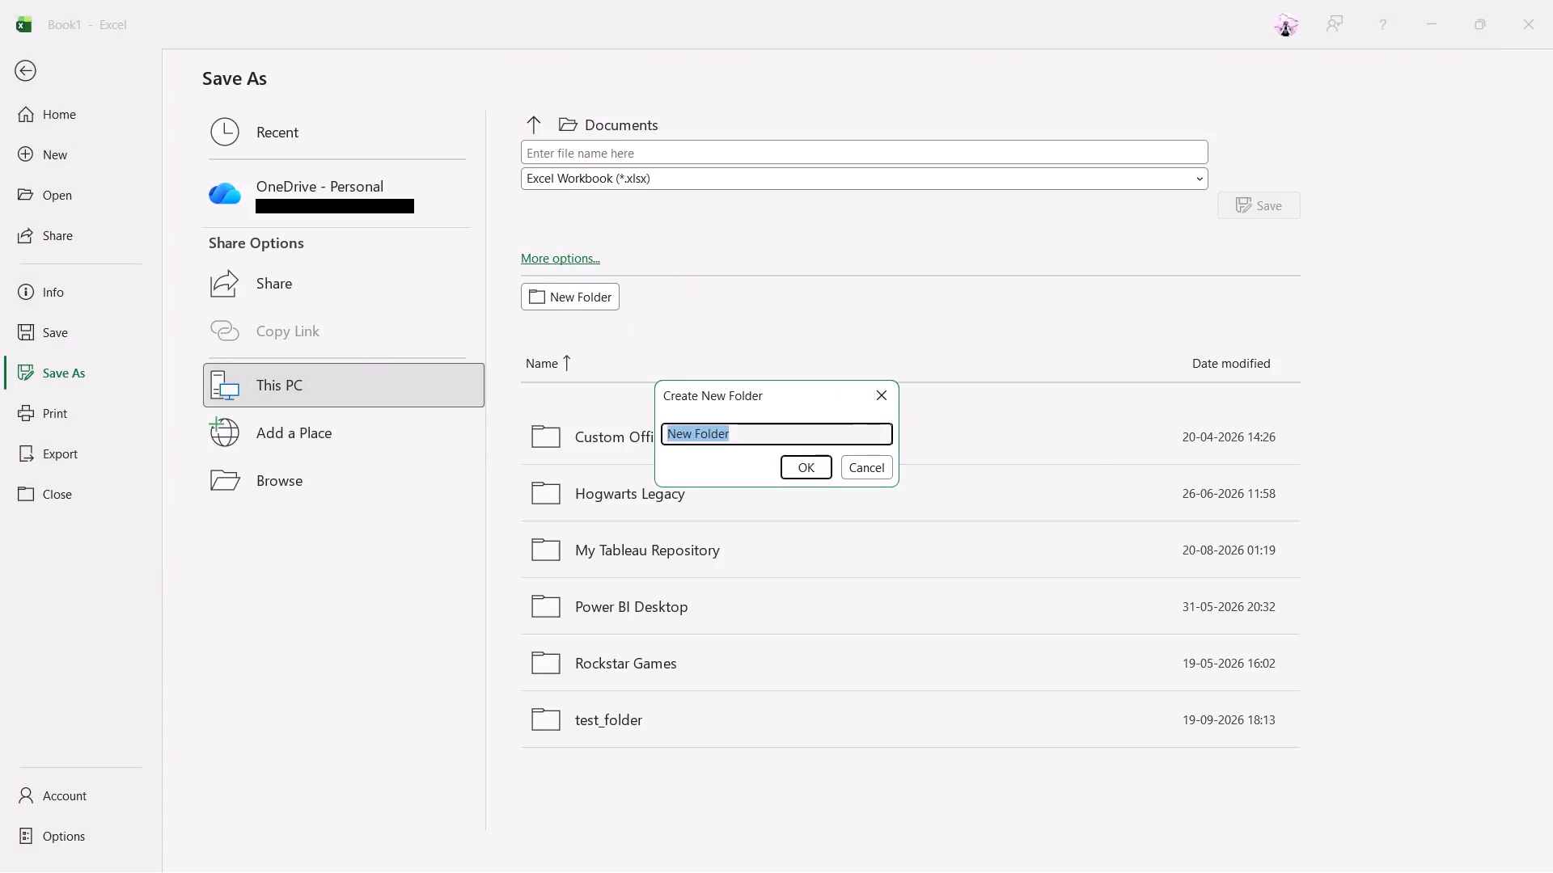
pyautogui.click(890, 398)
pyautogui.click(428, 486)
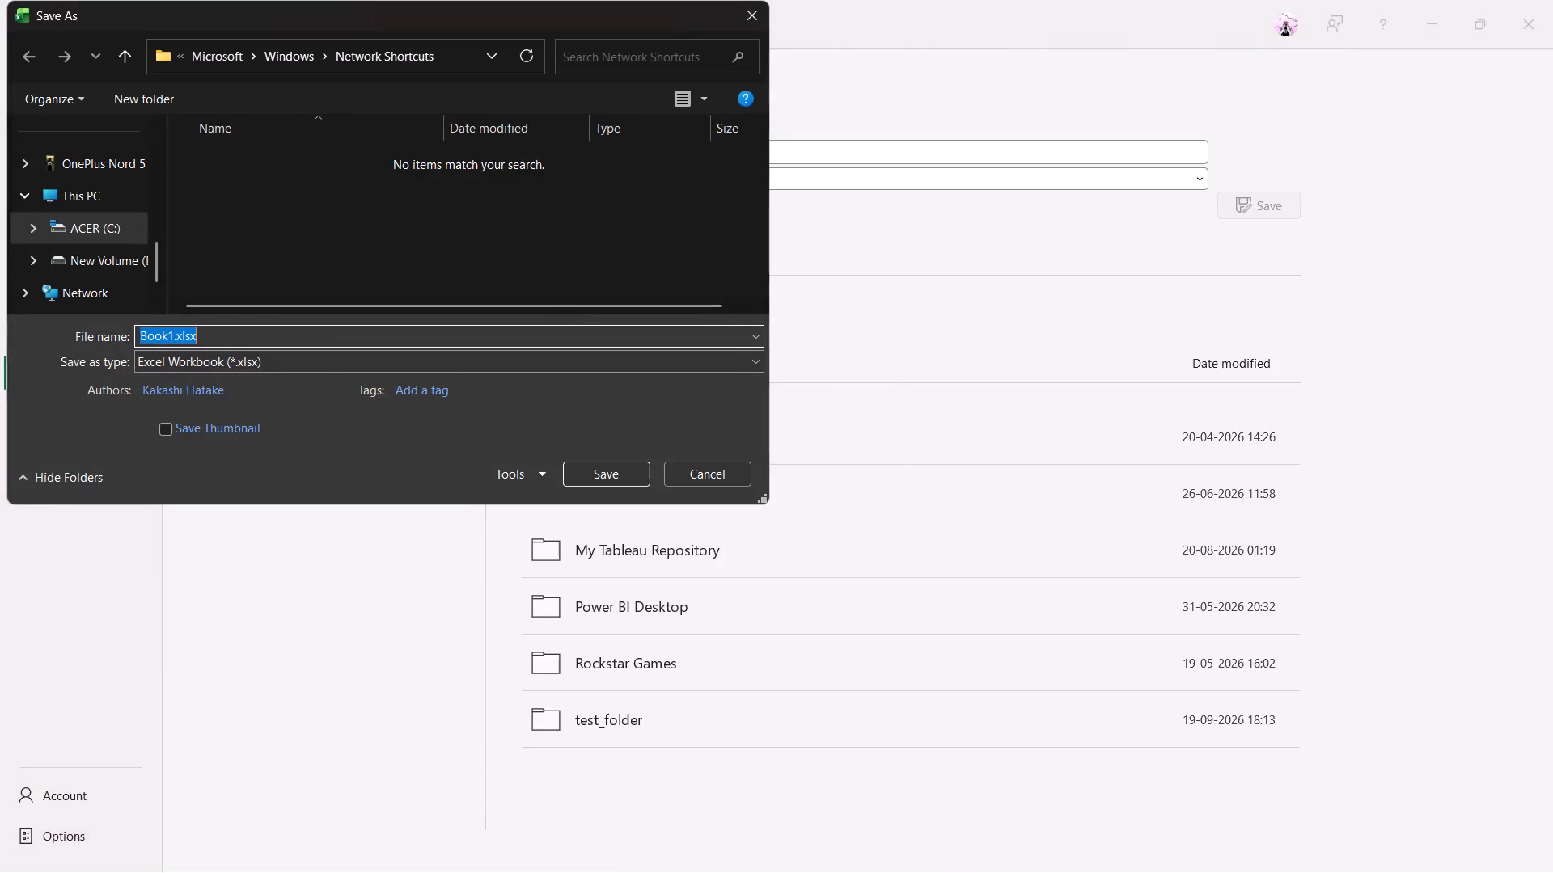
pyautogui.click(123, 260)
pyautogui.scroll(-2, 425, 272)
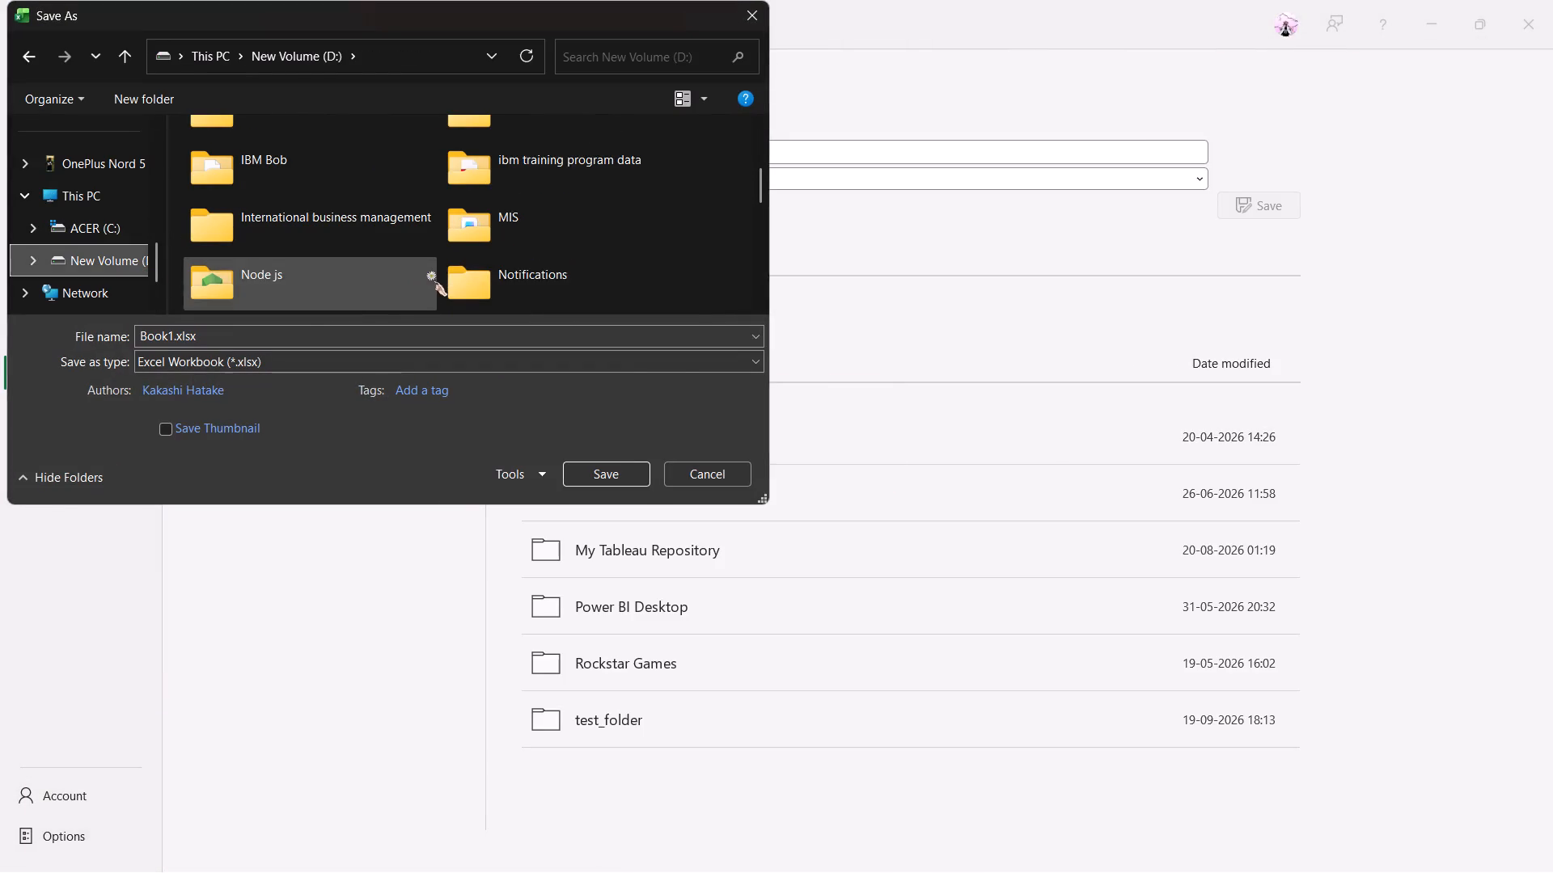
pyautogui.scroll(-3, 362, 278)
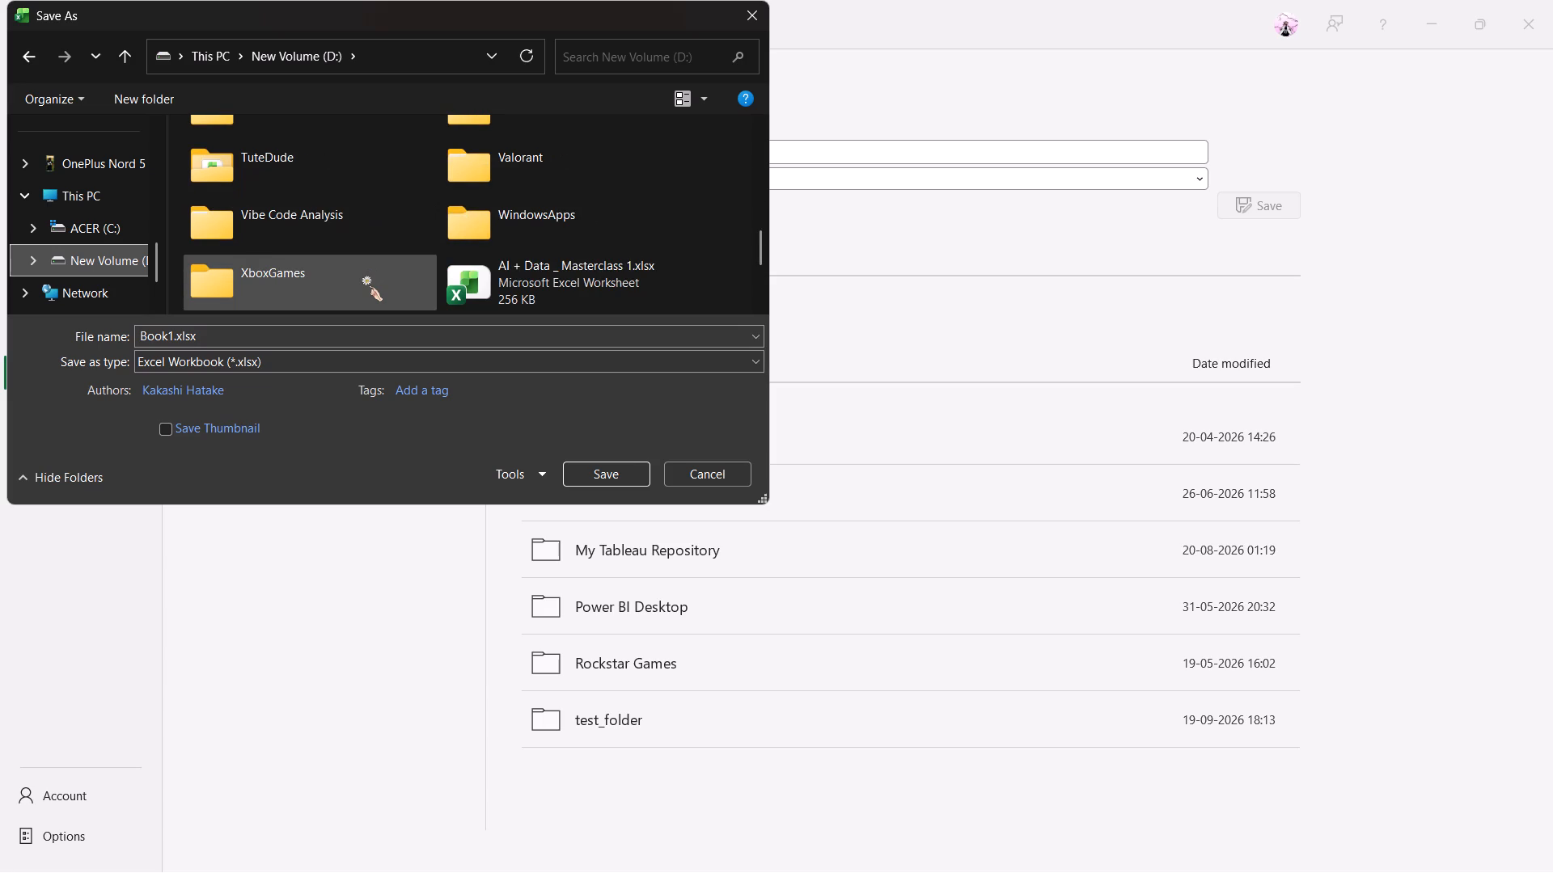
pyautogui.doubleClick(374, 184)
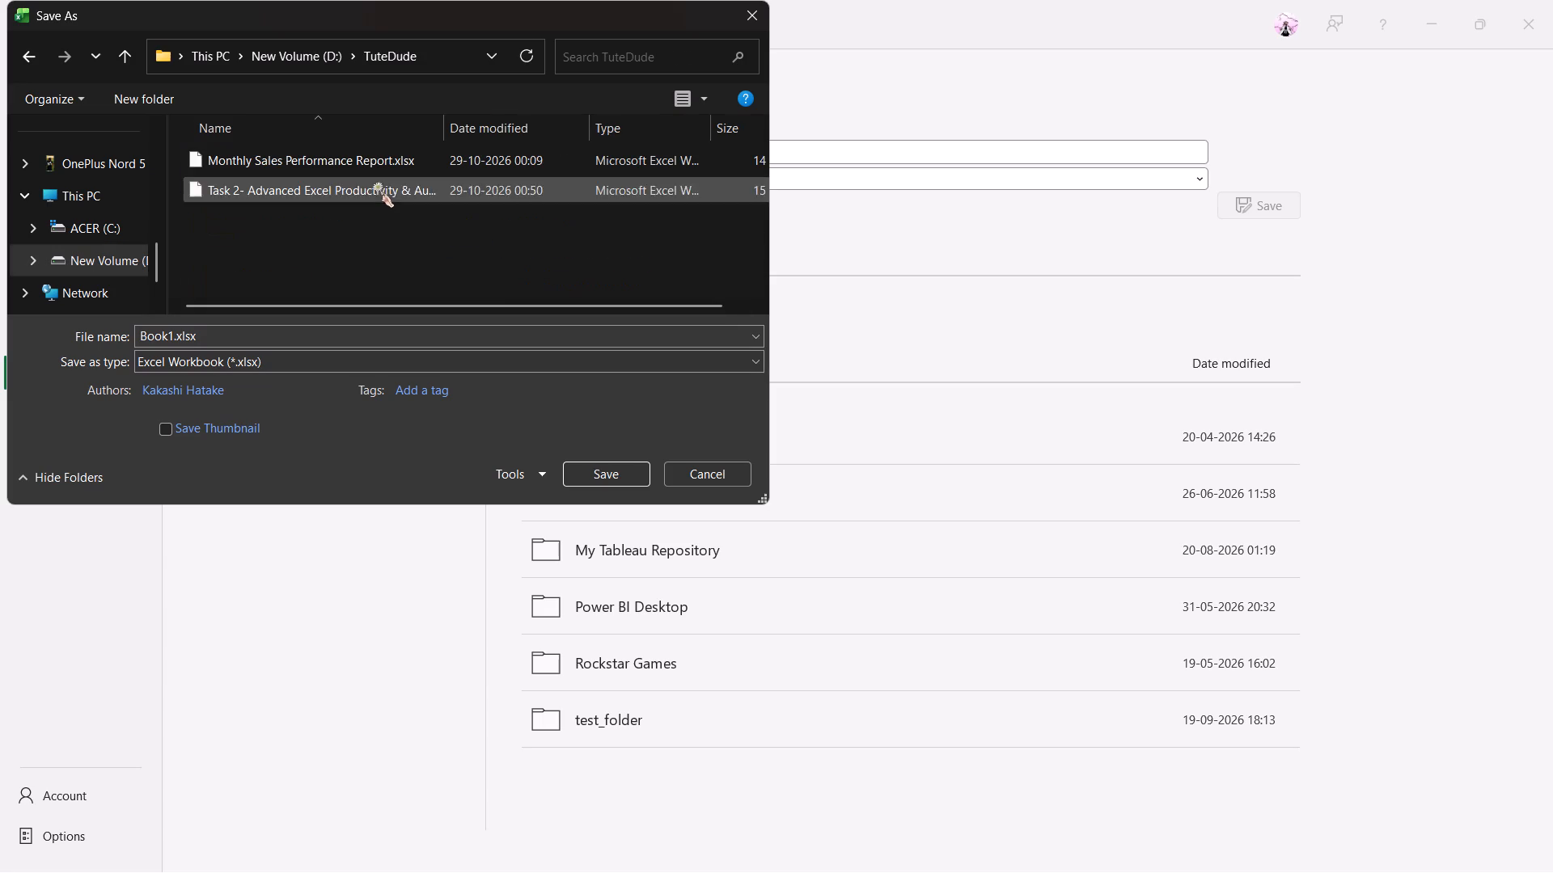
pyautogui.click(287, 336)
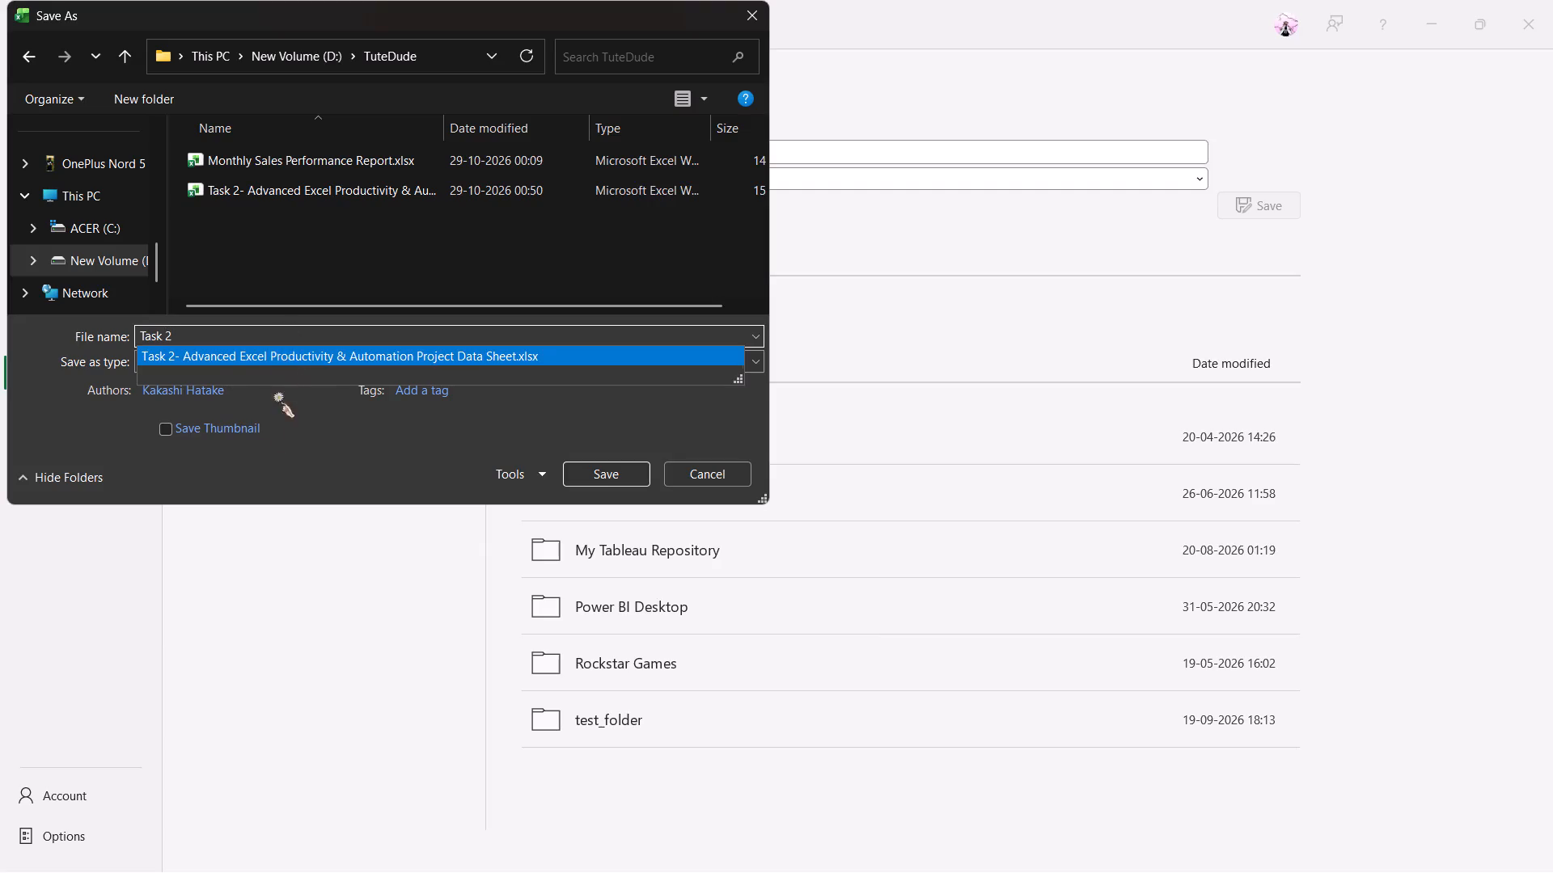
pyautogui.click(325, 432)
pyautogui.click(305, 363)
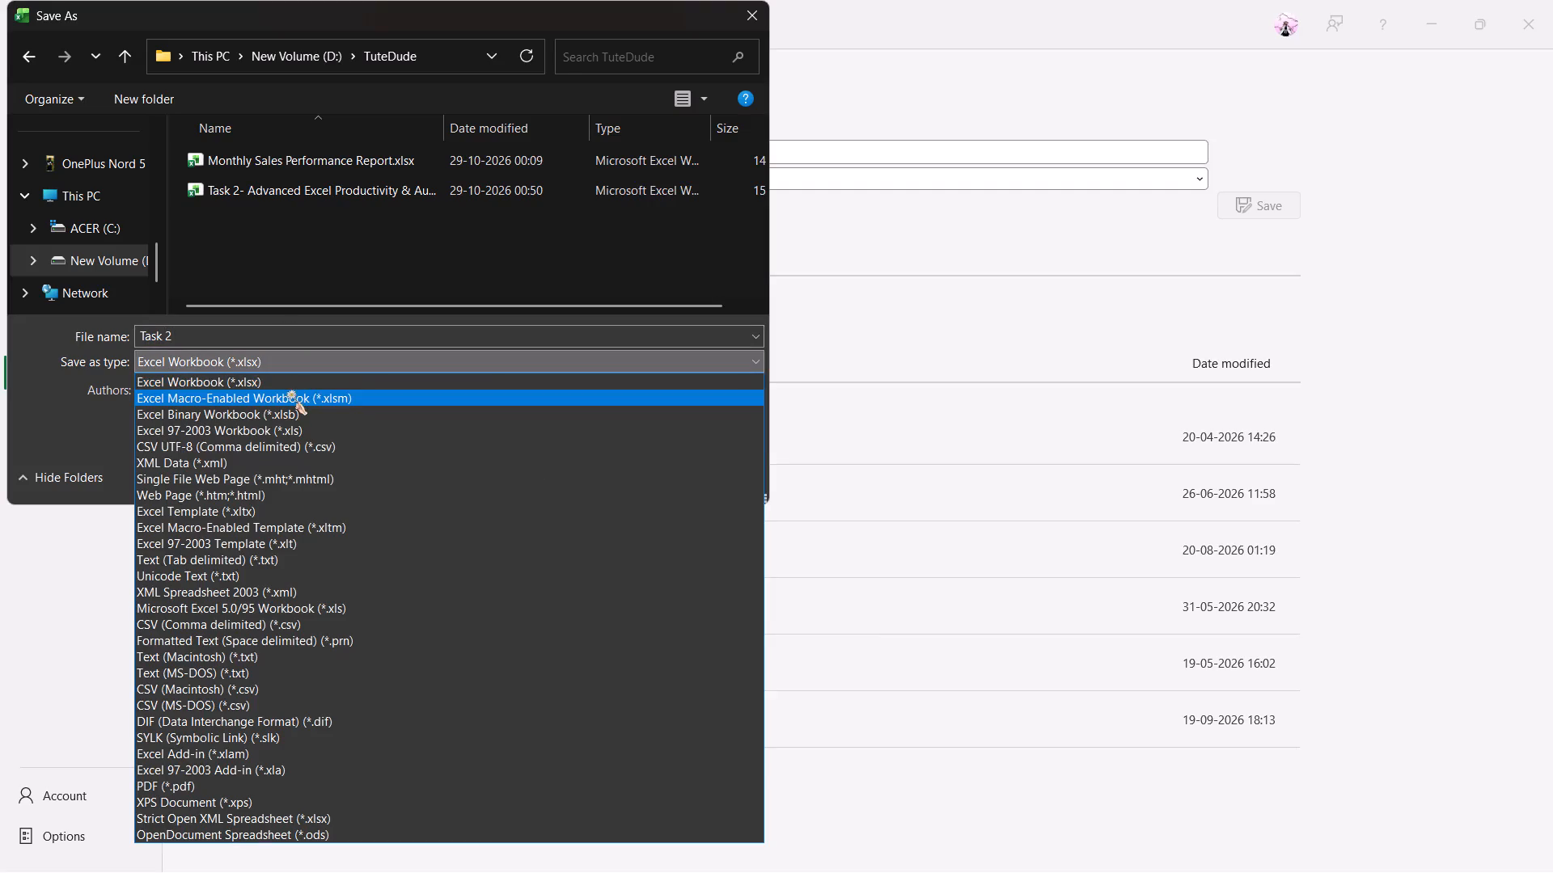
pyautogui.click(288, 394)
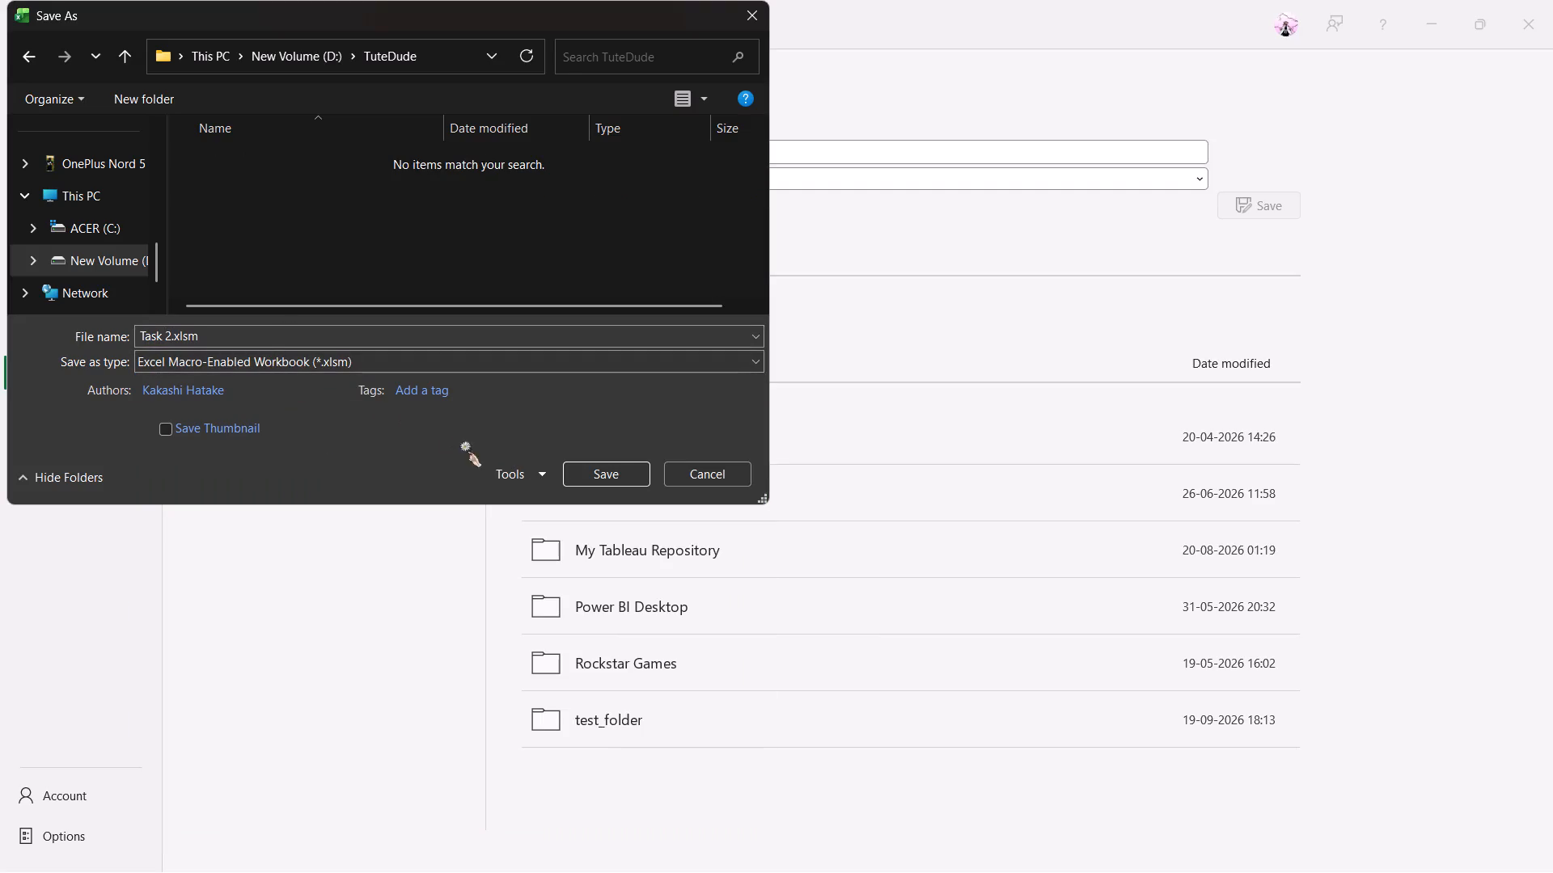
pyautogui.click(613, 476)
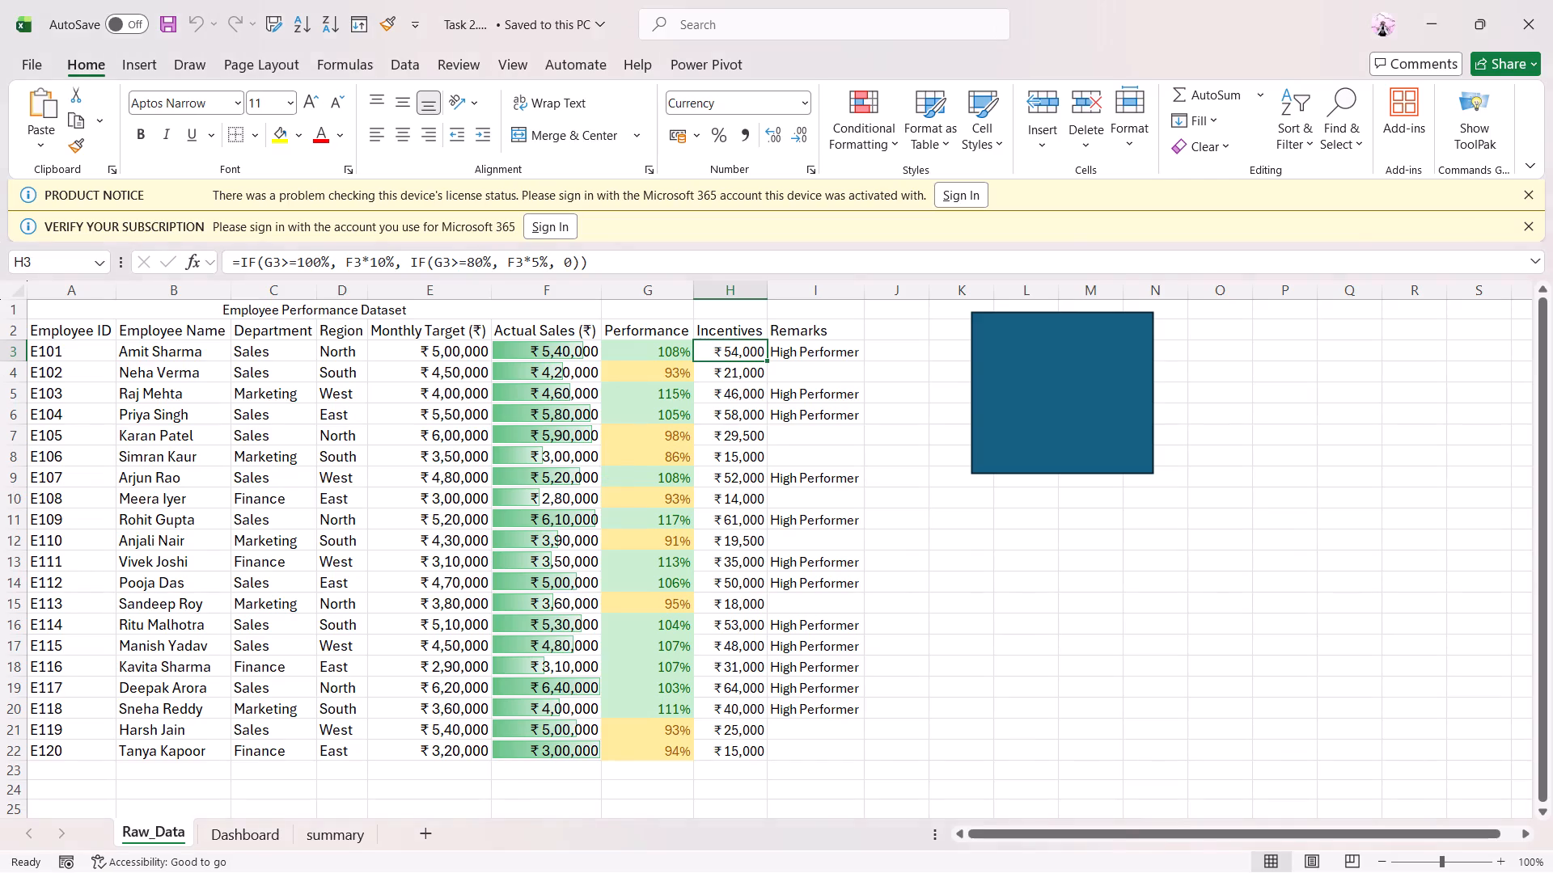
pyautogui.click(1527, 35)
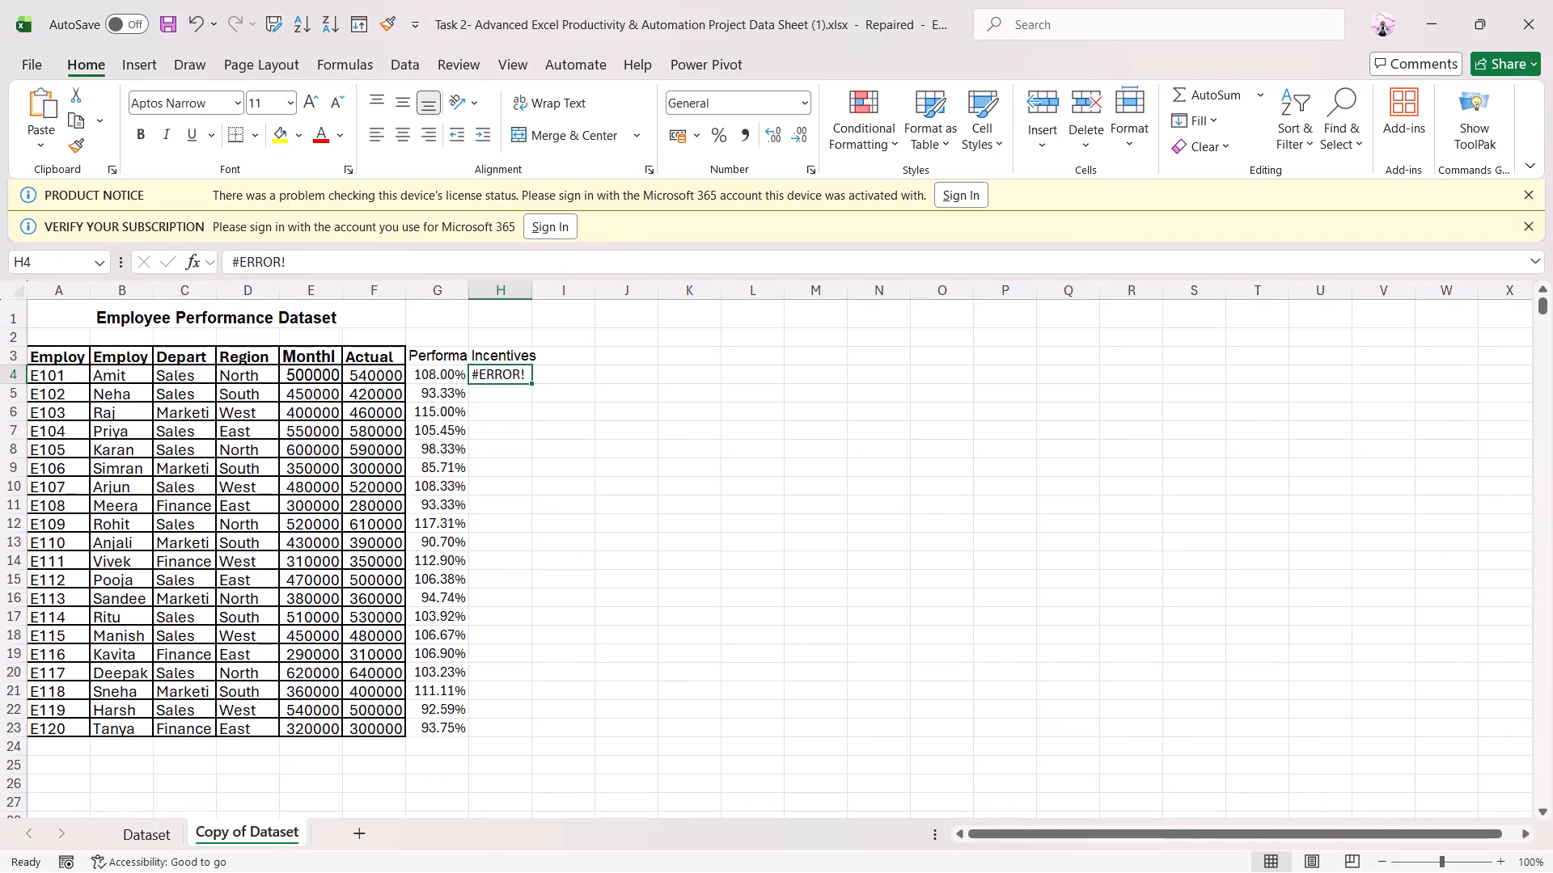
pyautogui.click(1529, 33)
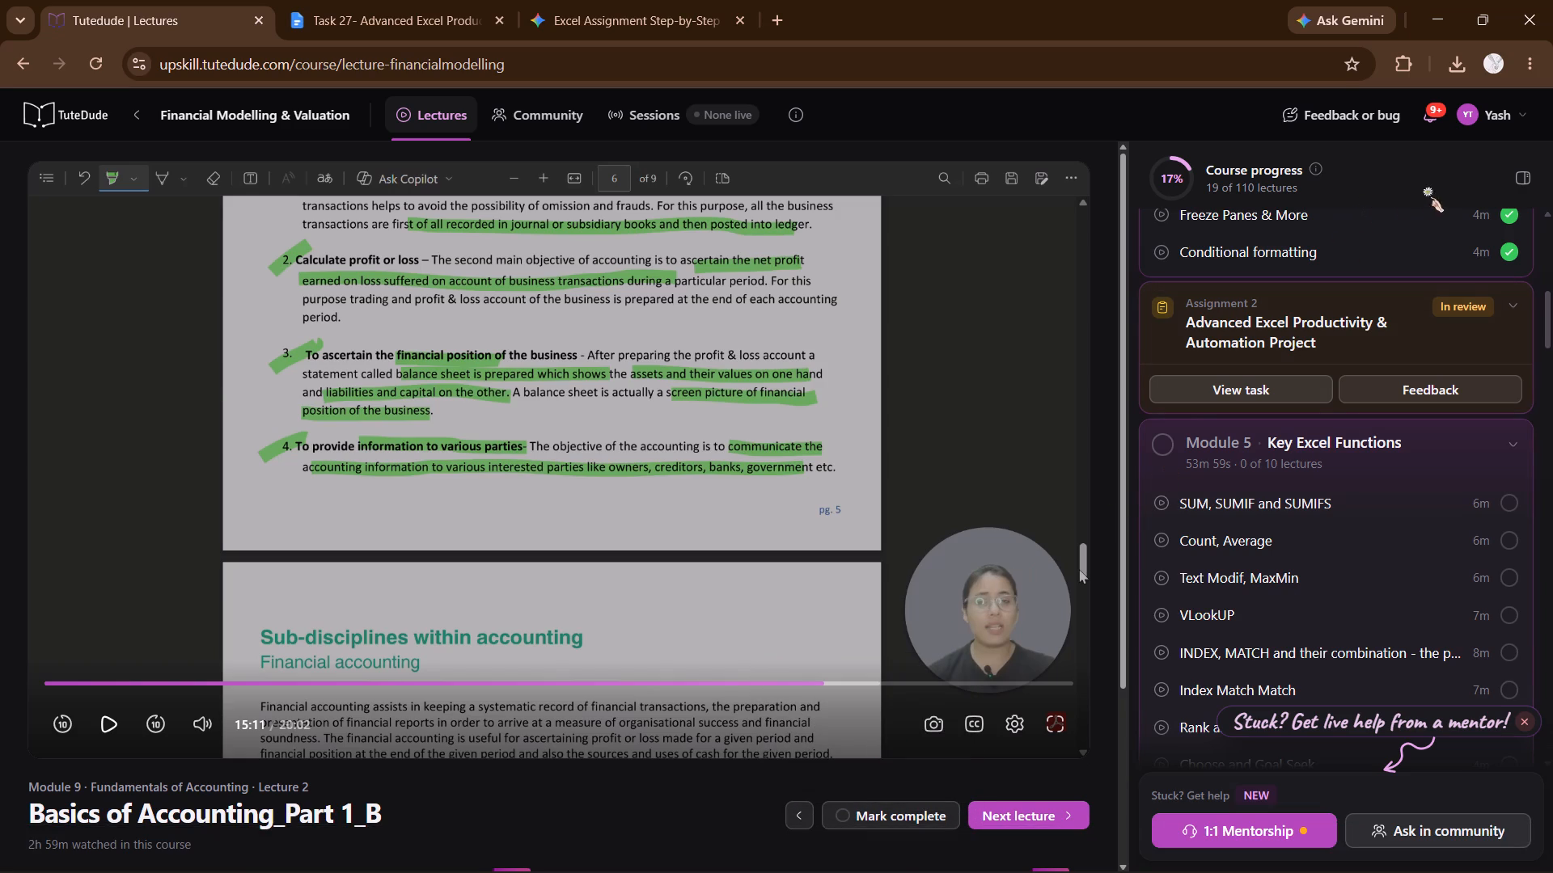
pyautogui.click(1435, 98)
pyautogui.click(1437, 102)
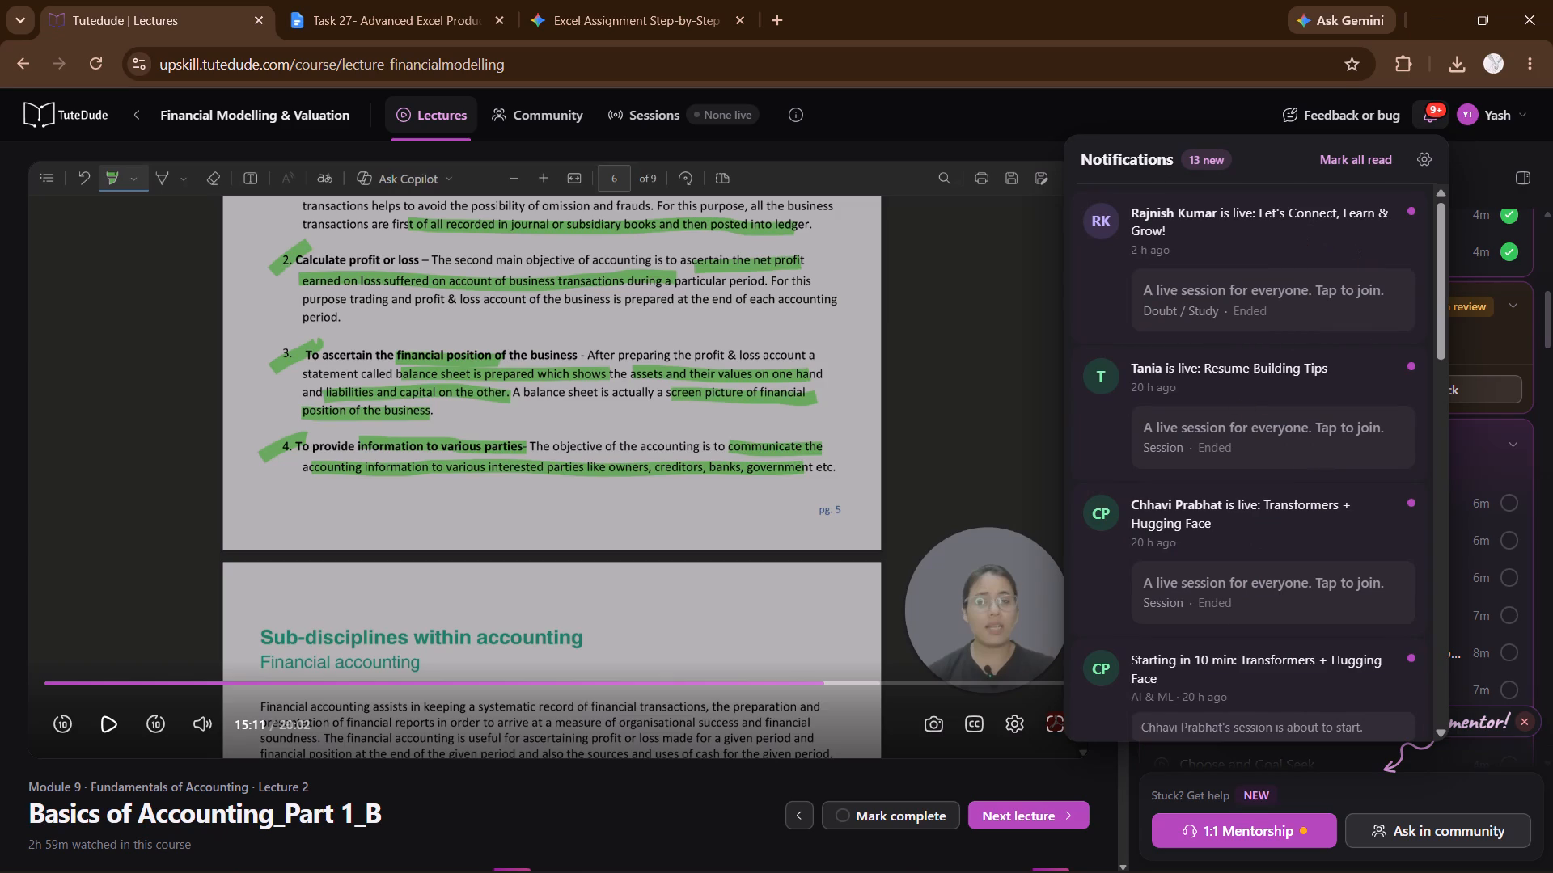
pyautogui.click(1442, 116)
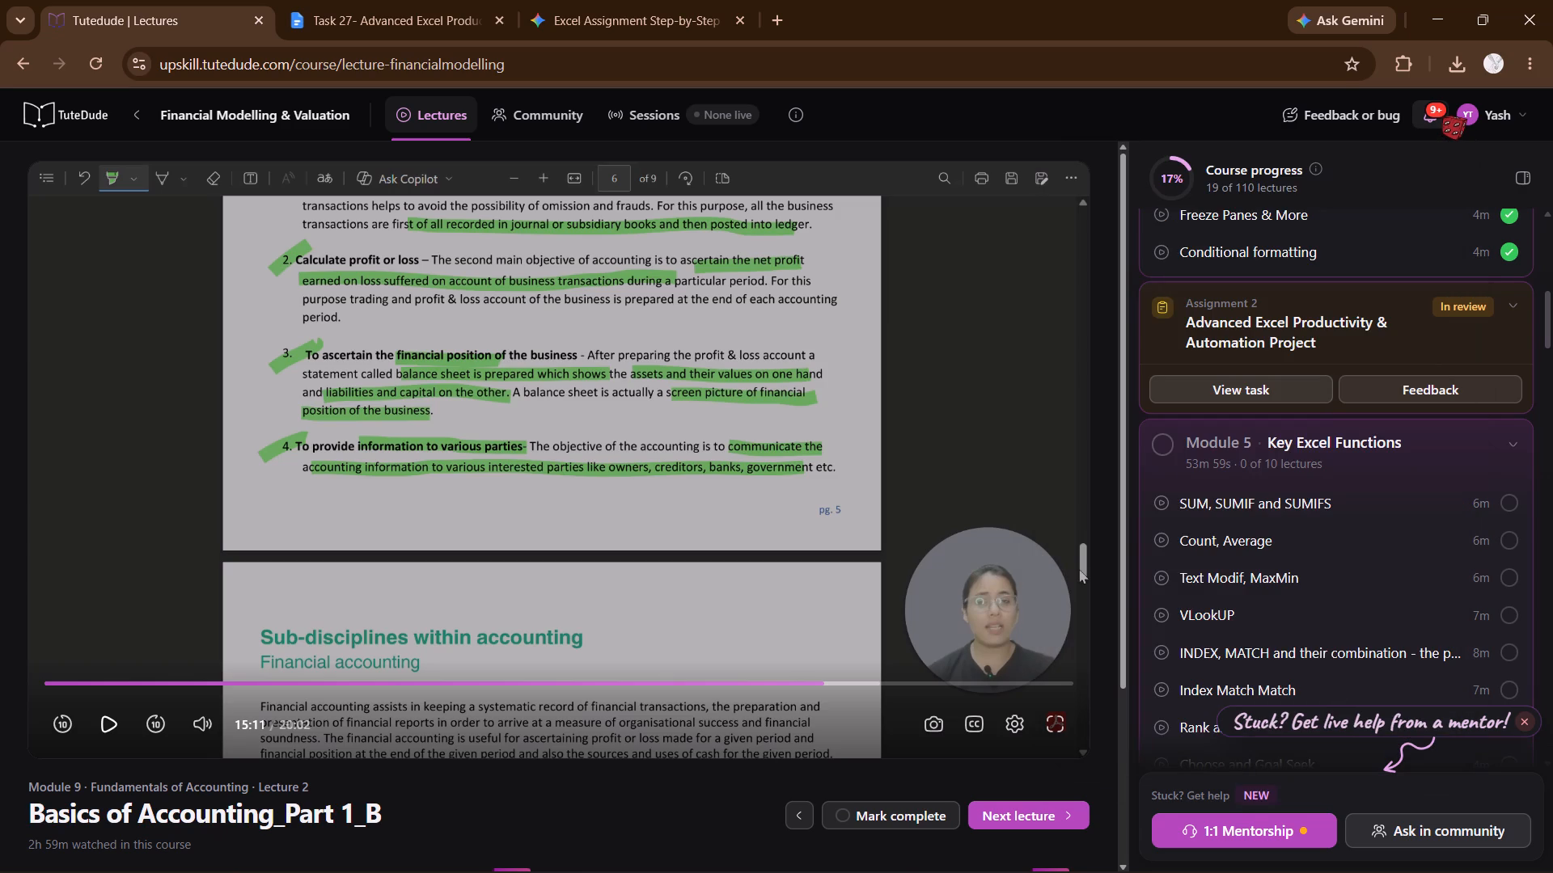